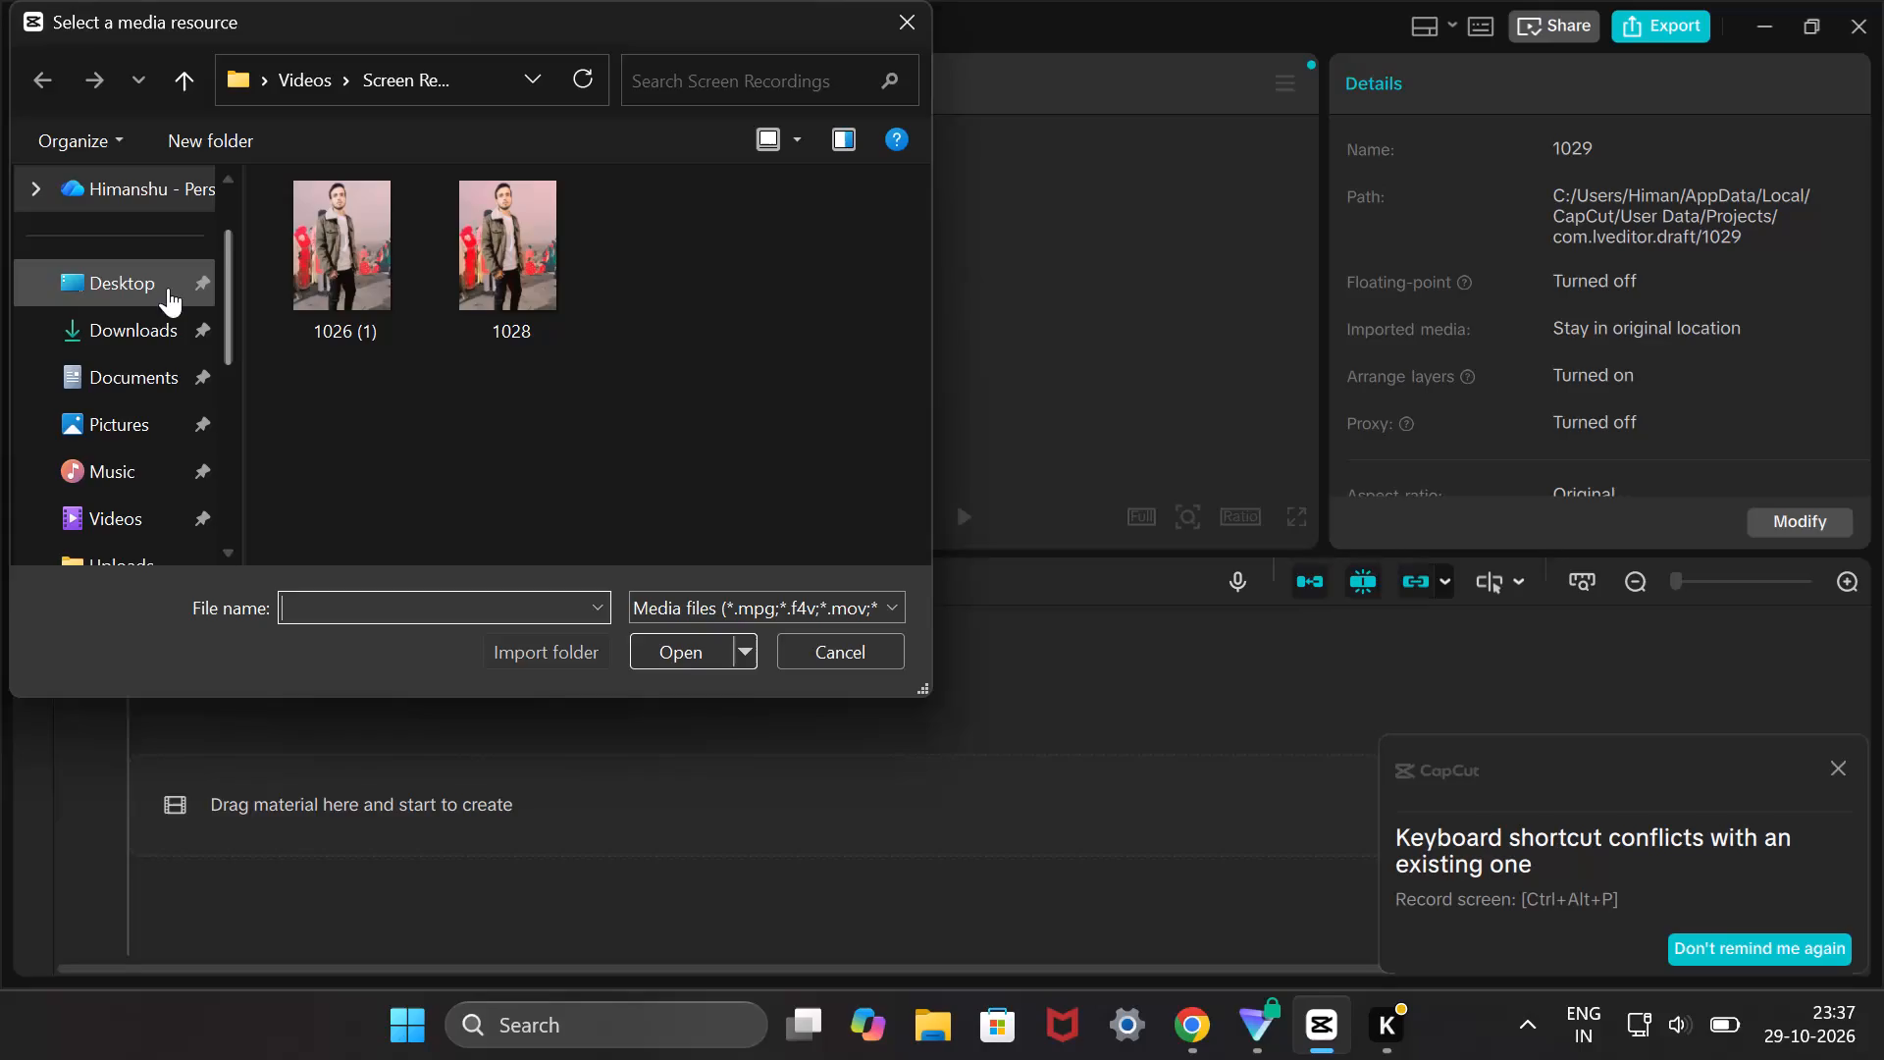
Import all the video and audio files from the Downloads folder into the project media.
{"action": "left_click", "coordinate": [170, 319]}
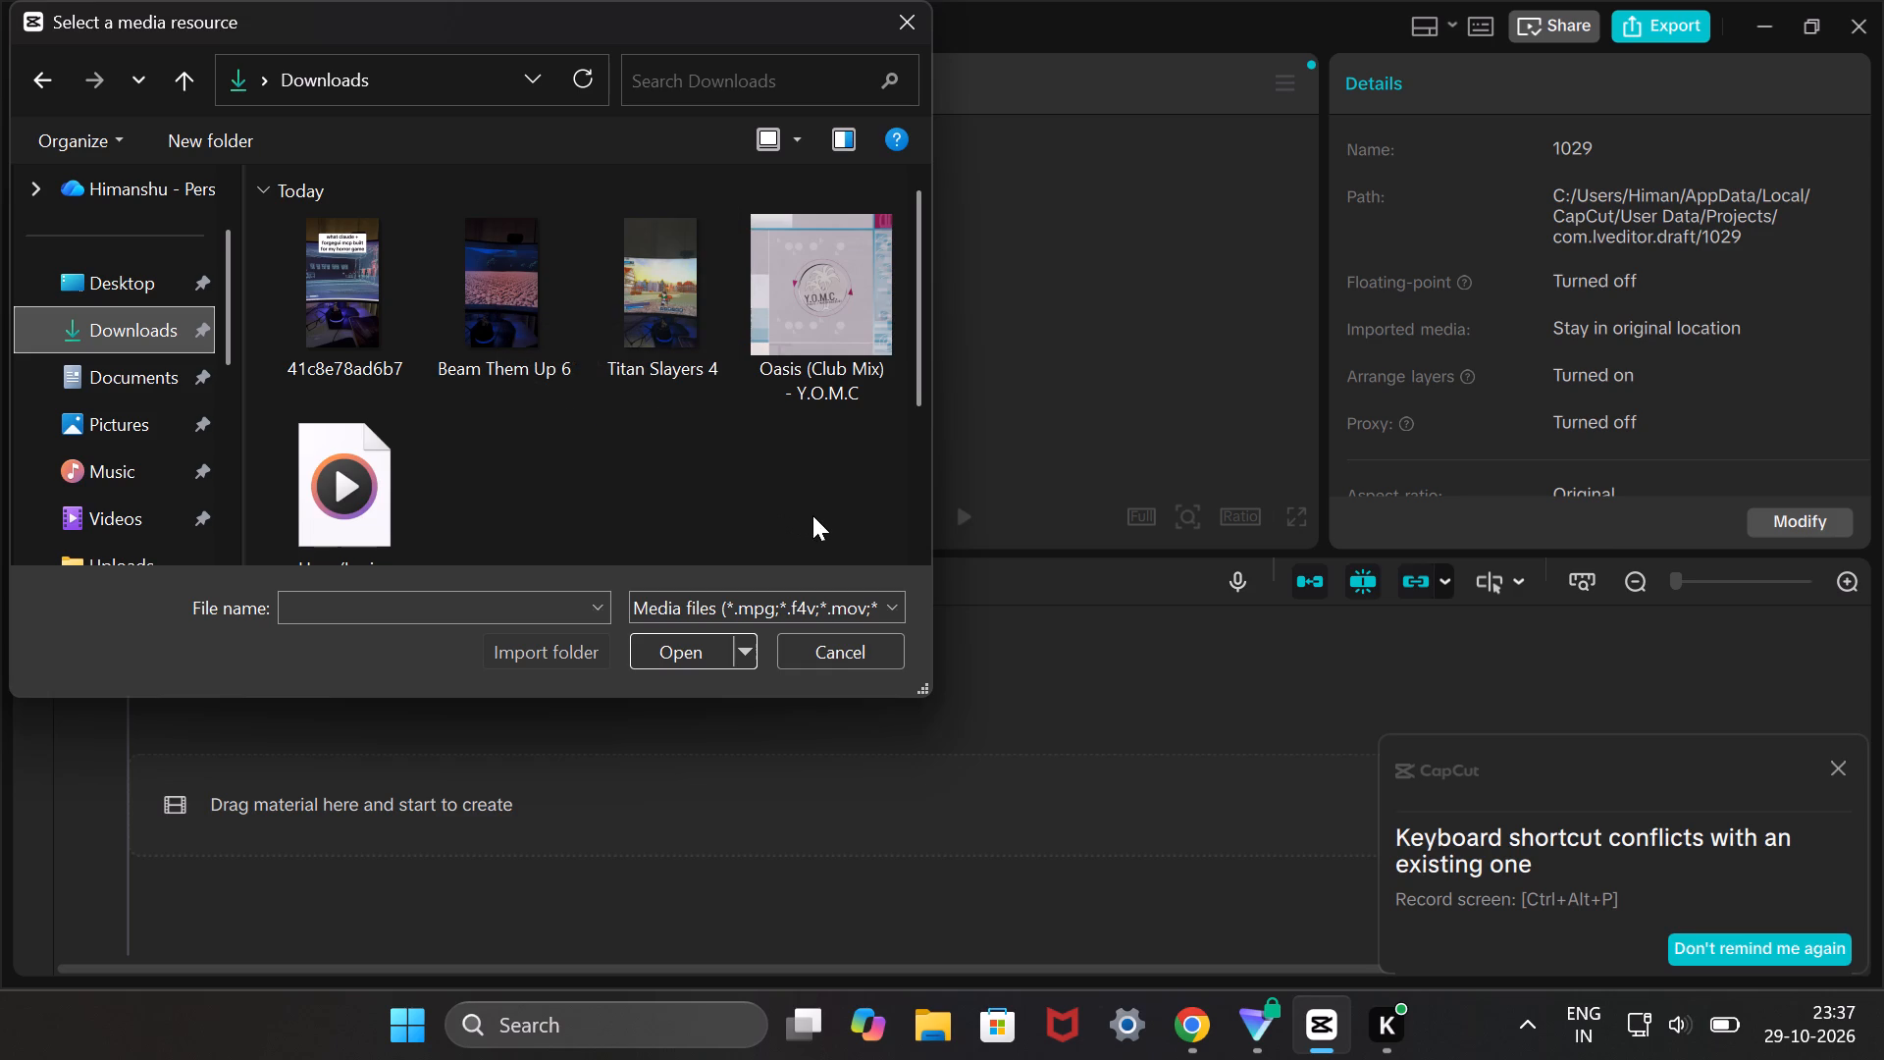
{"action": "key", "text": "ctrl+a"}
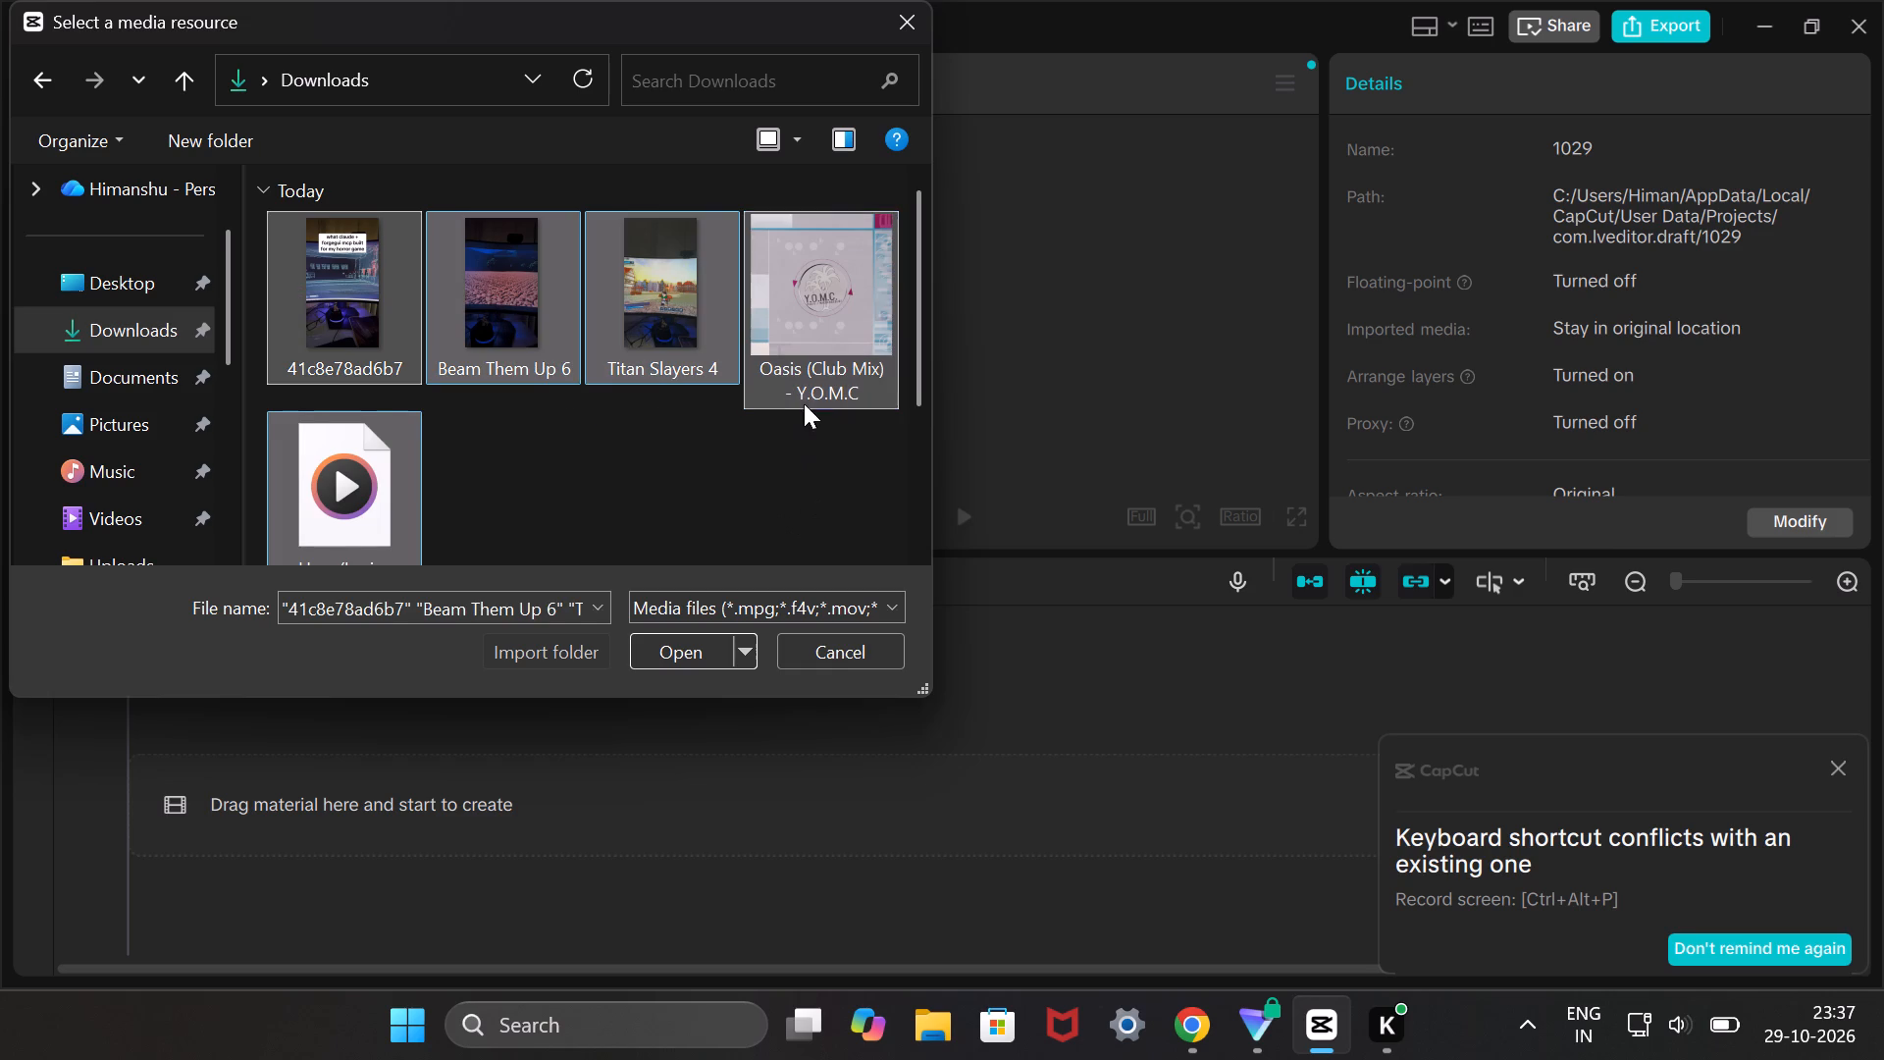
{"action": "left_click", "coordinate": [697, 645]}
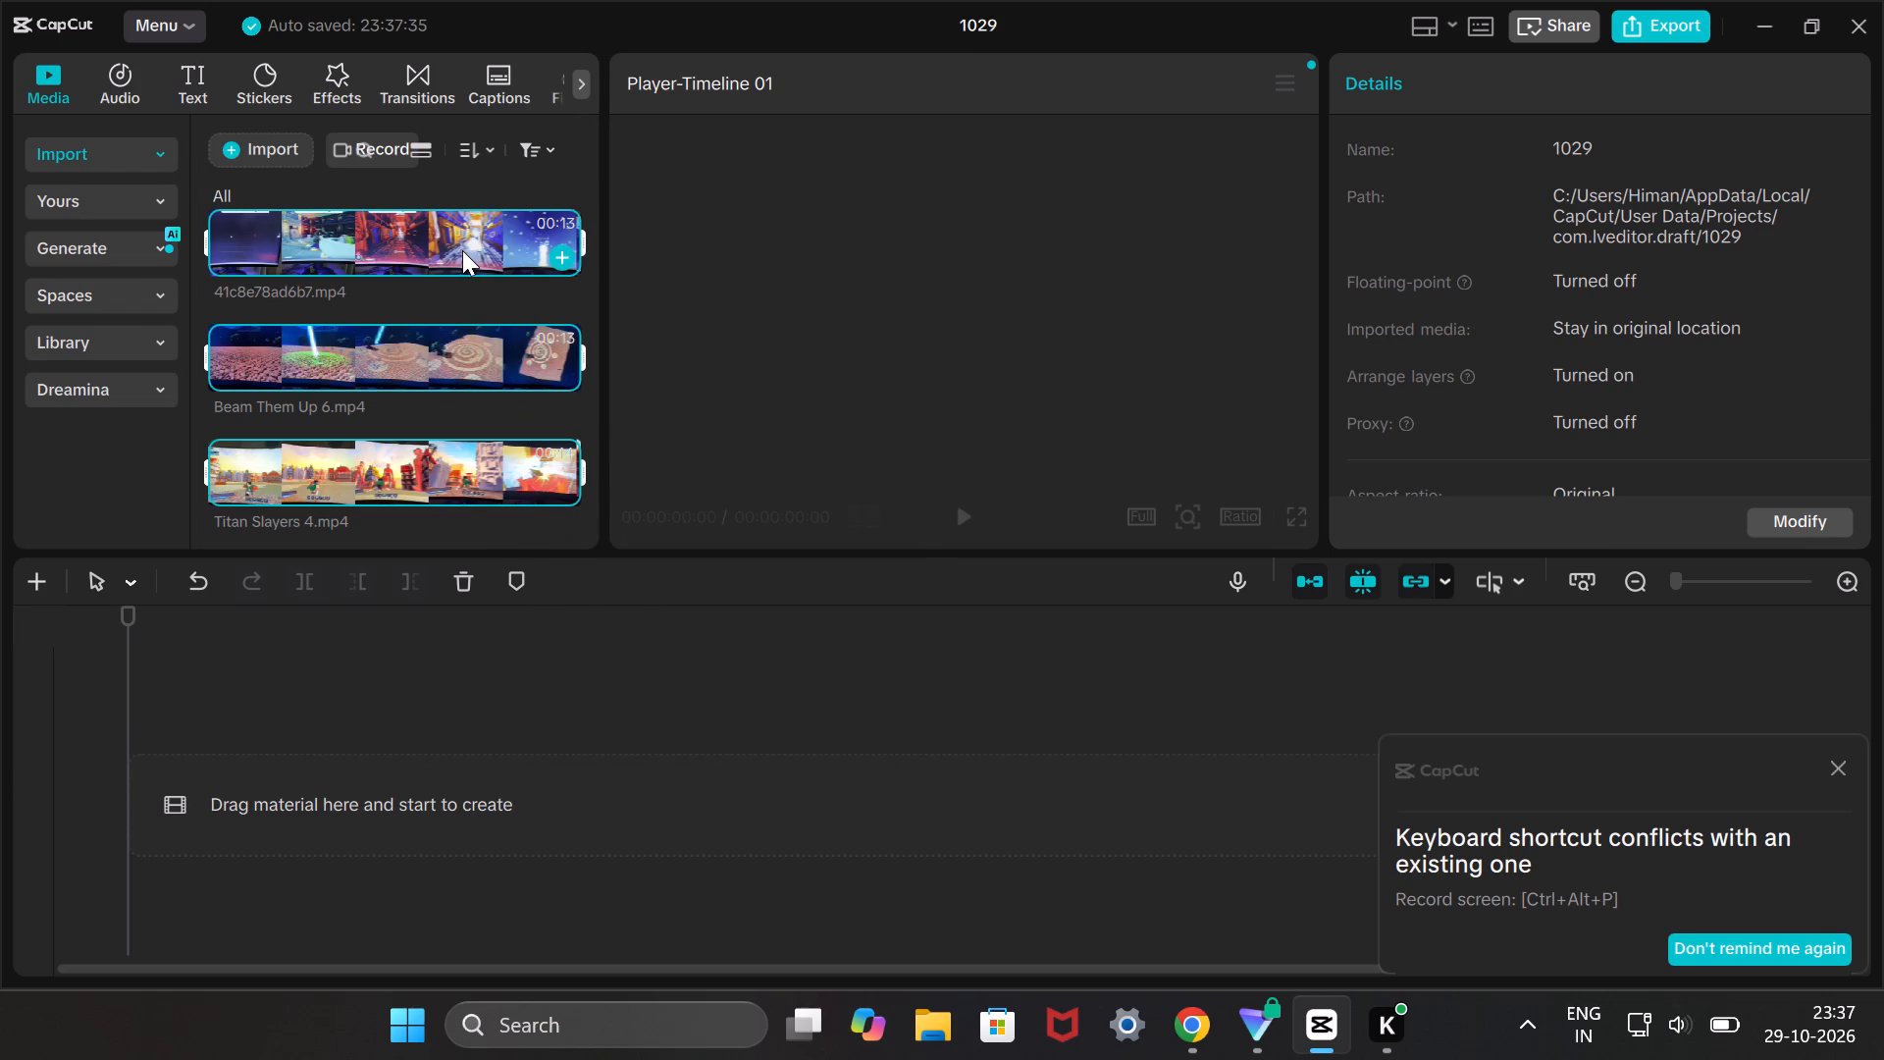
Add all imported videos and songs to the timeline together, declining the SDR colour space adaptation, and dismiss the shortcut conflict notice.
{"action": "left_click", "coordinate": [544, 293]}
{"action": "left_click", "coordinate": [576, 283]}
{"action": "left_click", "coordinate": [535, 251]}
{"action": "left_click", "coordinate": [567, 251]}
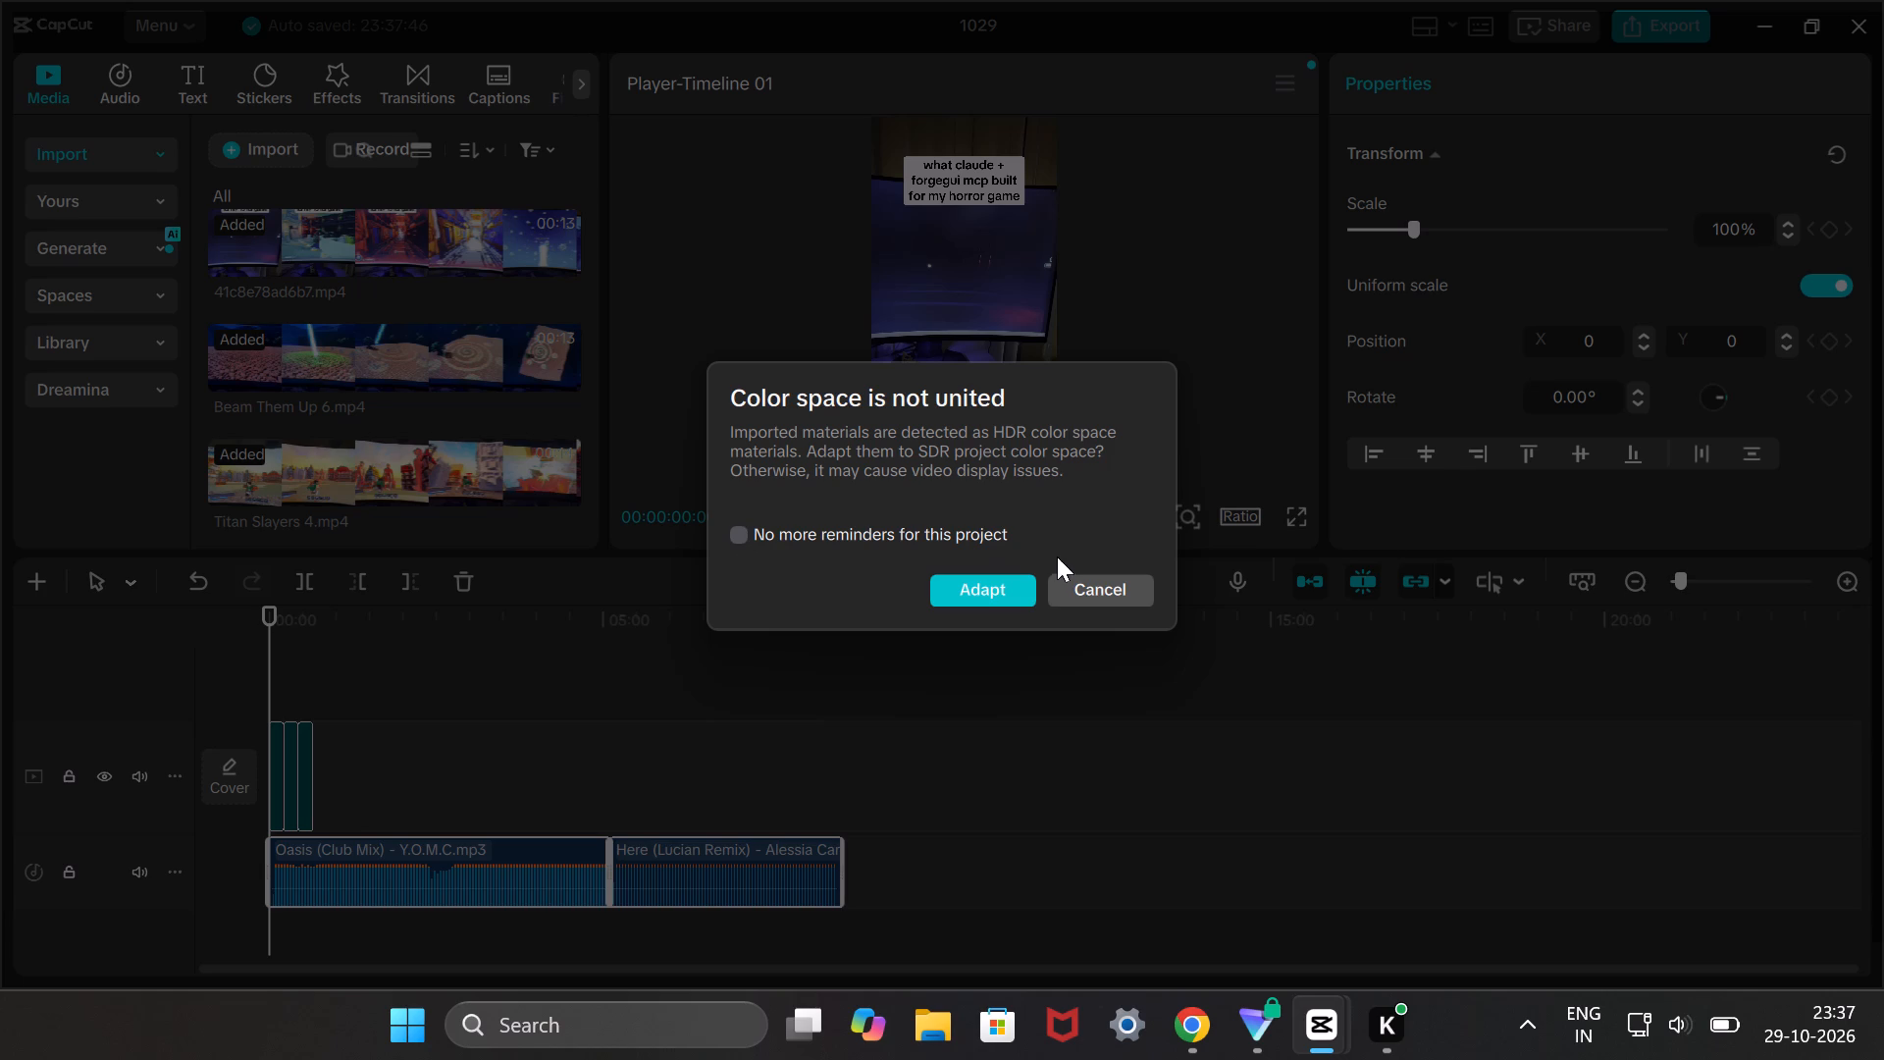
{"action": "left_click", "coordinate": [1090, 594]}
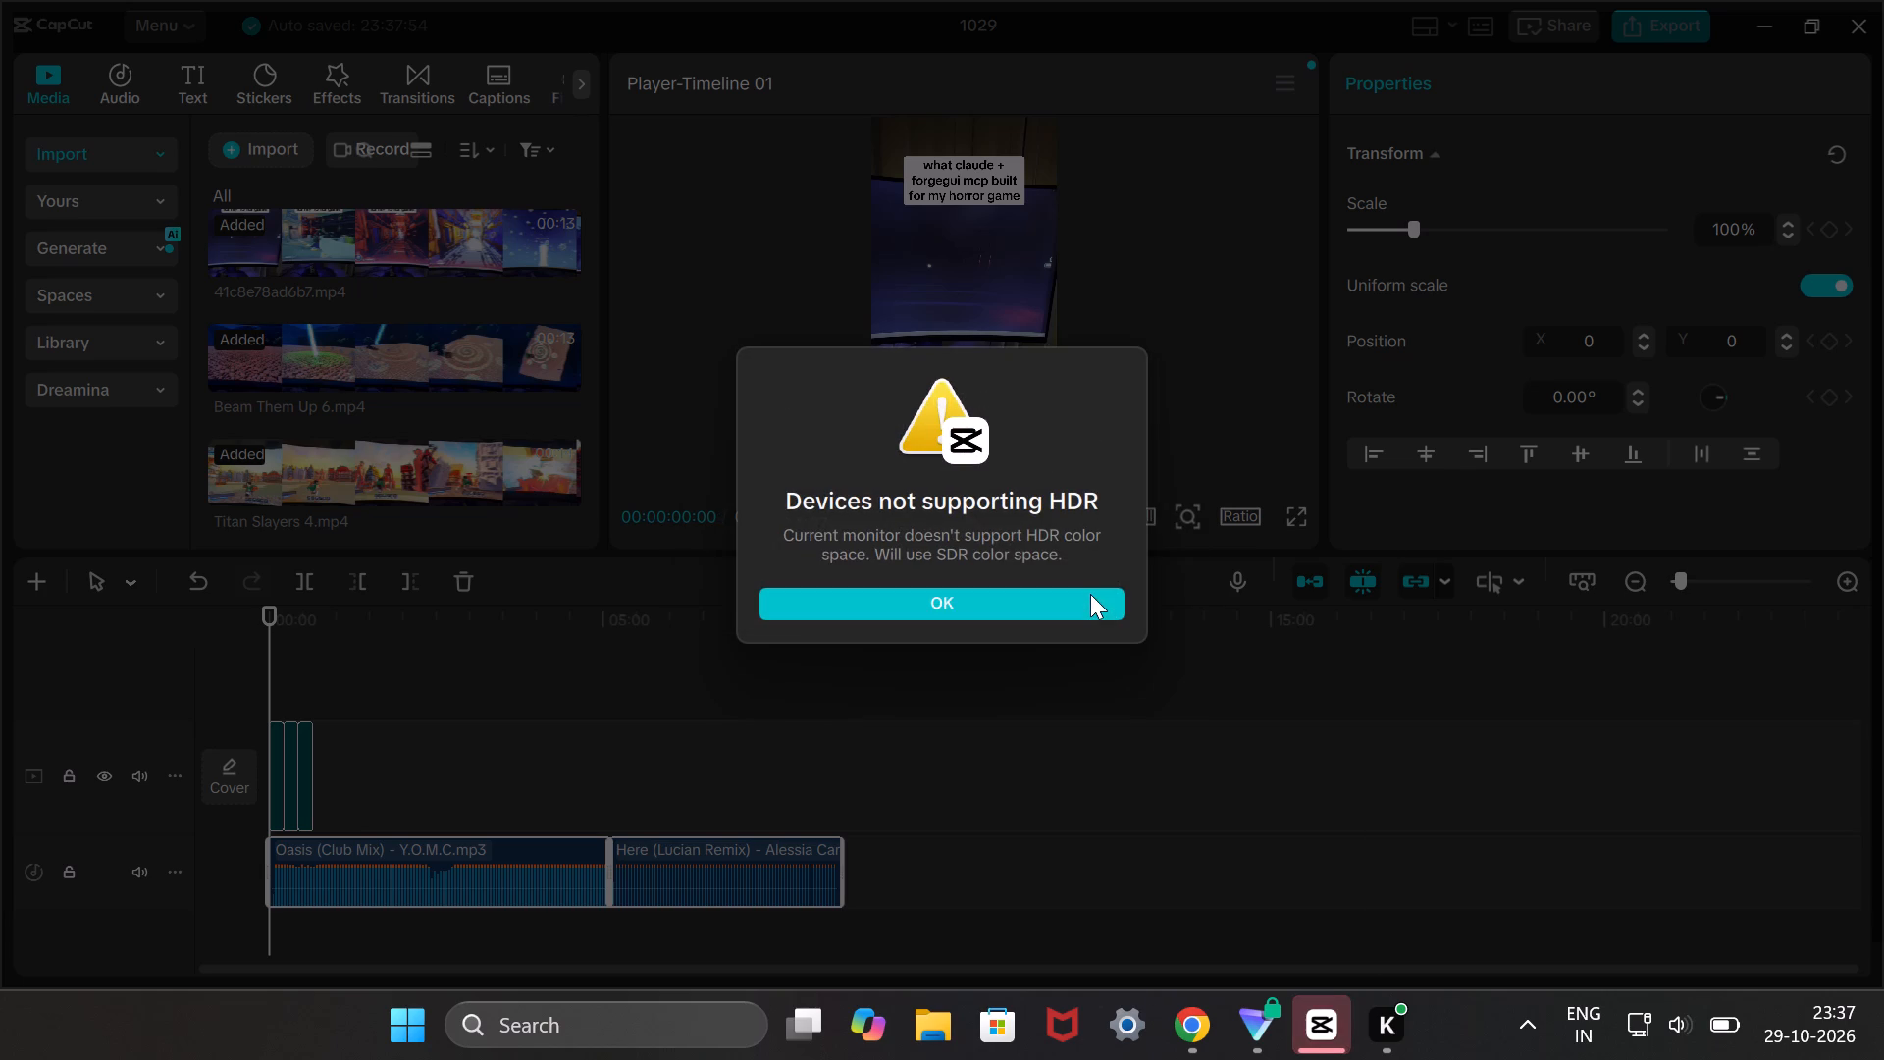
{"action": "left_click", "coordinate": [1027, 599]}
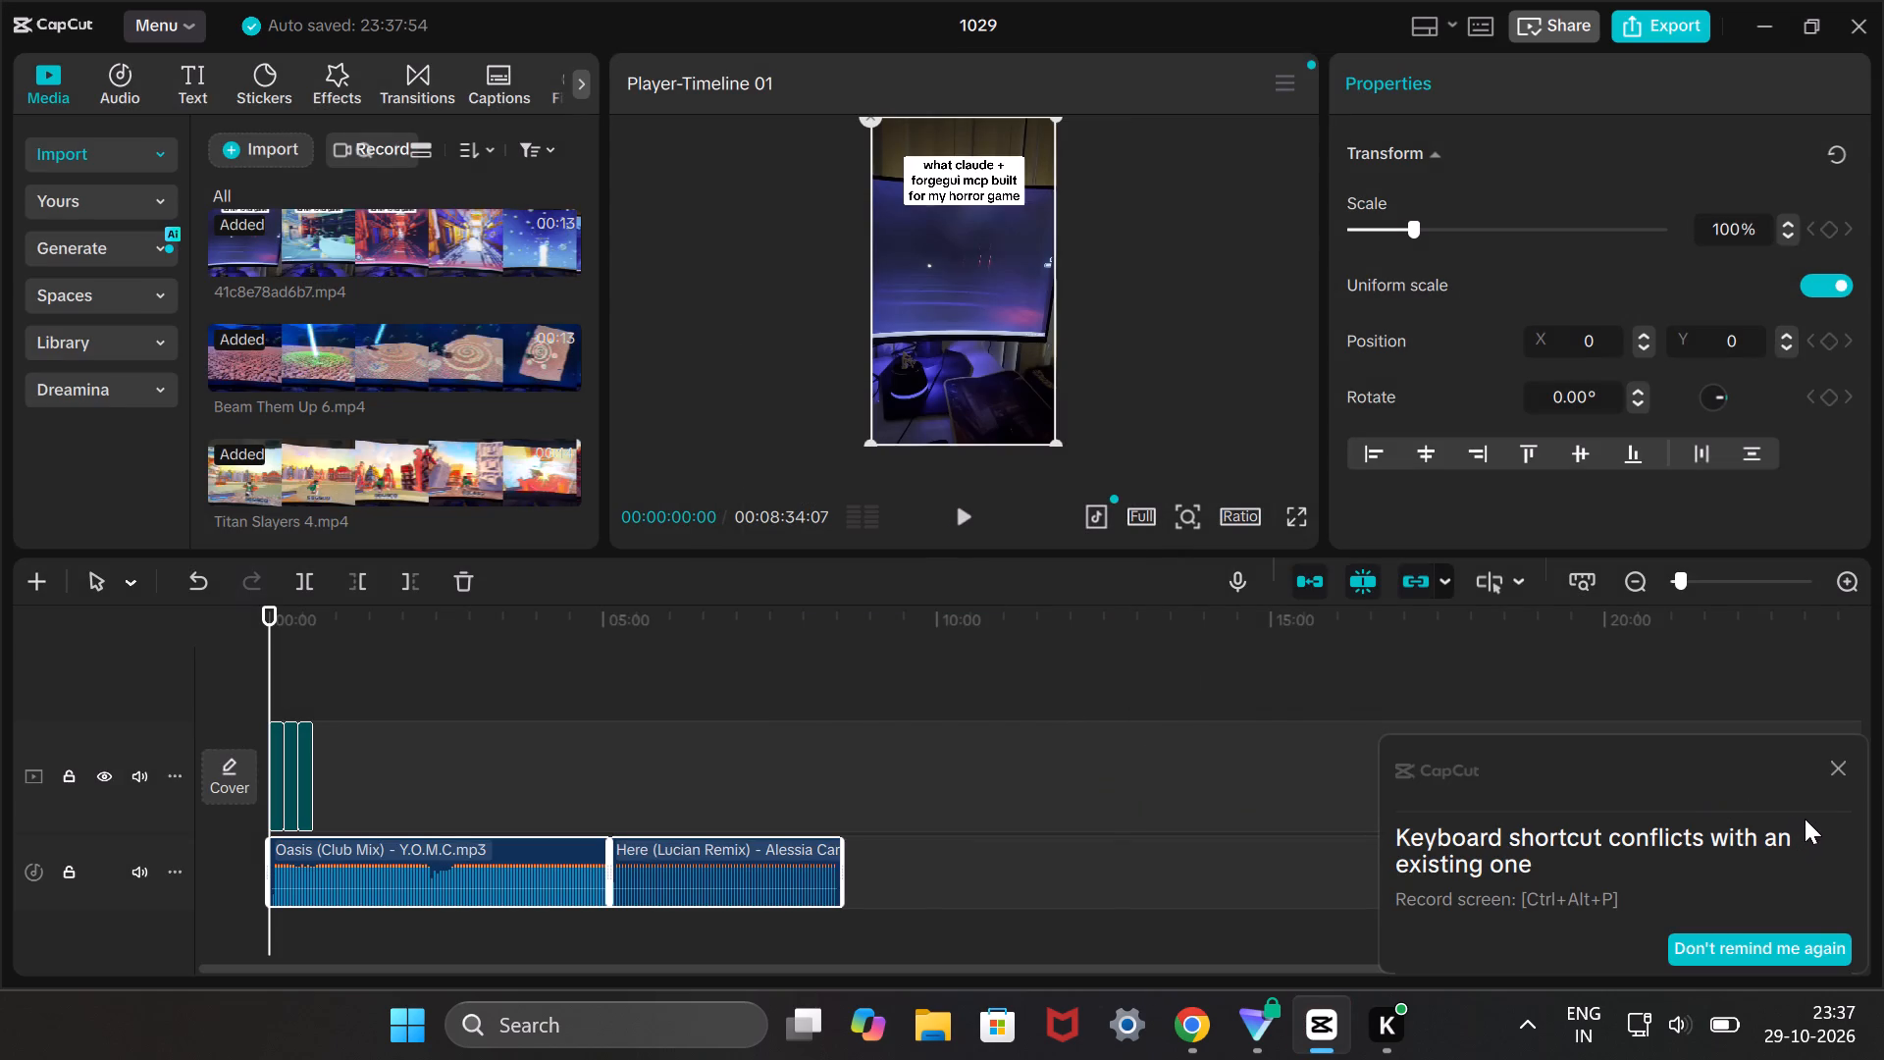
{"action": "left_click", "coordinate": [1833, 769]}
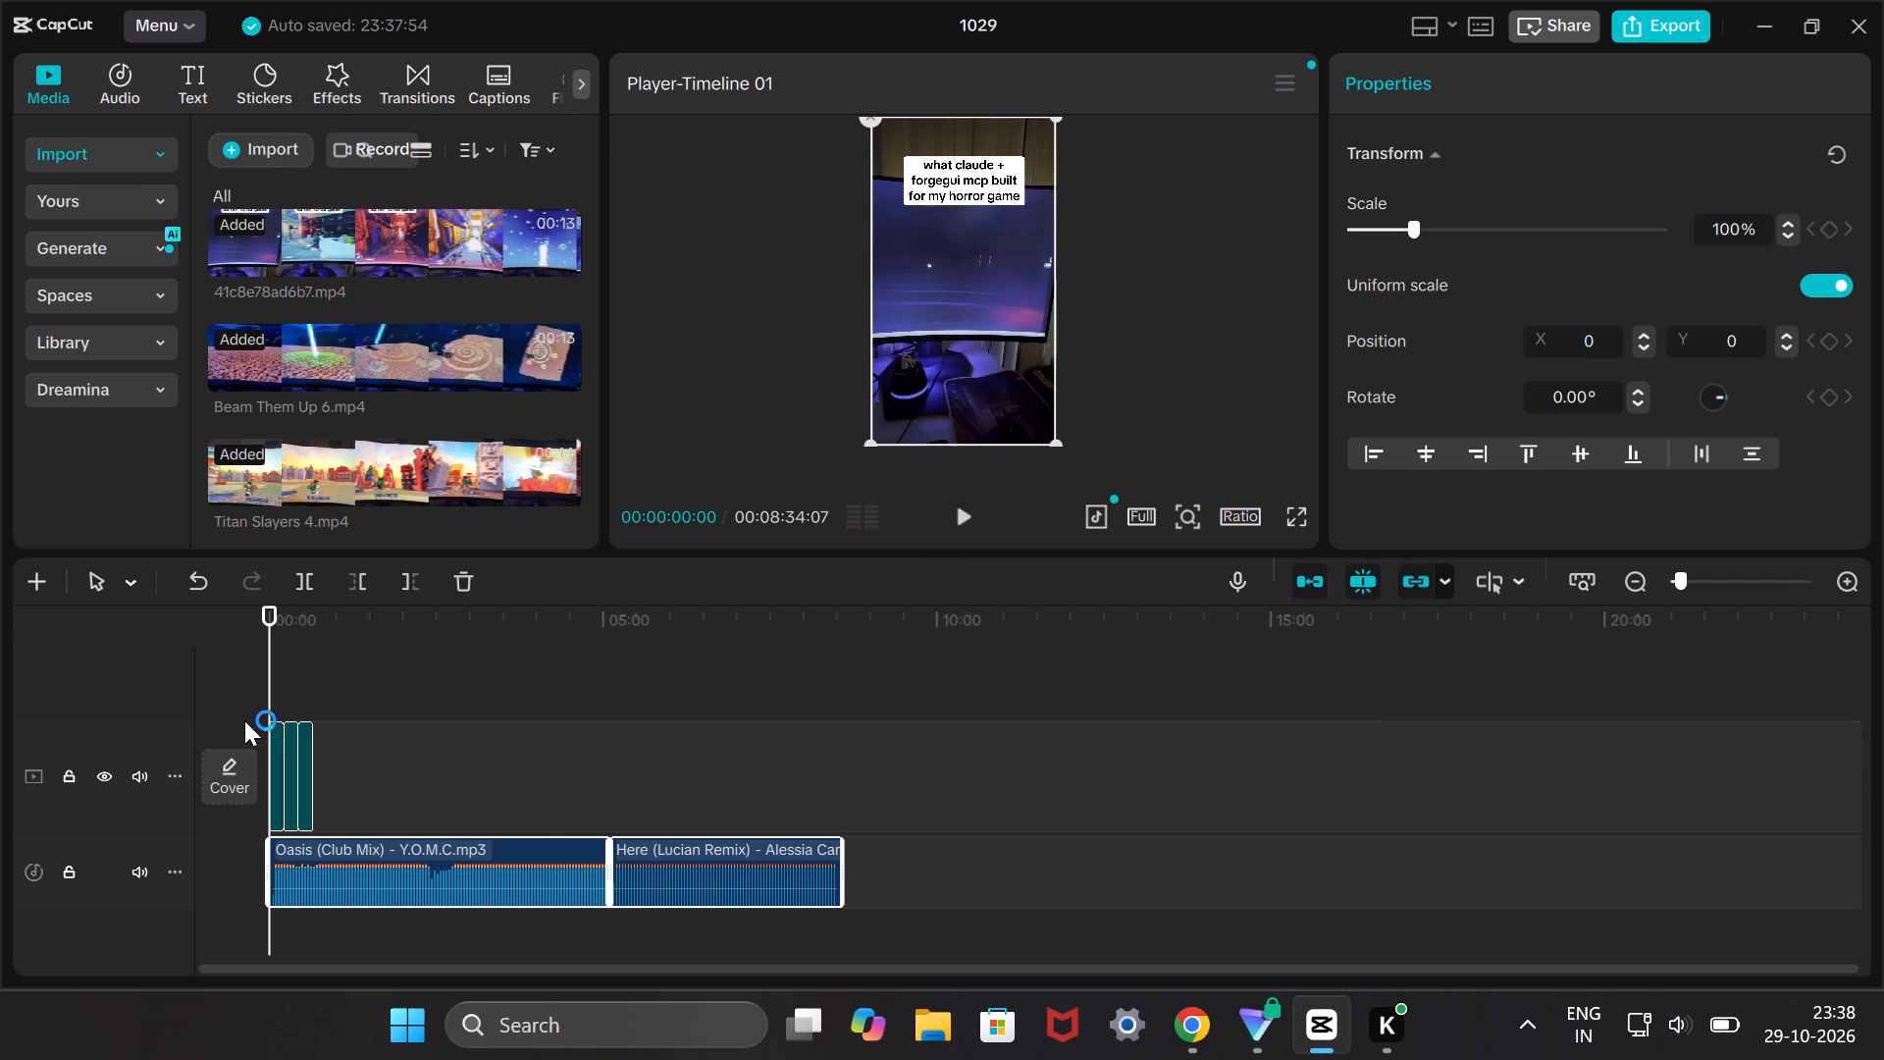
Play the timeline and preview it with the Instagram Reels social media overlay.
{"action": "left_click", "coordinate": [964, 518]}
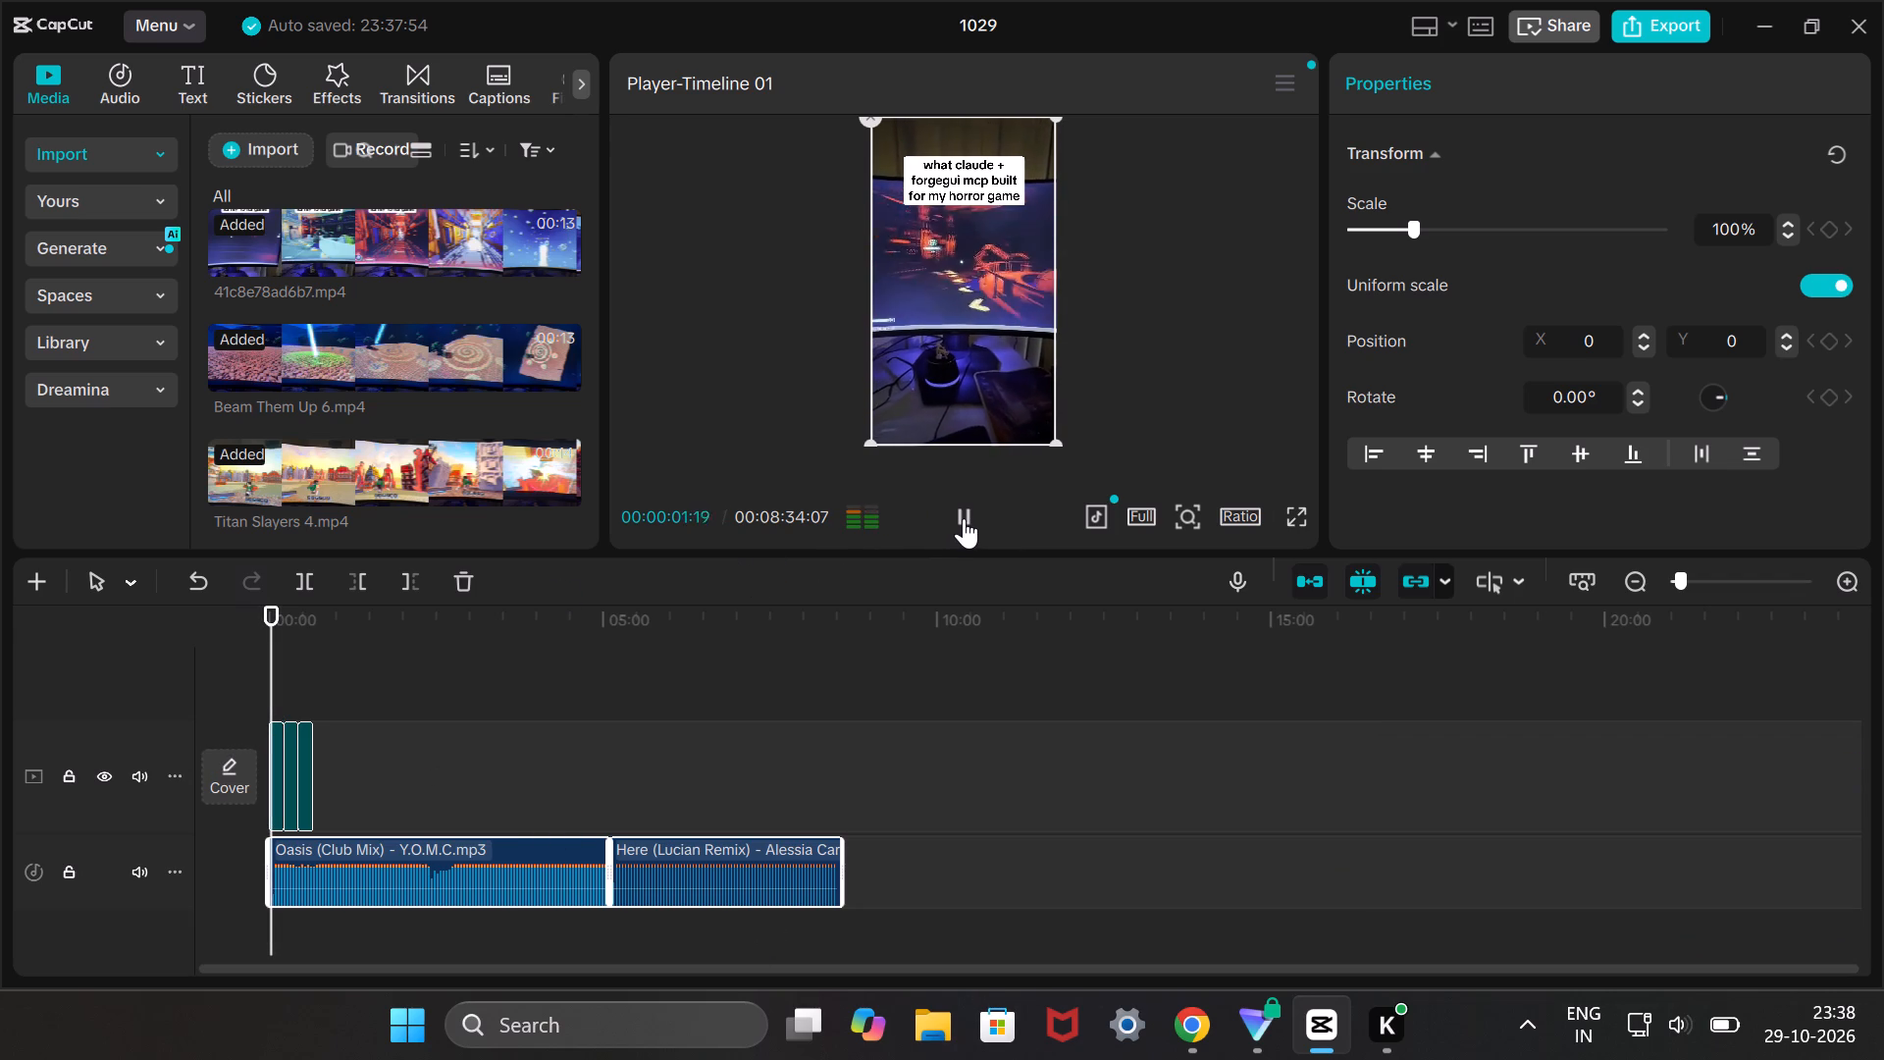
{"action": "left_click", "coordinate": [1103, 518]}
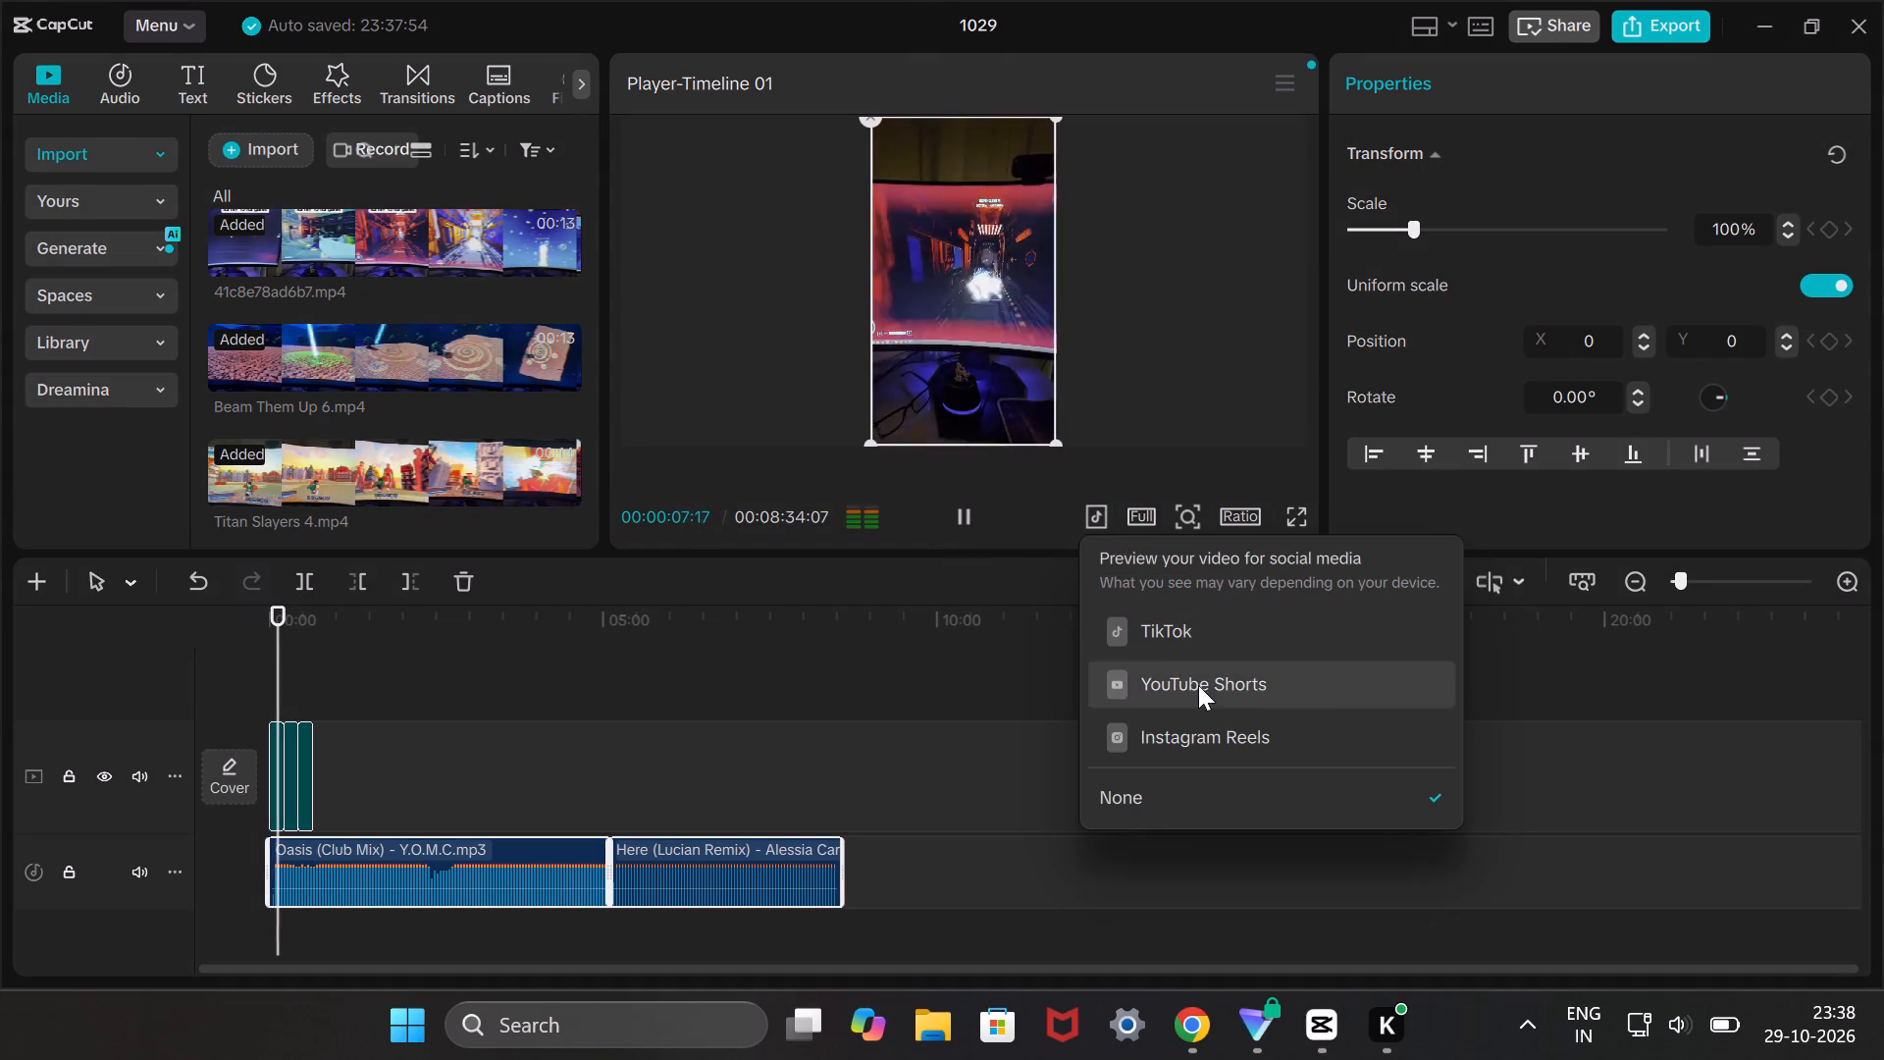
{"action": "left_click", "coordinate": [1212, 736]}
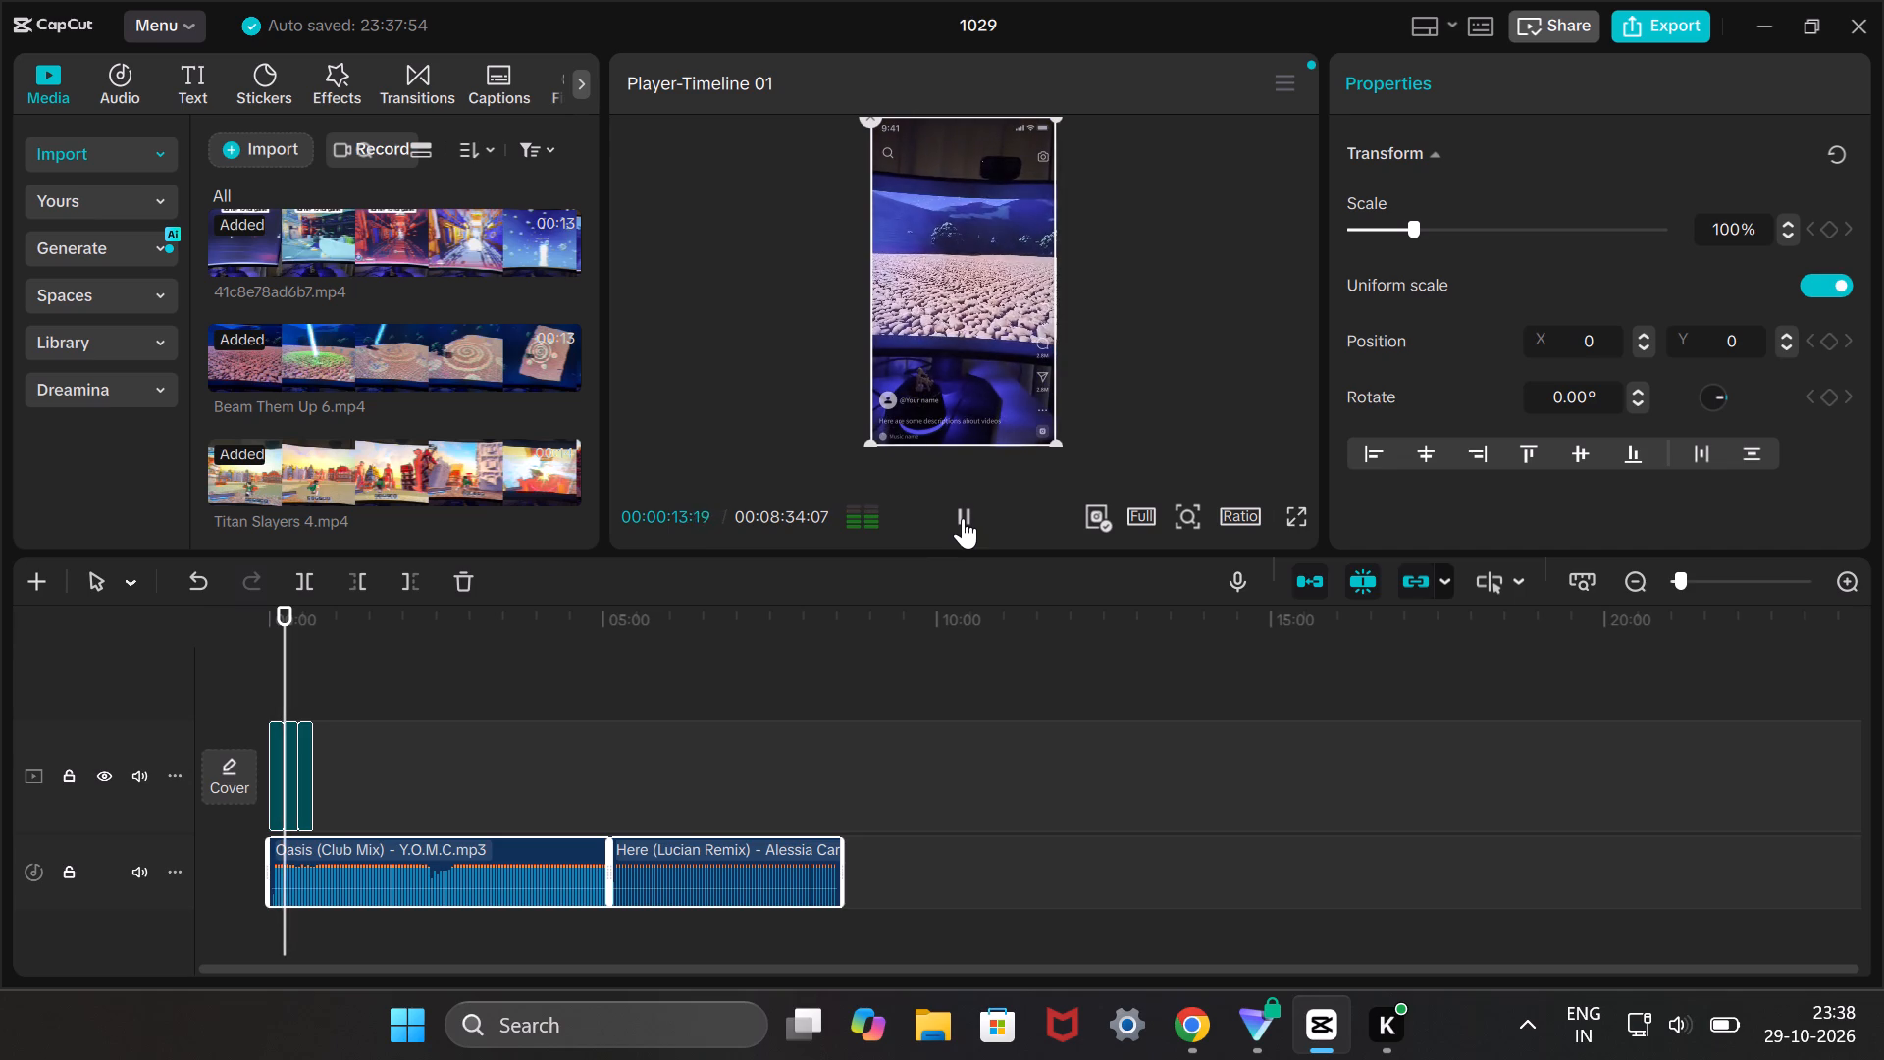
{"action": "left_click", "coordinate": [1095, 506]}
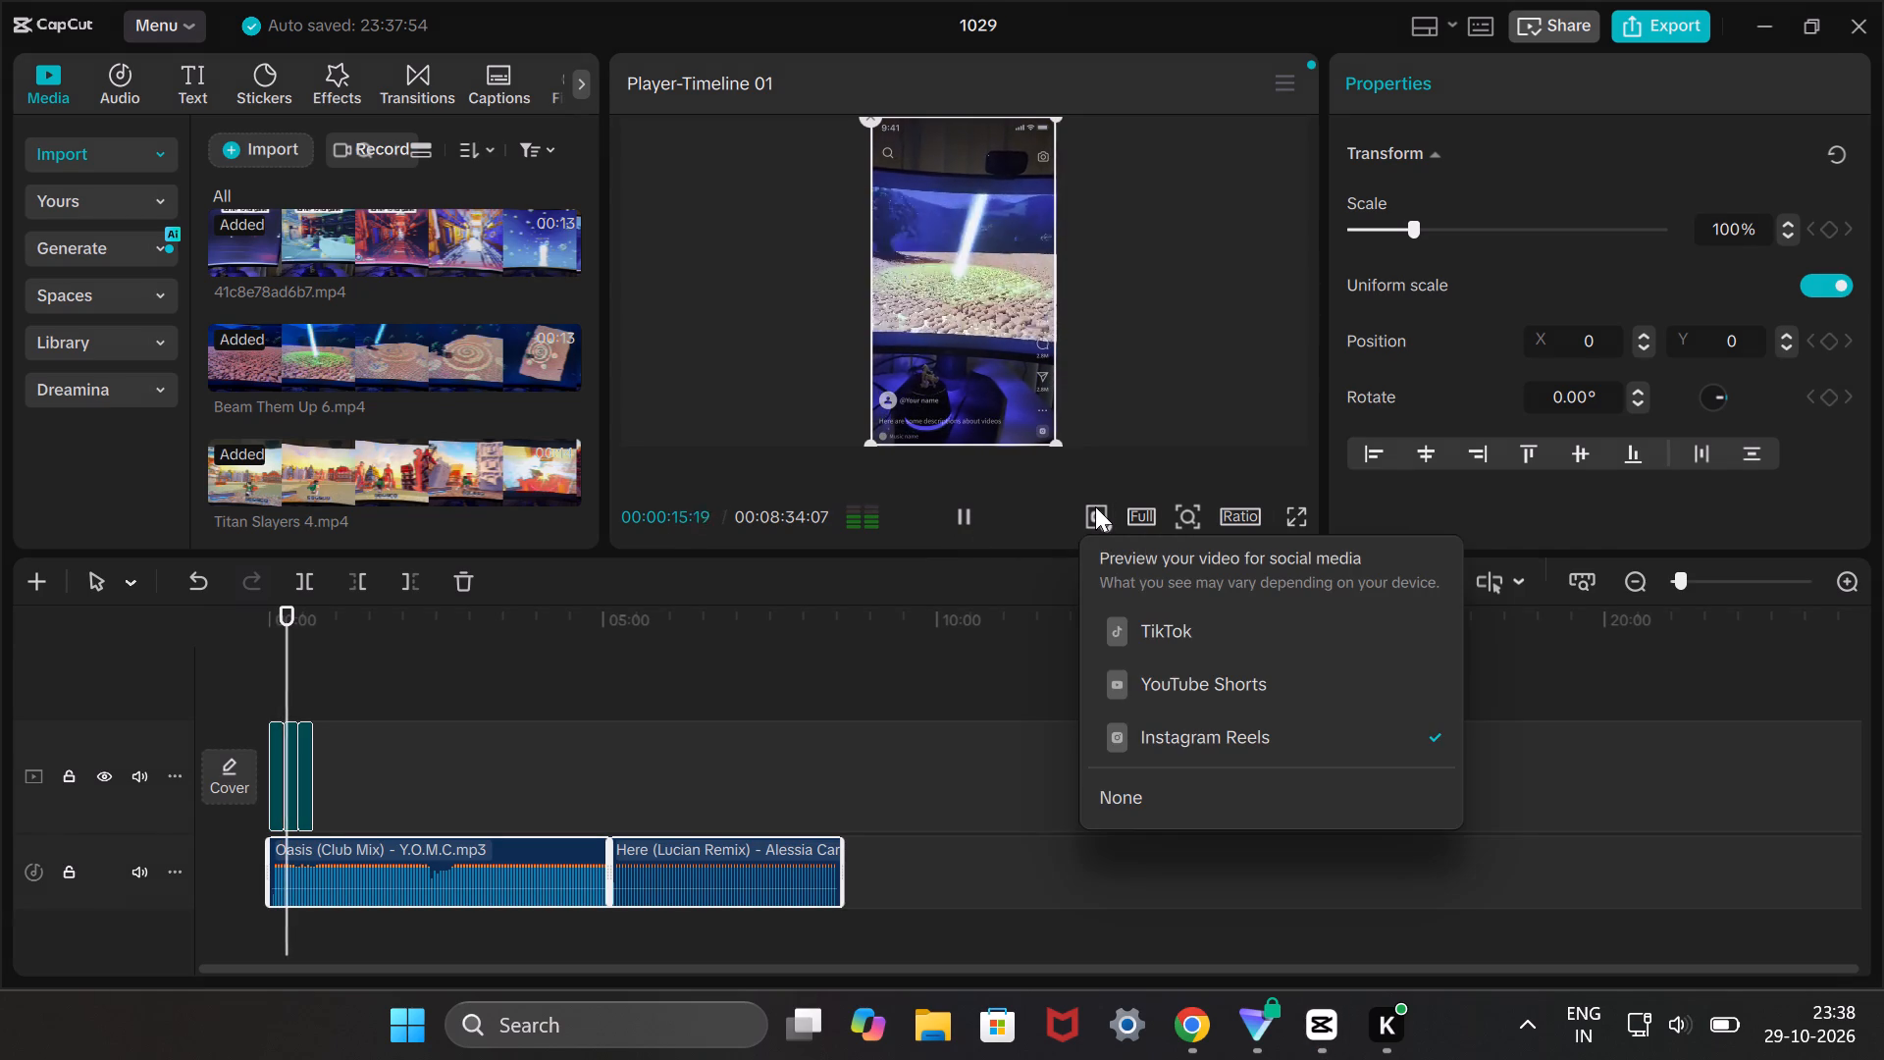
{"action": "left_click", "coordinate": [1023, 520]}
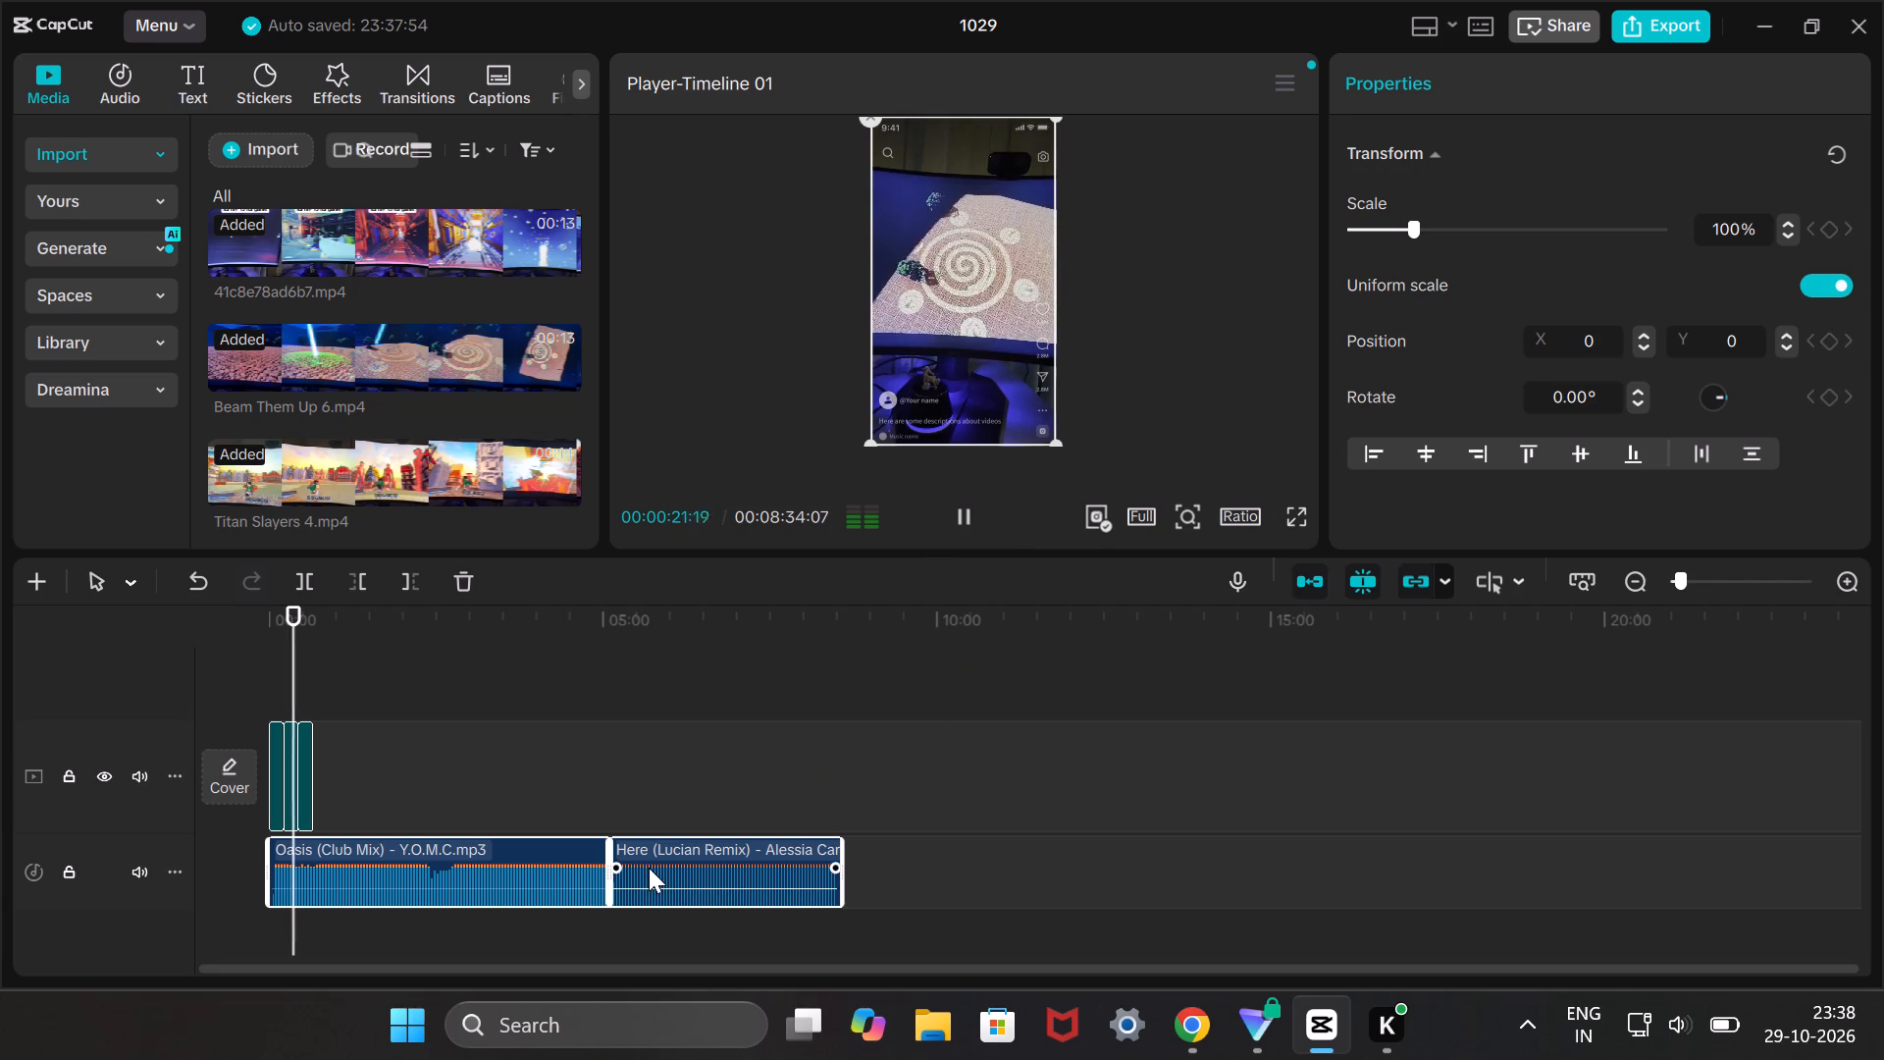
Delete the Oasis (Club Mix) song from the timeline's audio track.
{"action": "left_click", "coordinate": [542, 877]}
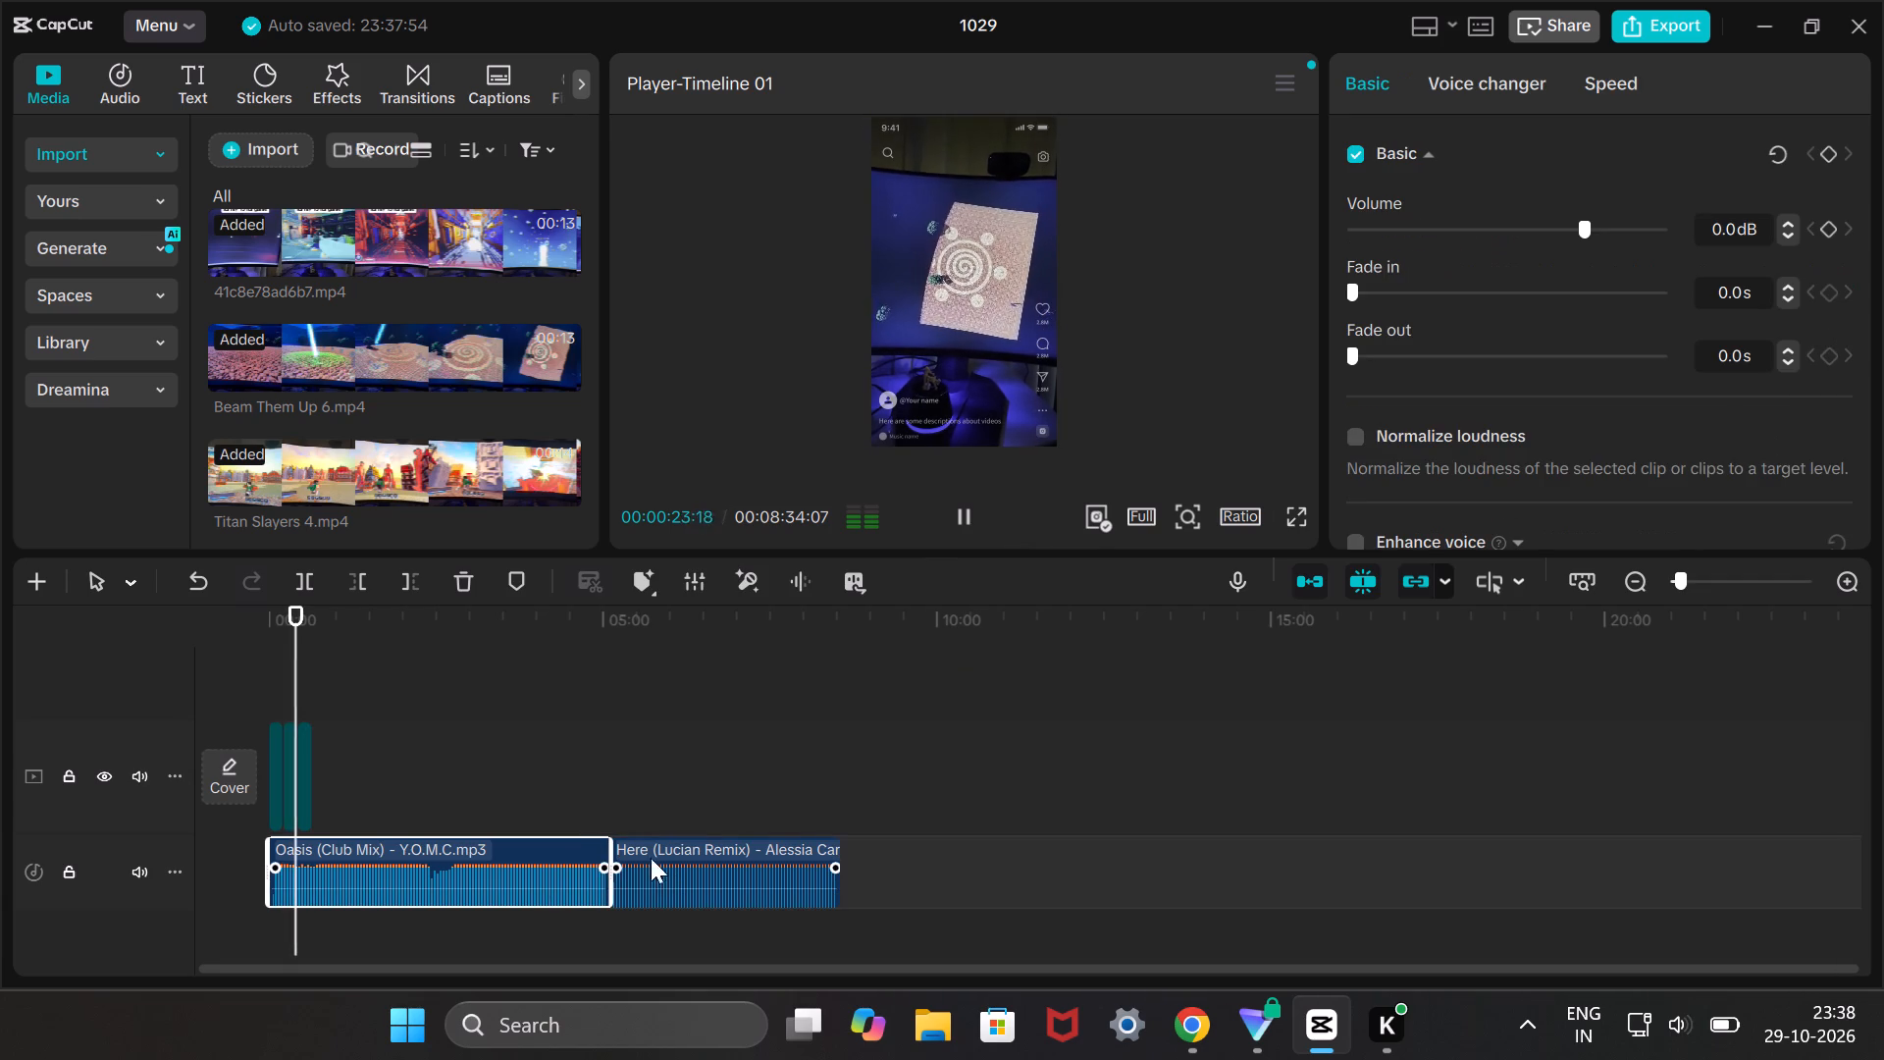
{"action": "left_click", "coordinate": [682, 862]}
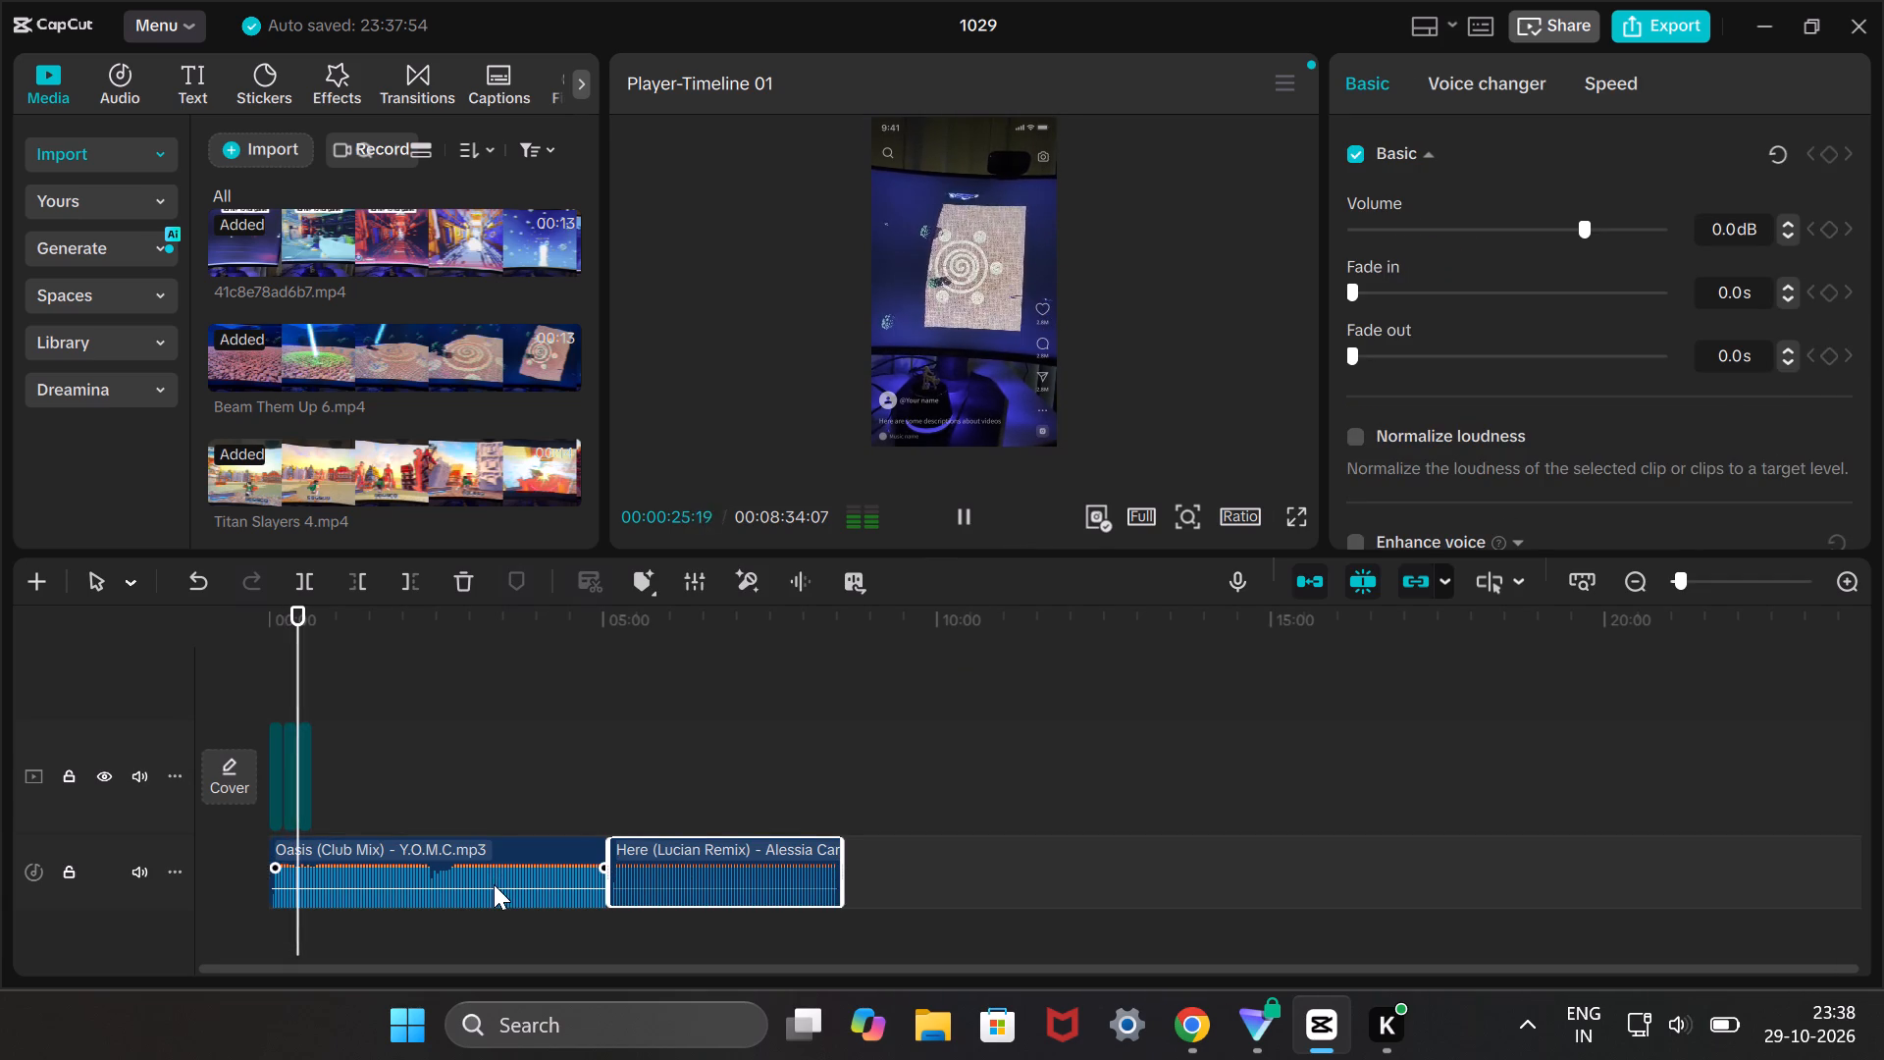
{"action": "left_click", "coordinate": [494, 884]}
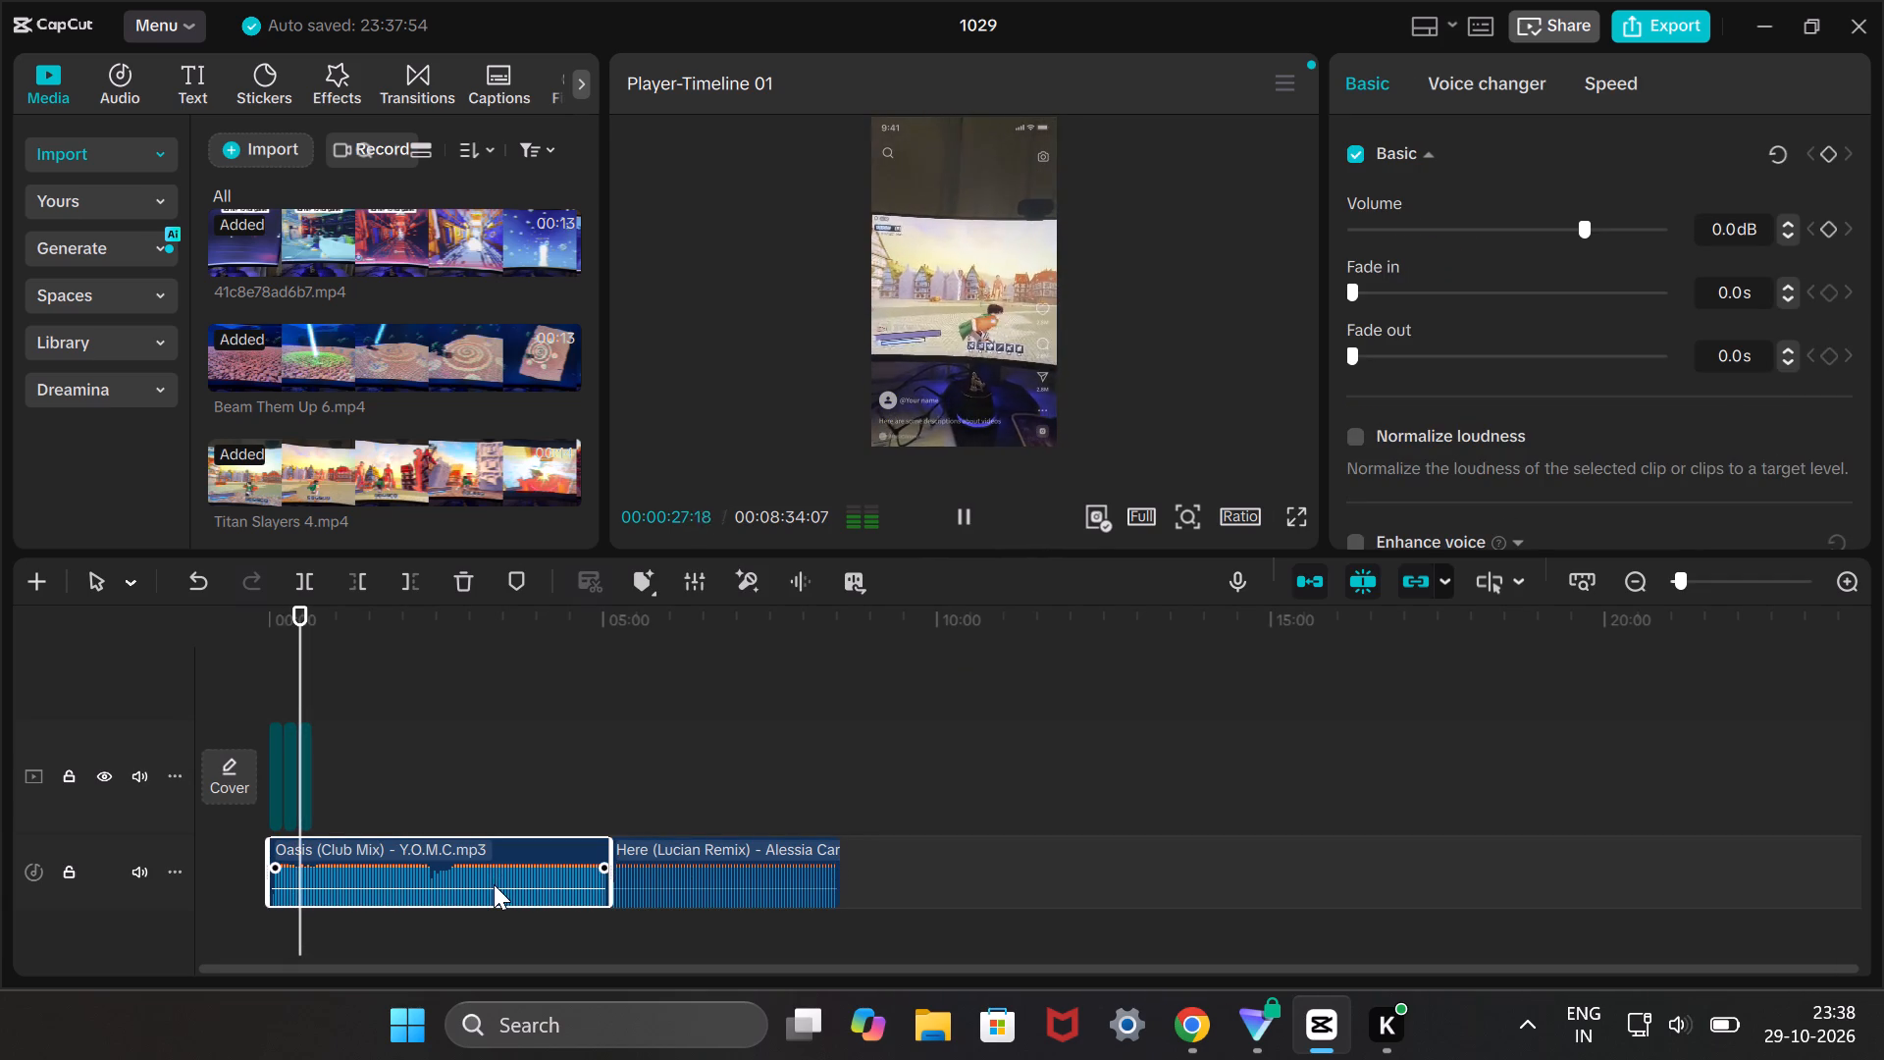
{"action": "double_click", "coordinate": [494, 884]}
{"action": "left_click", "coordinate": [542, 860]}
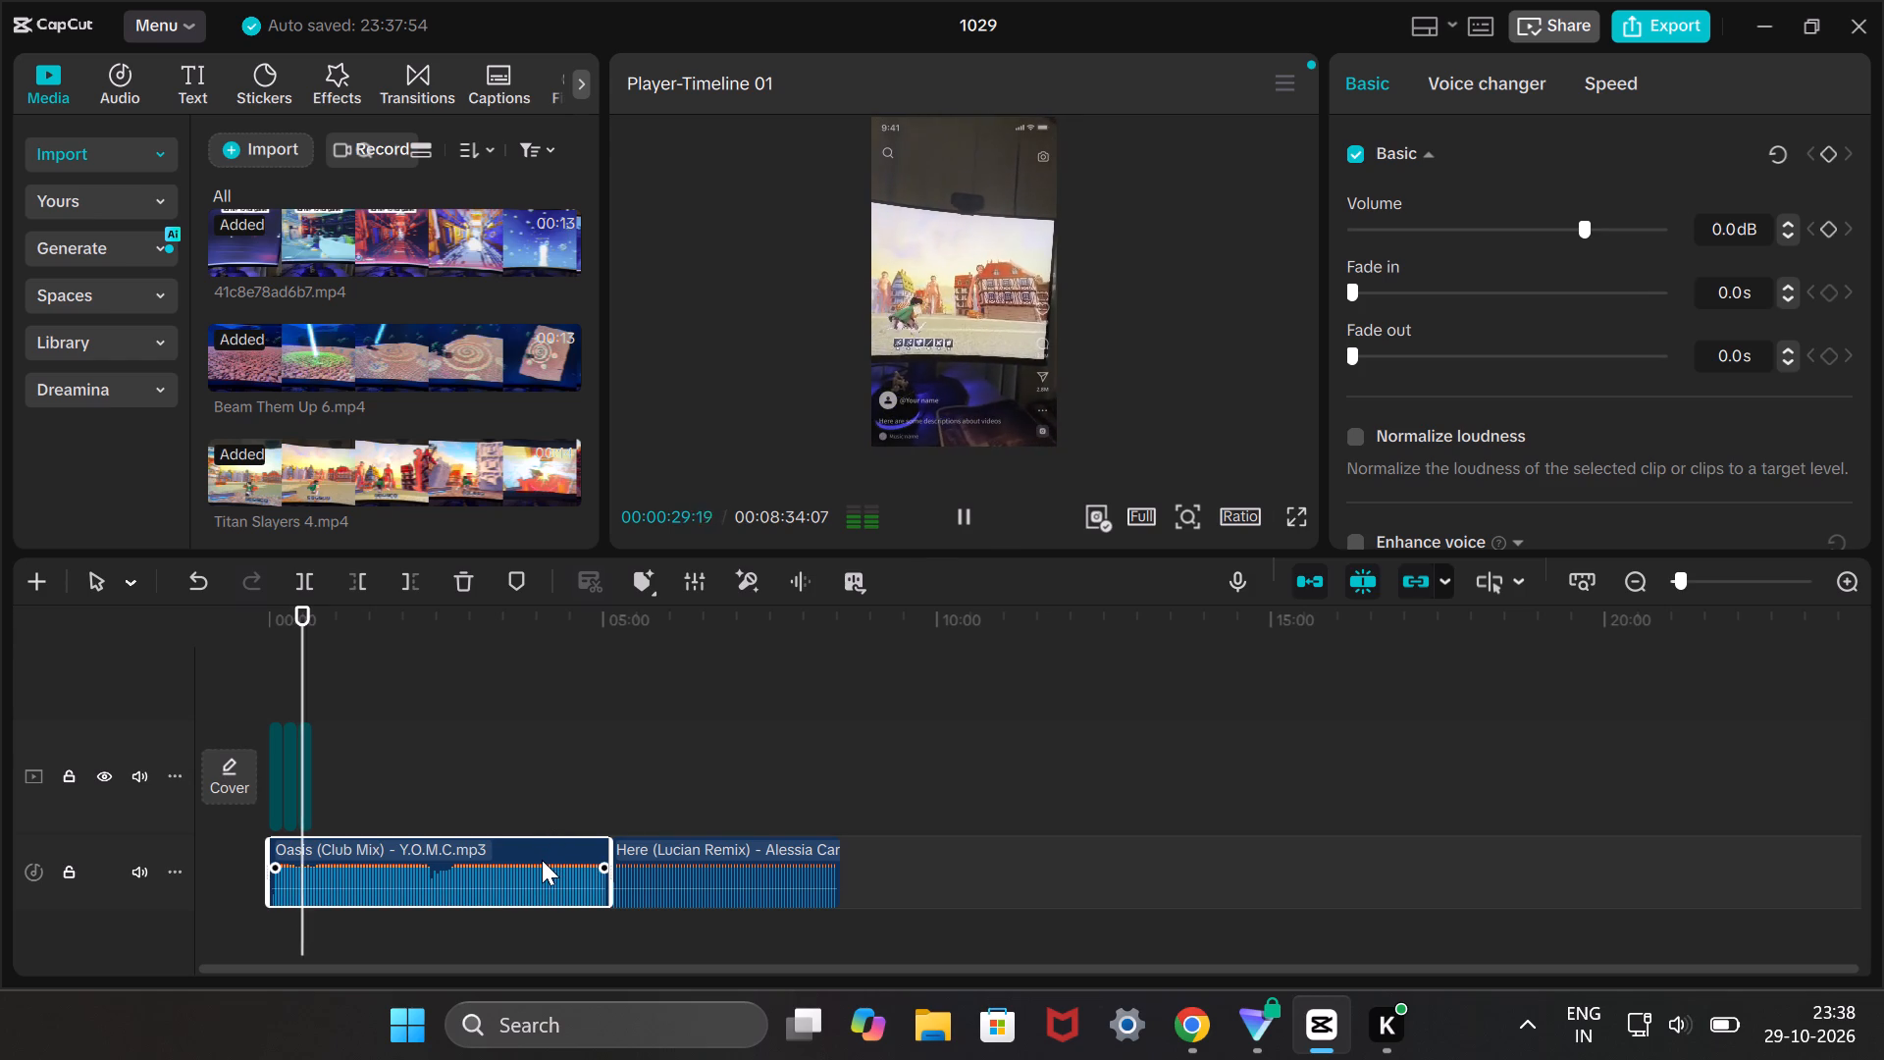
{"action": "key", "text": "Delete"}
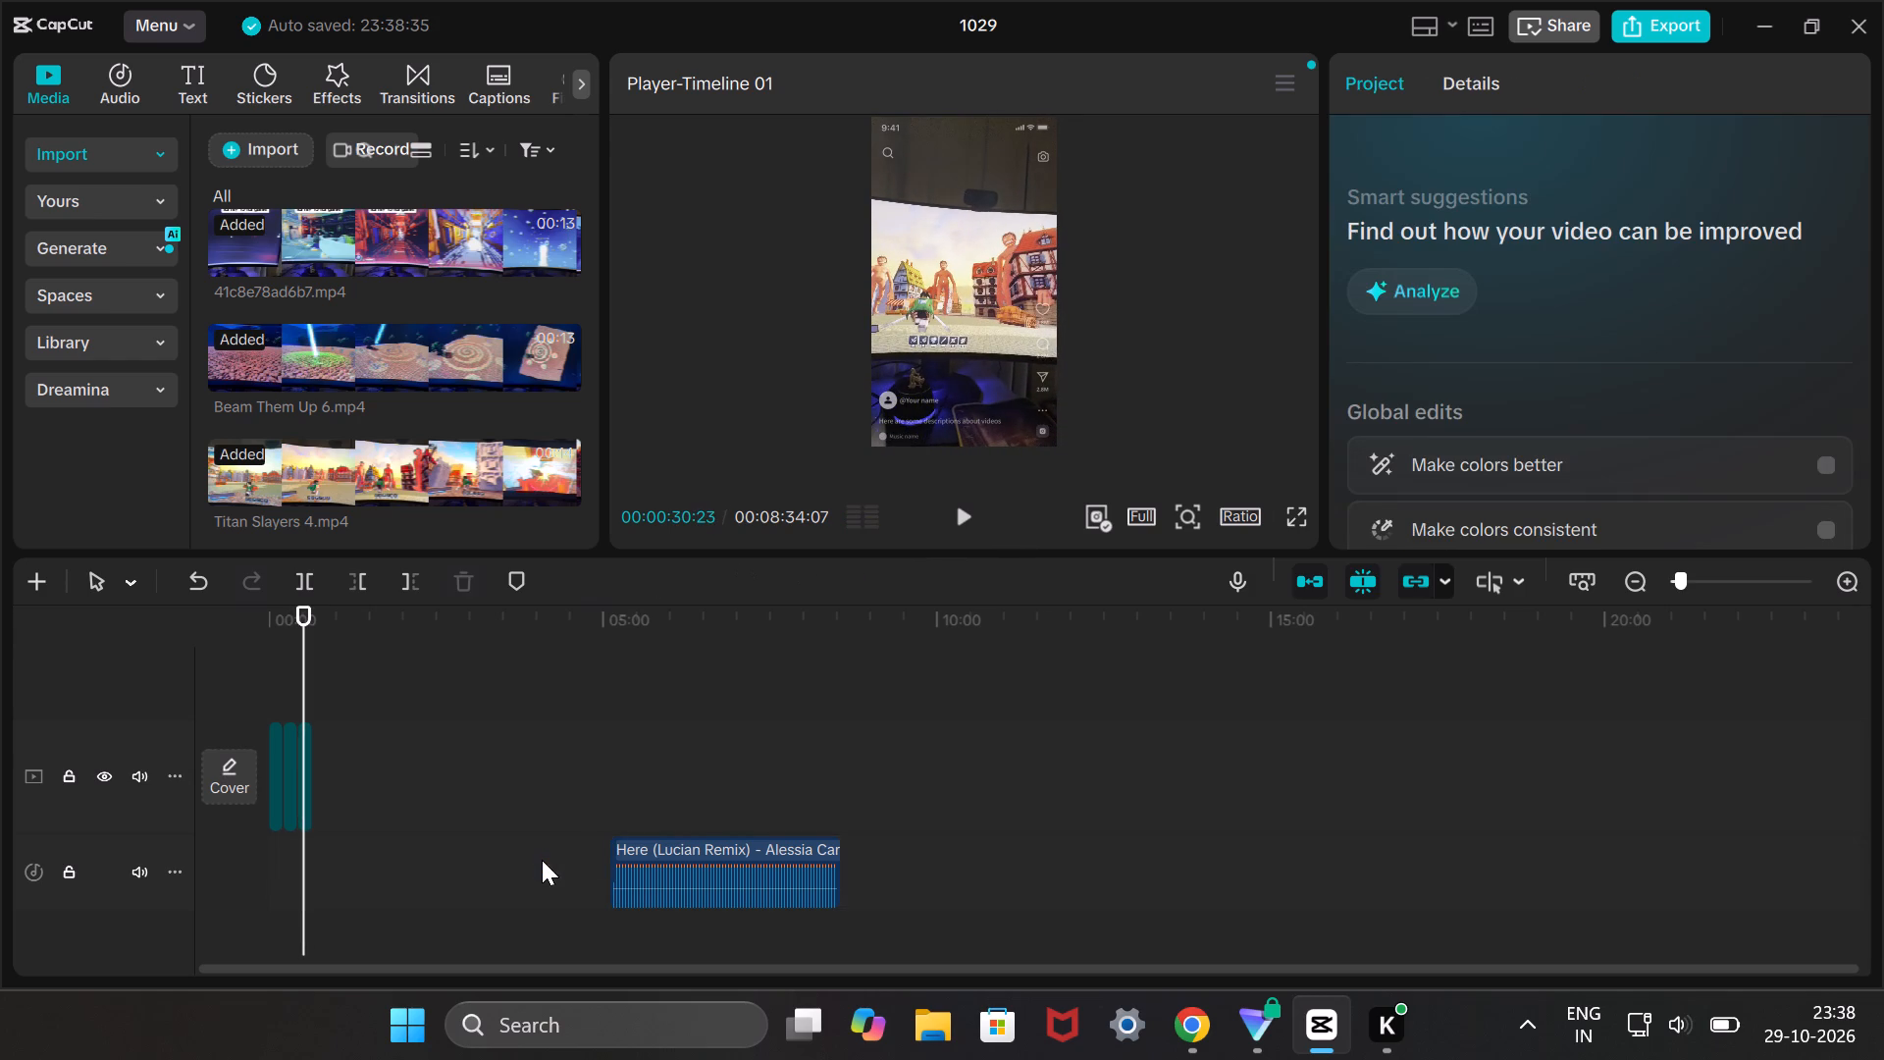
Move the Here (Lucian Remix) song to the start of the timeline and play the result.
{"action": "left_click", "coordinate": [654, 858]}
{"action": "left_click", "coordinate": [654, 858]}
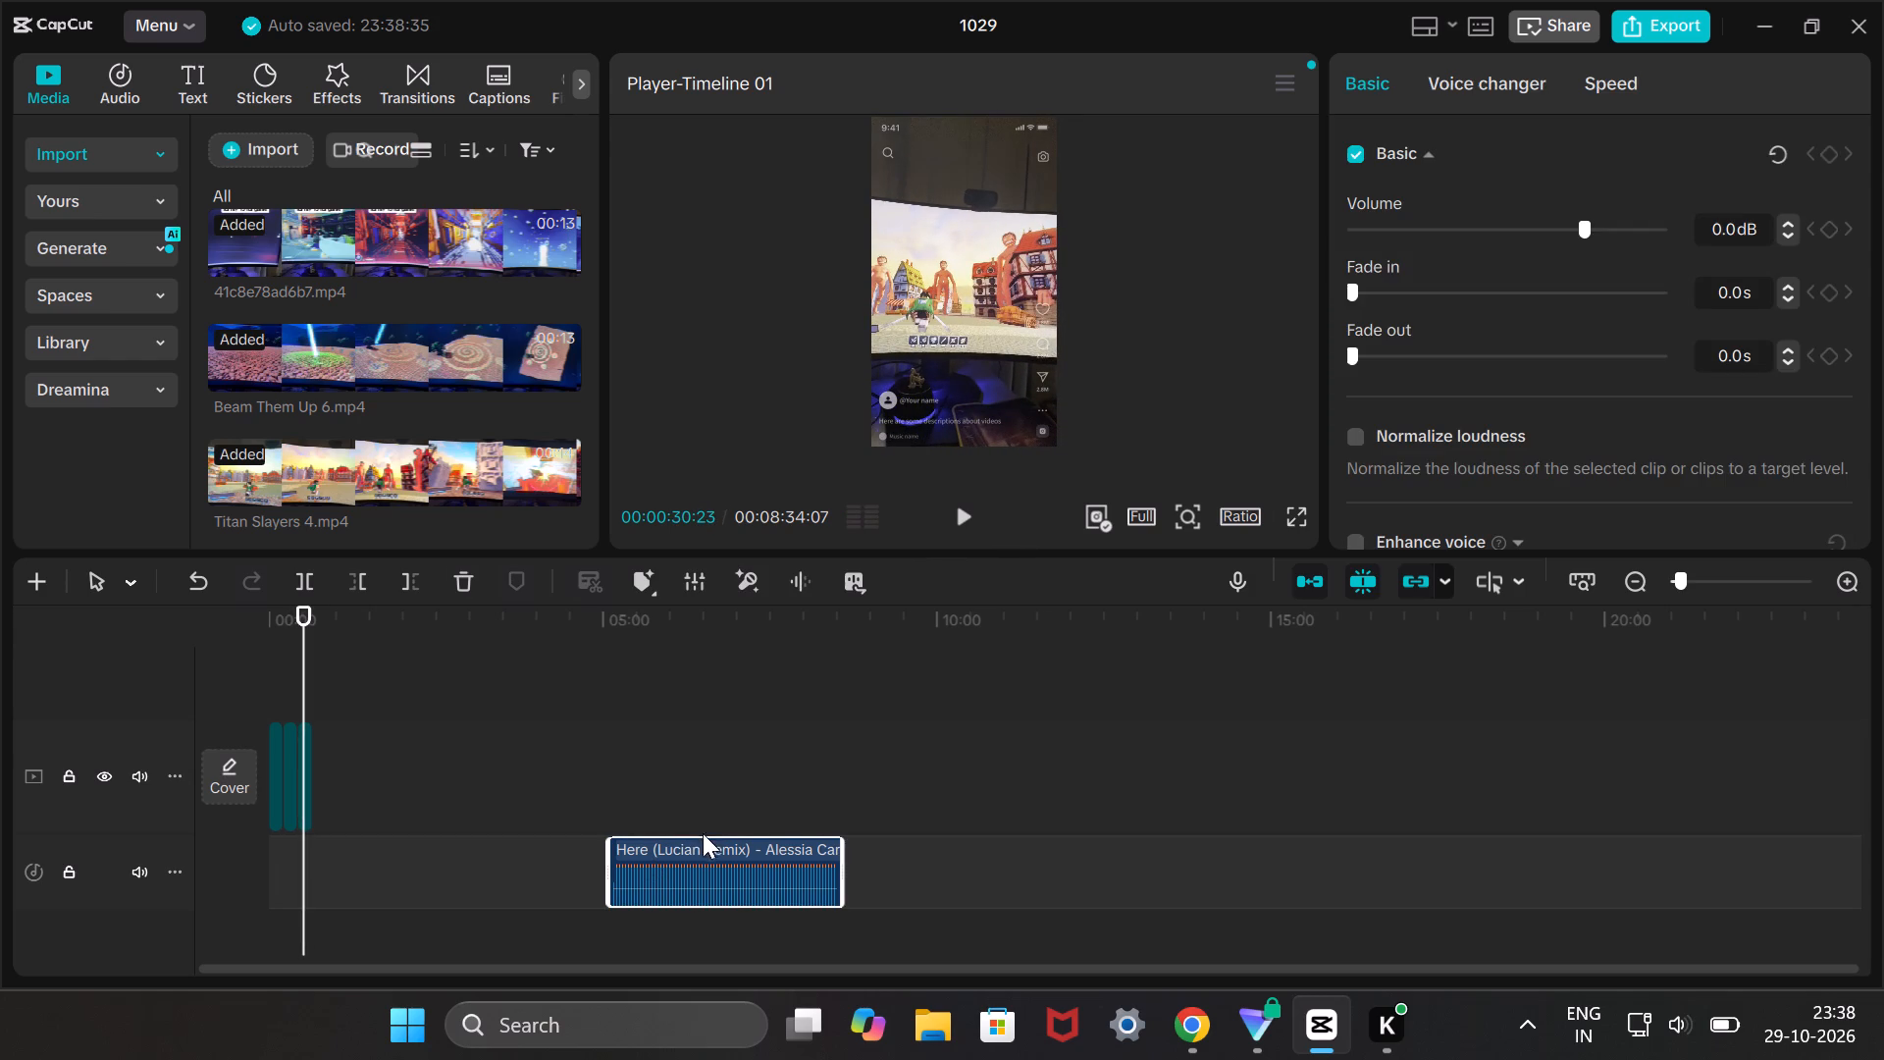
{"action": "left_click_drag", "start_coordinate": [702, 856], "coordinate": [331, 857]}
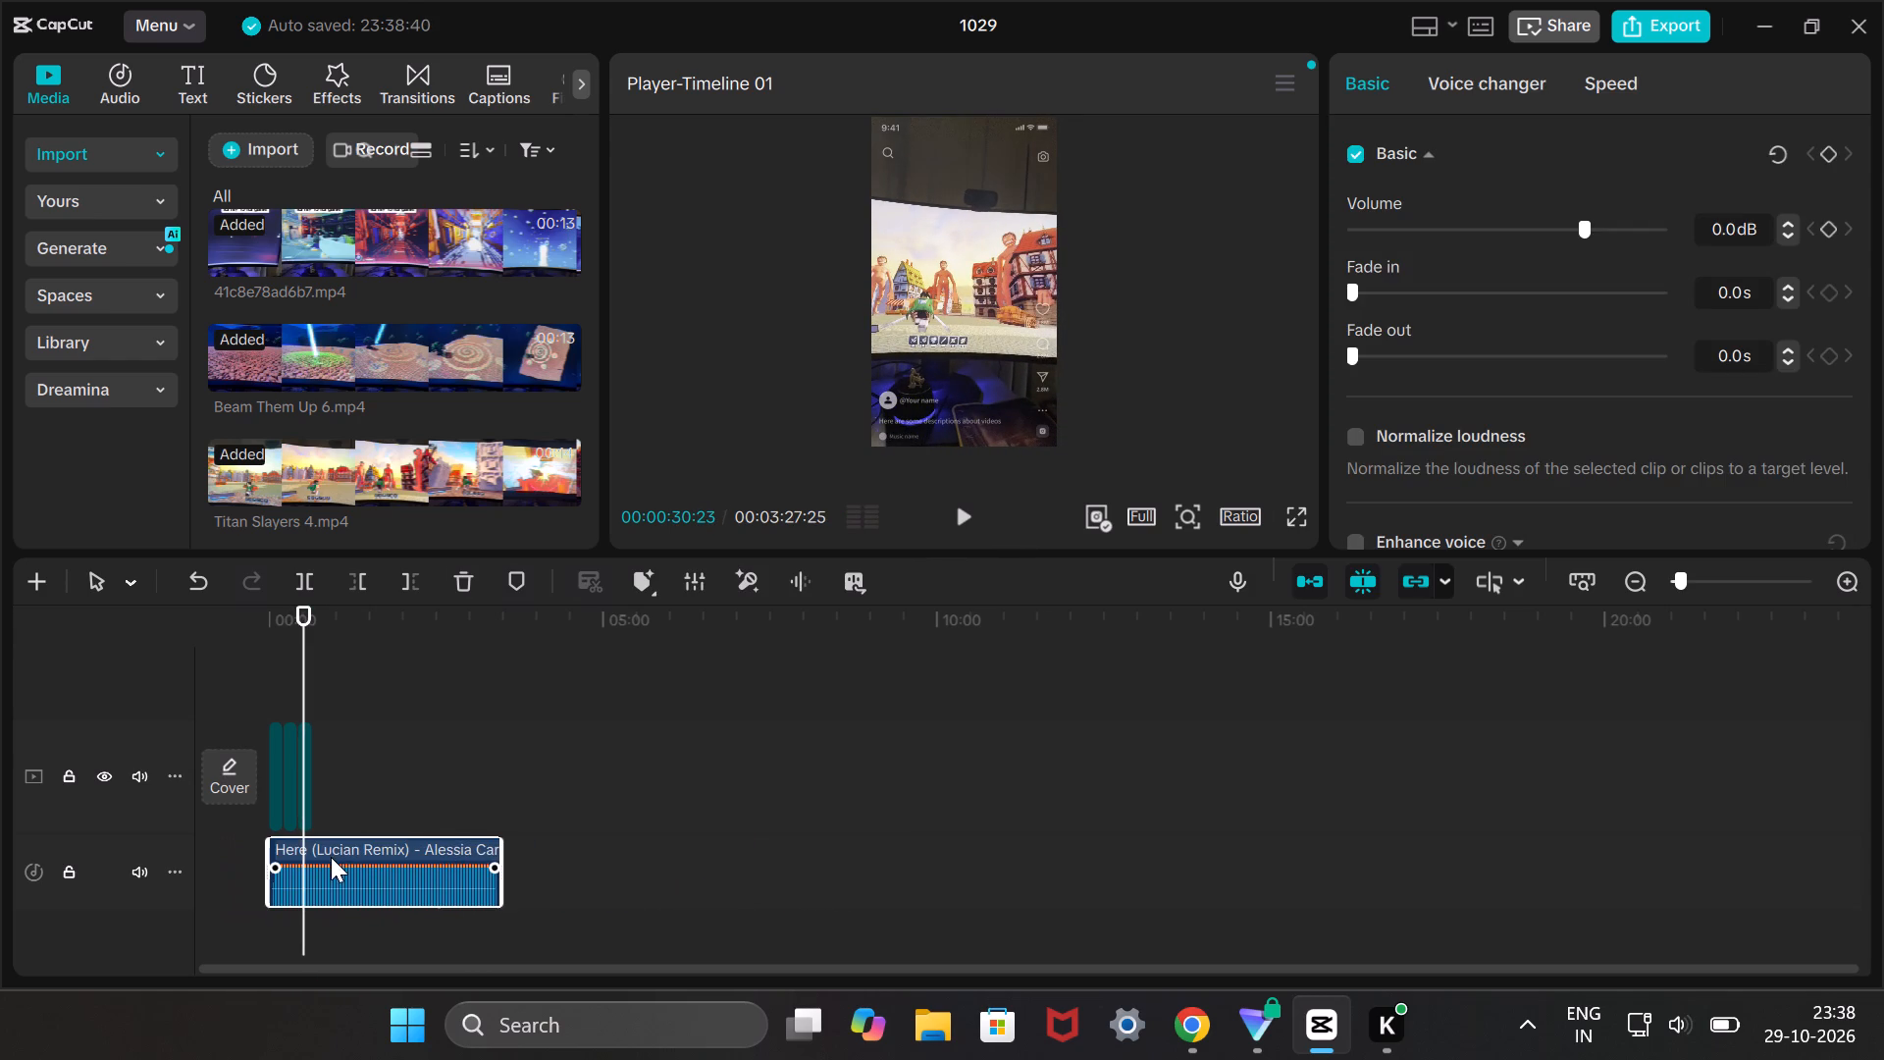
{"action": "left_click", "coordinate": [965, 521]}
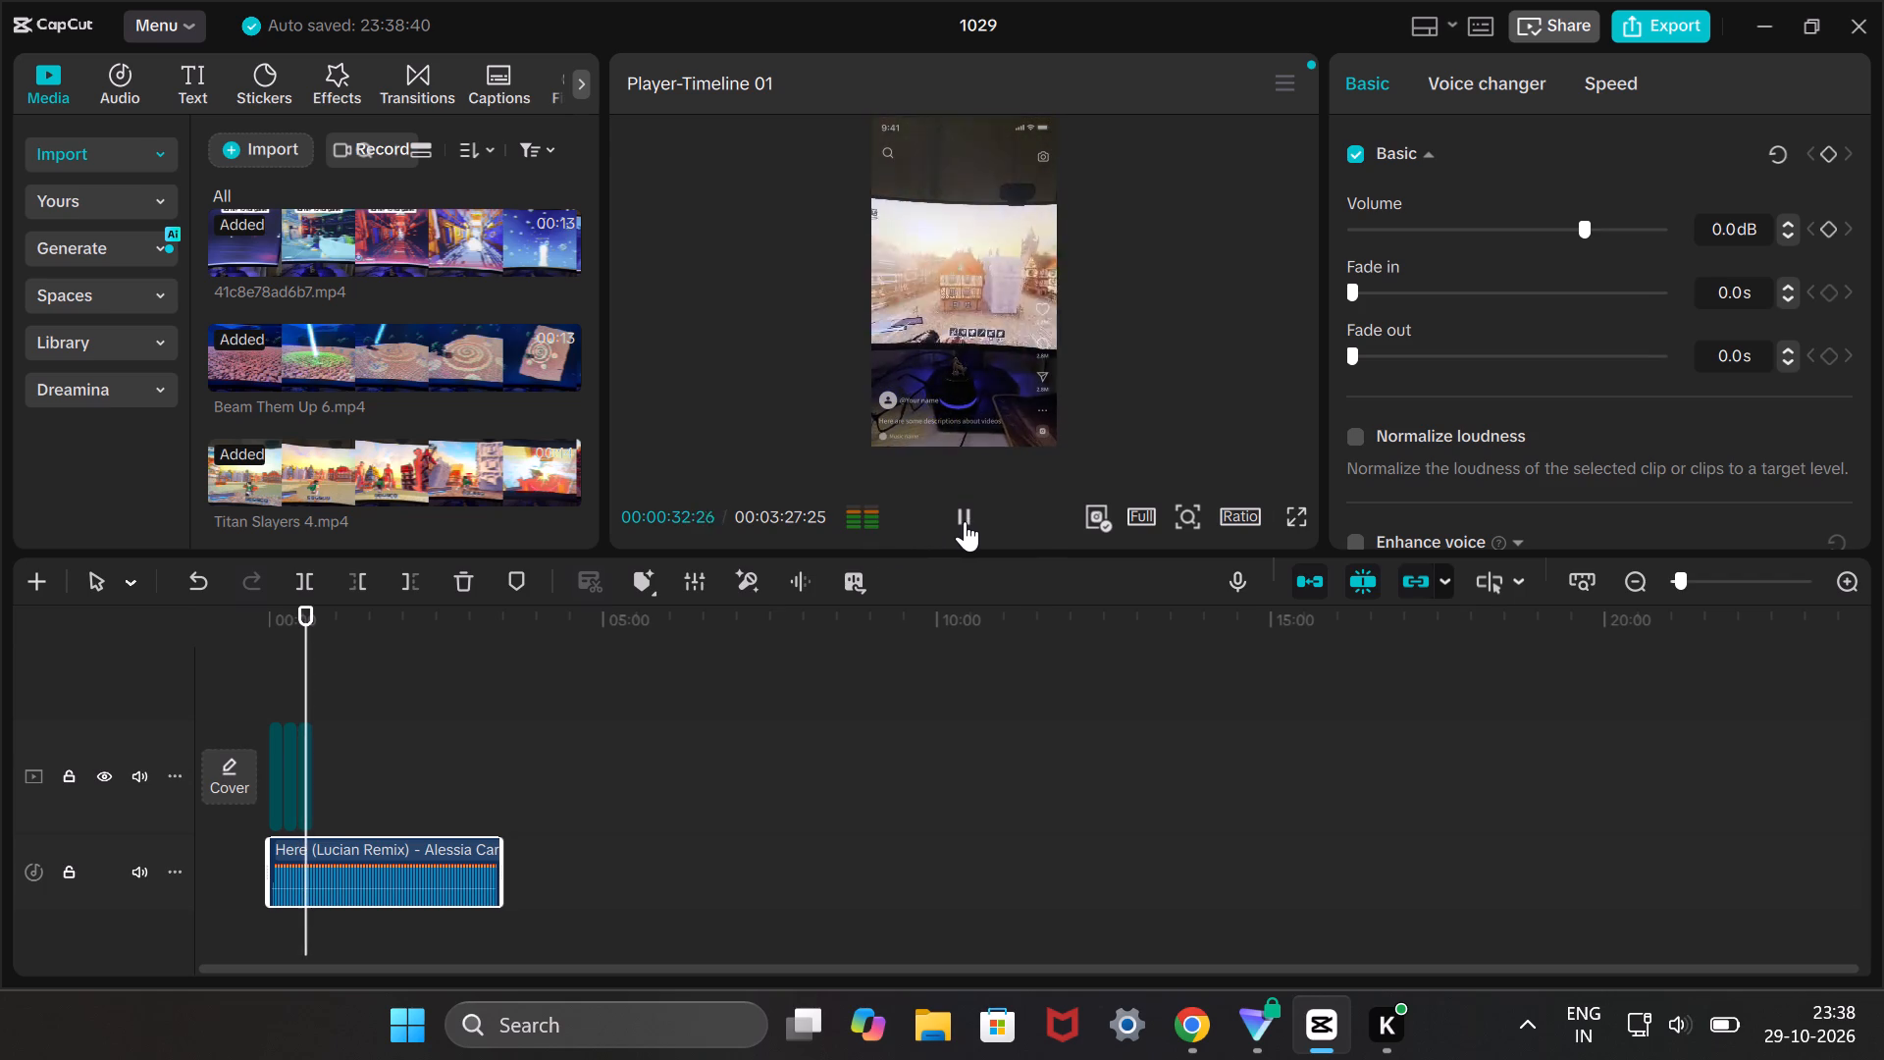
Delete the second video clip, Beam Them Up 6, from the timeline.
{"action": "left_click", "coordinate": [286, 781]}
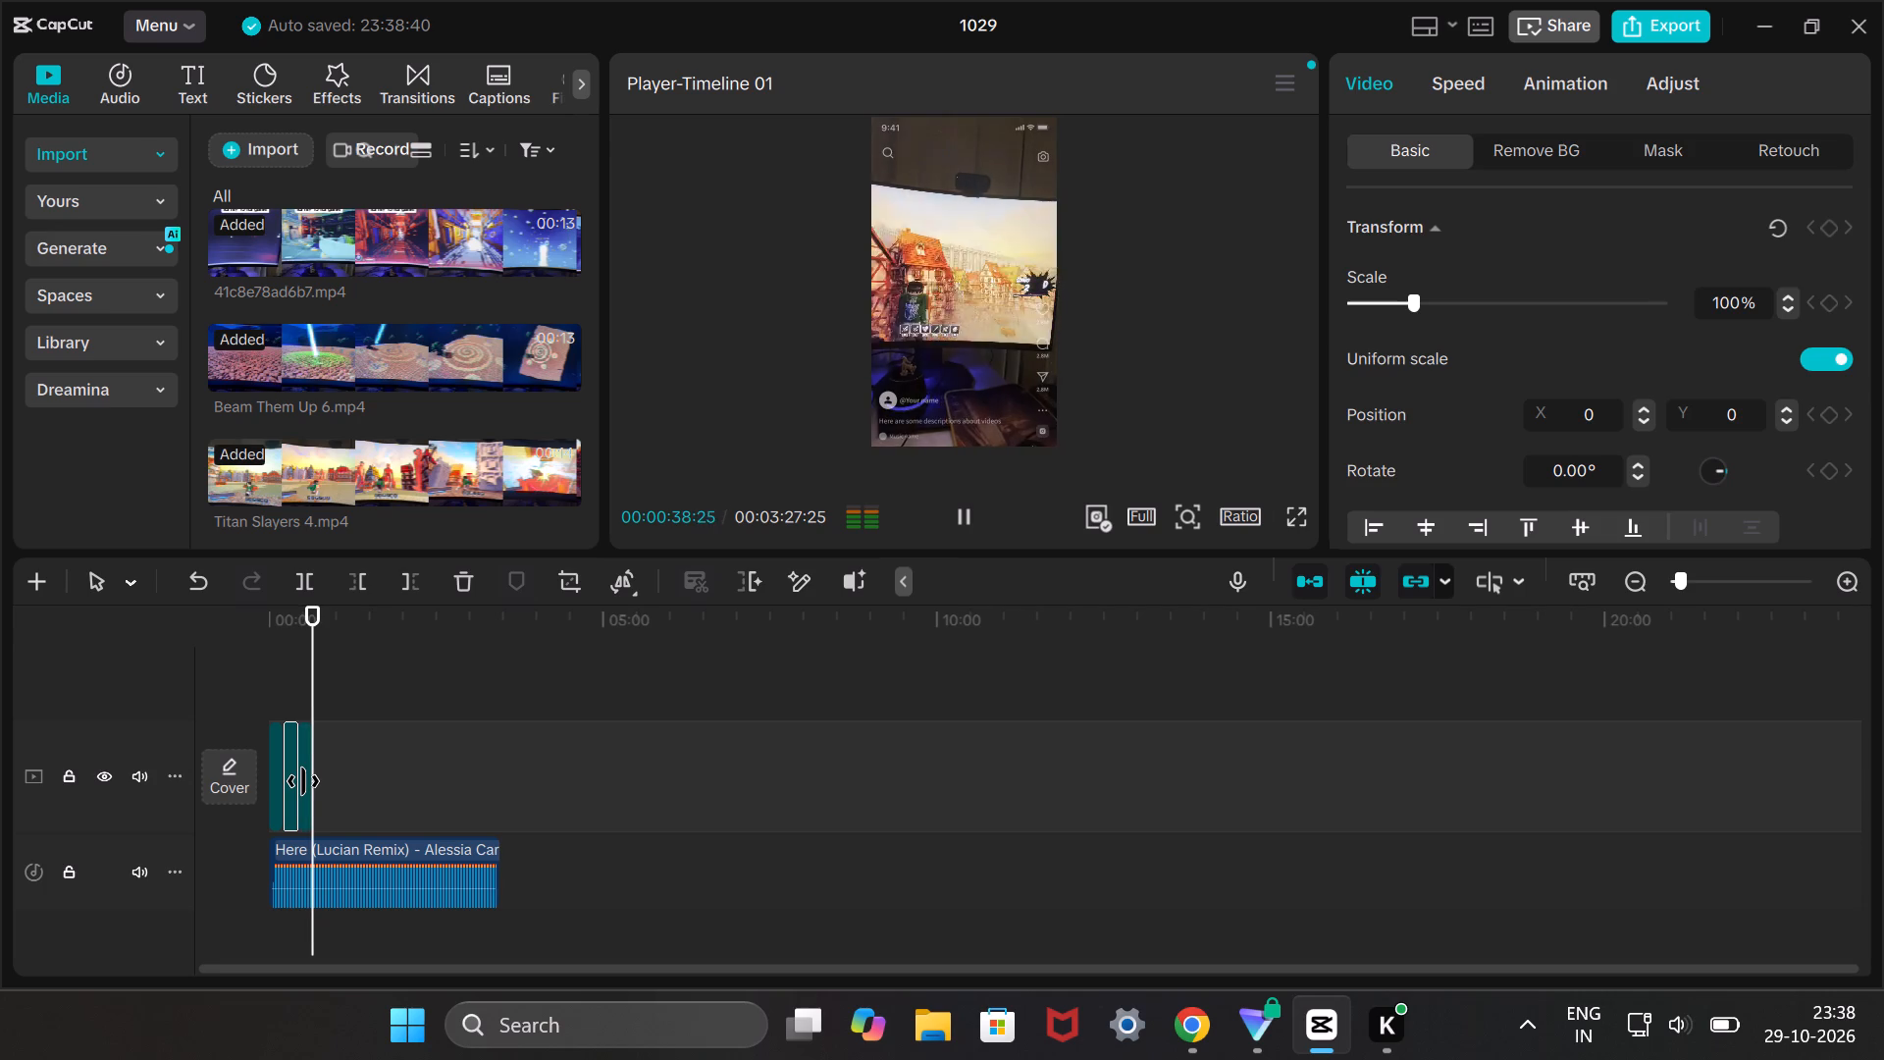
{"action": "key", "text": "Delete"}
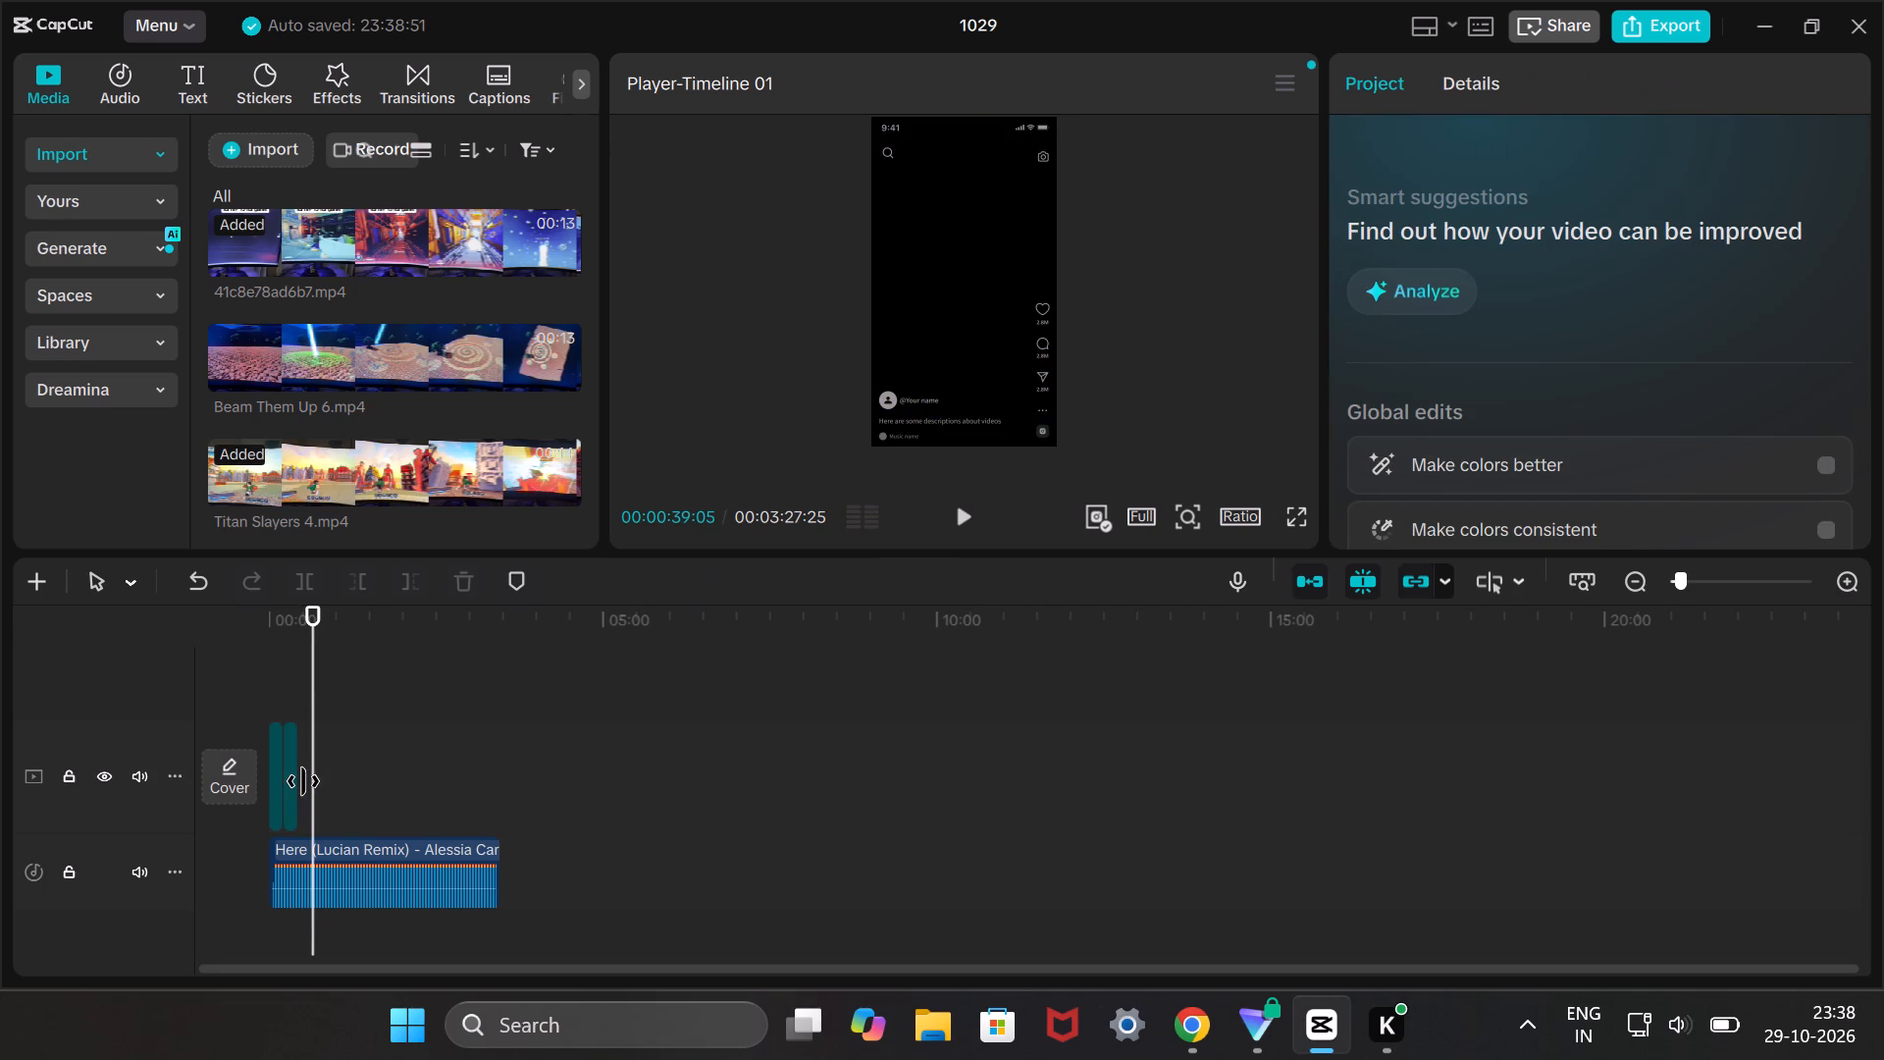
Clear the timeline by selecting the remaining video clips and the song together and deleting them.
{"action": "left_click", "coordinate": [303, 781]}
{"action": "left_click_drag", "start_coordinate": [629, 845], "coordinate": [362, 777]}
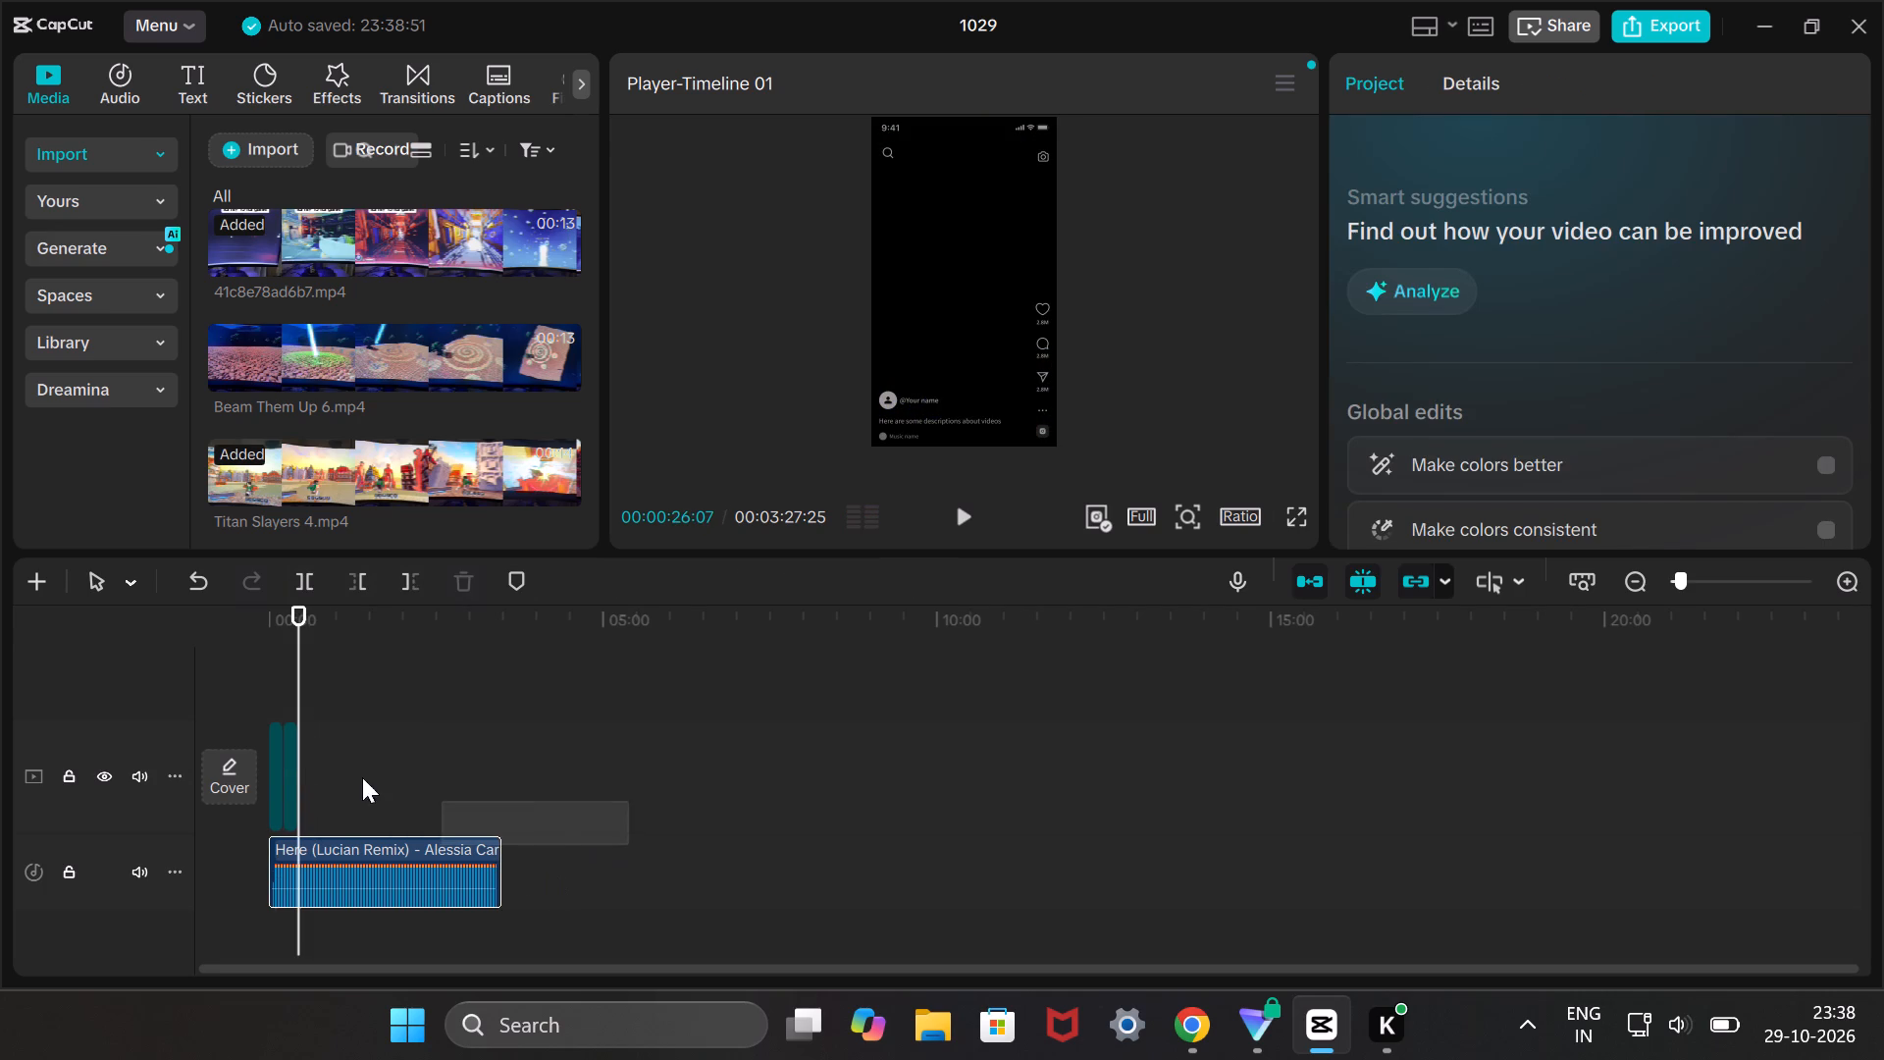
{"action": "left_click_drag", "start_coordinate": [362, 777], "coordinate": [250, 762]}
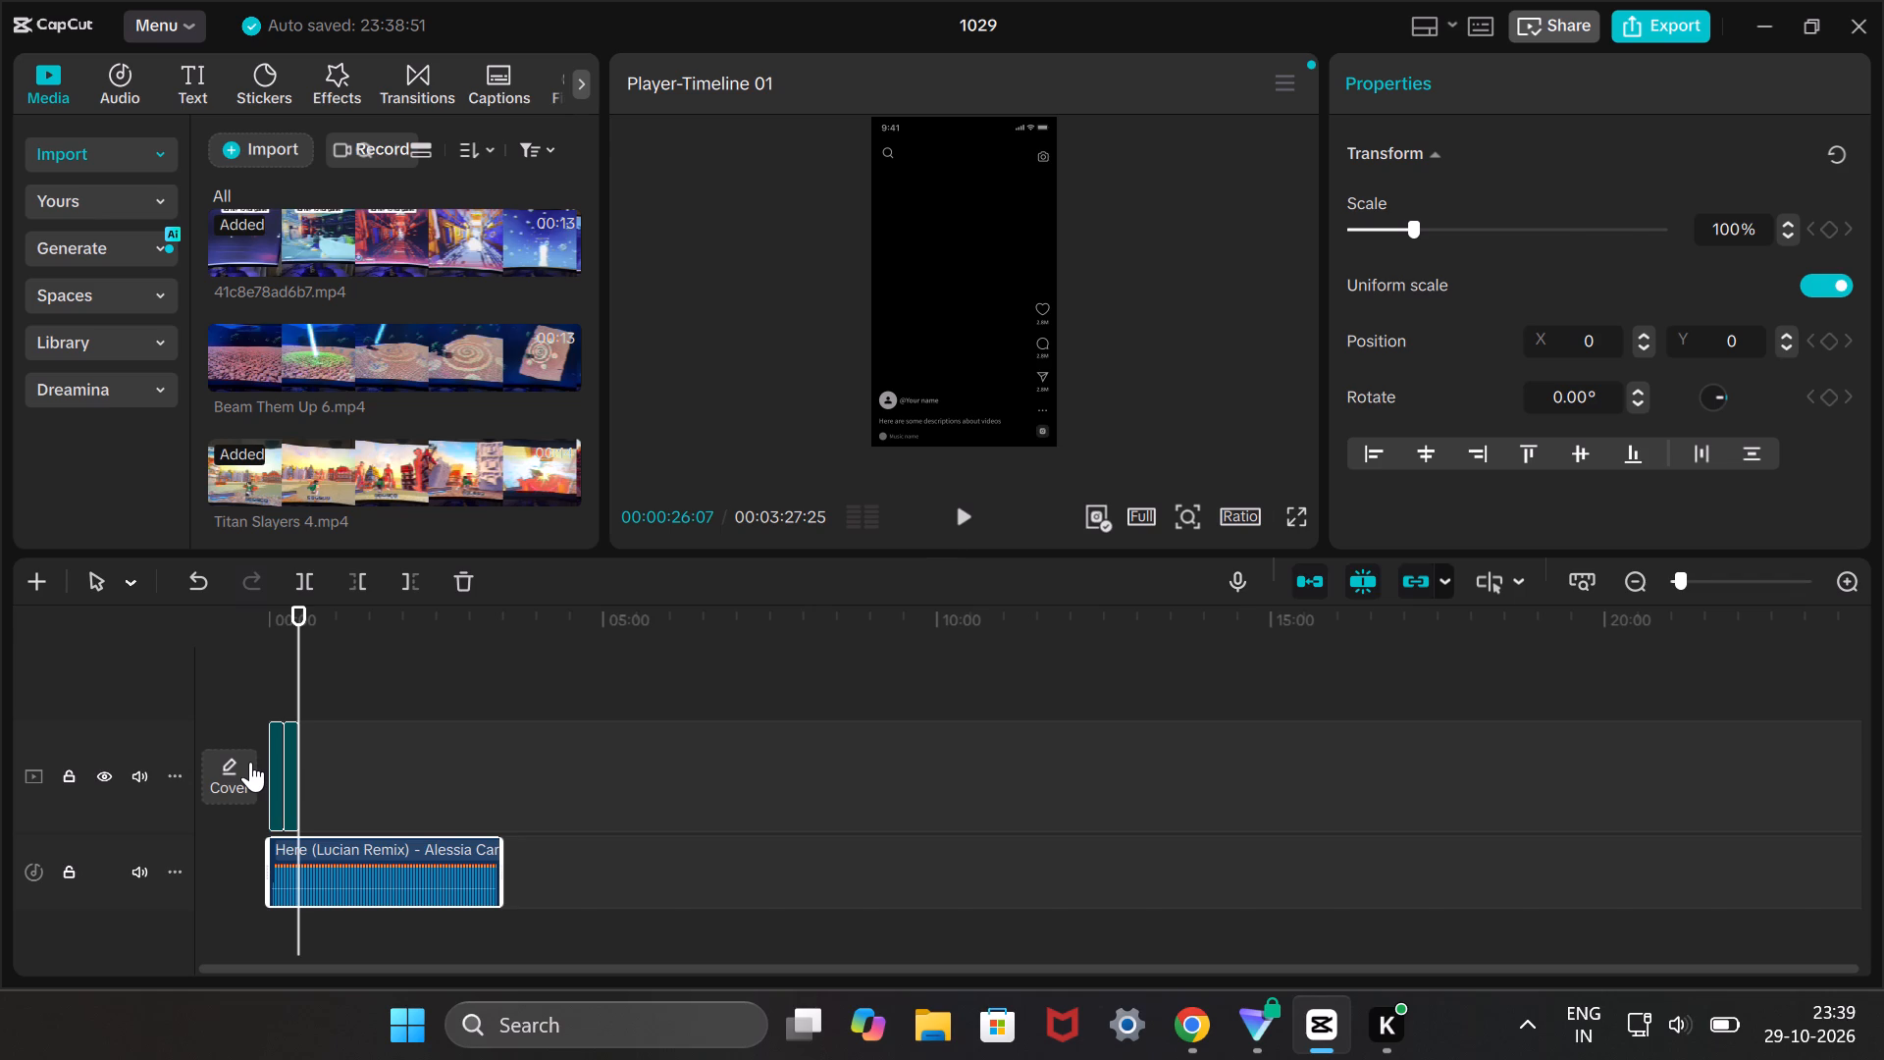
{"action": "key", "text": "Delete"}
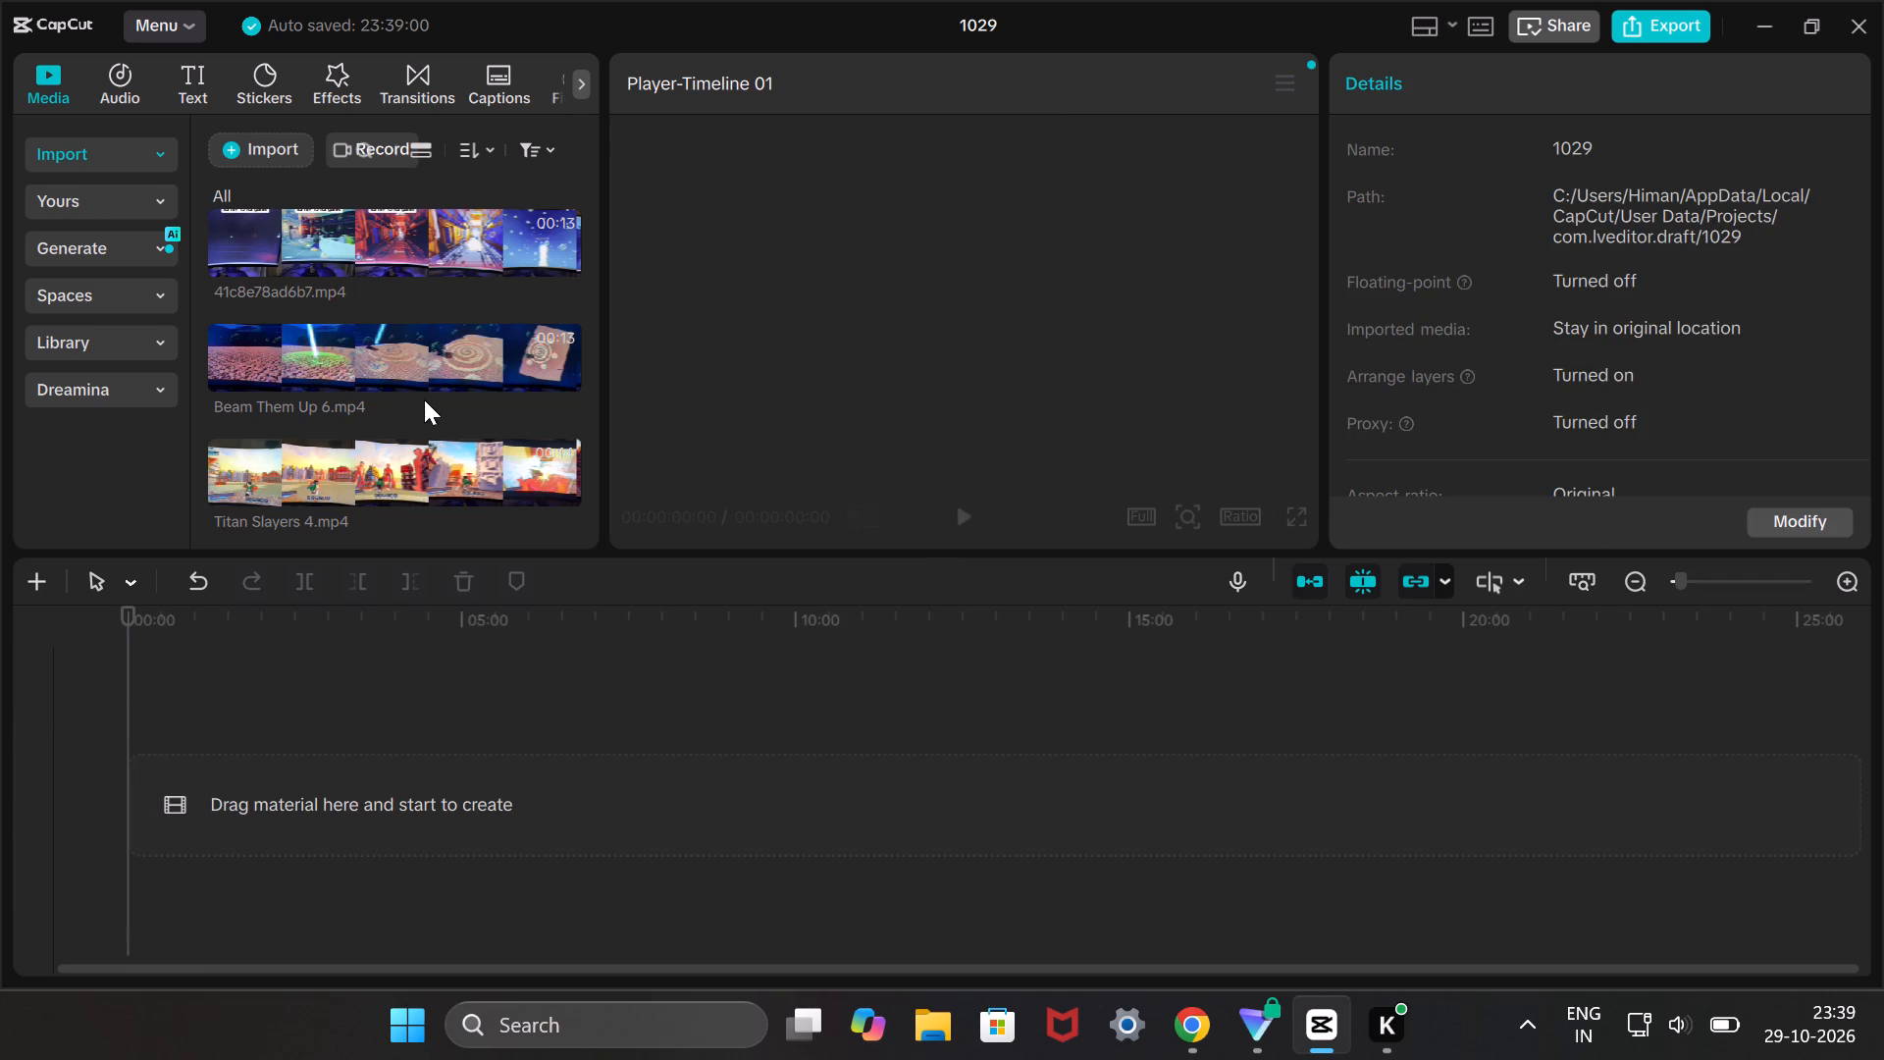
Add the Titan Slayers 4 video to the empty timeline and acknowledge the HDR notice.
{"action": "left_click", "coordinate": [558, 484]}
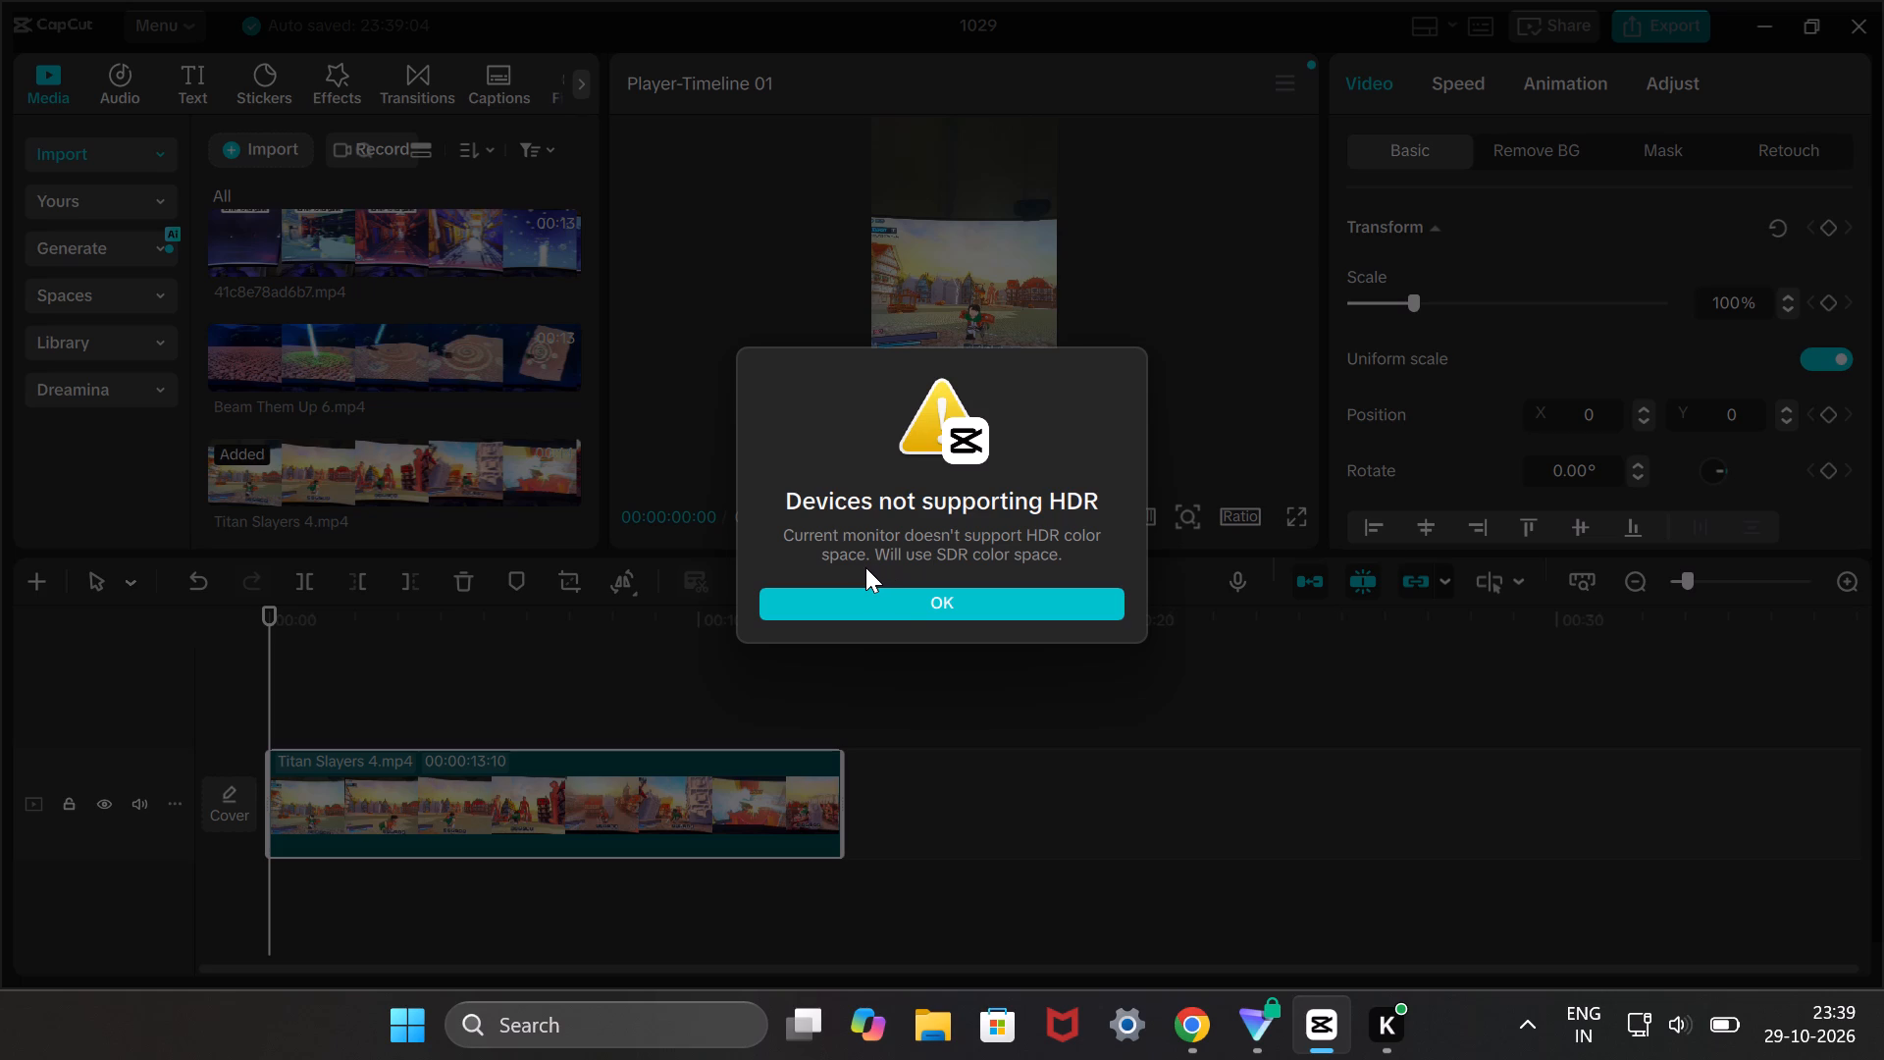
{"action": "left_click", "coordinate": [924, 609]}
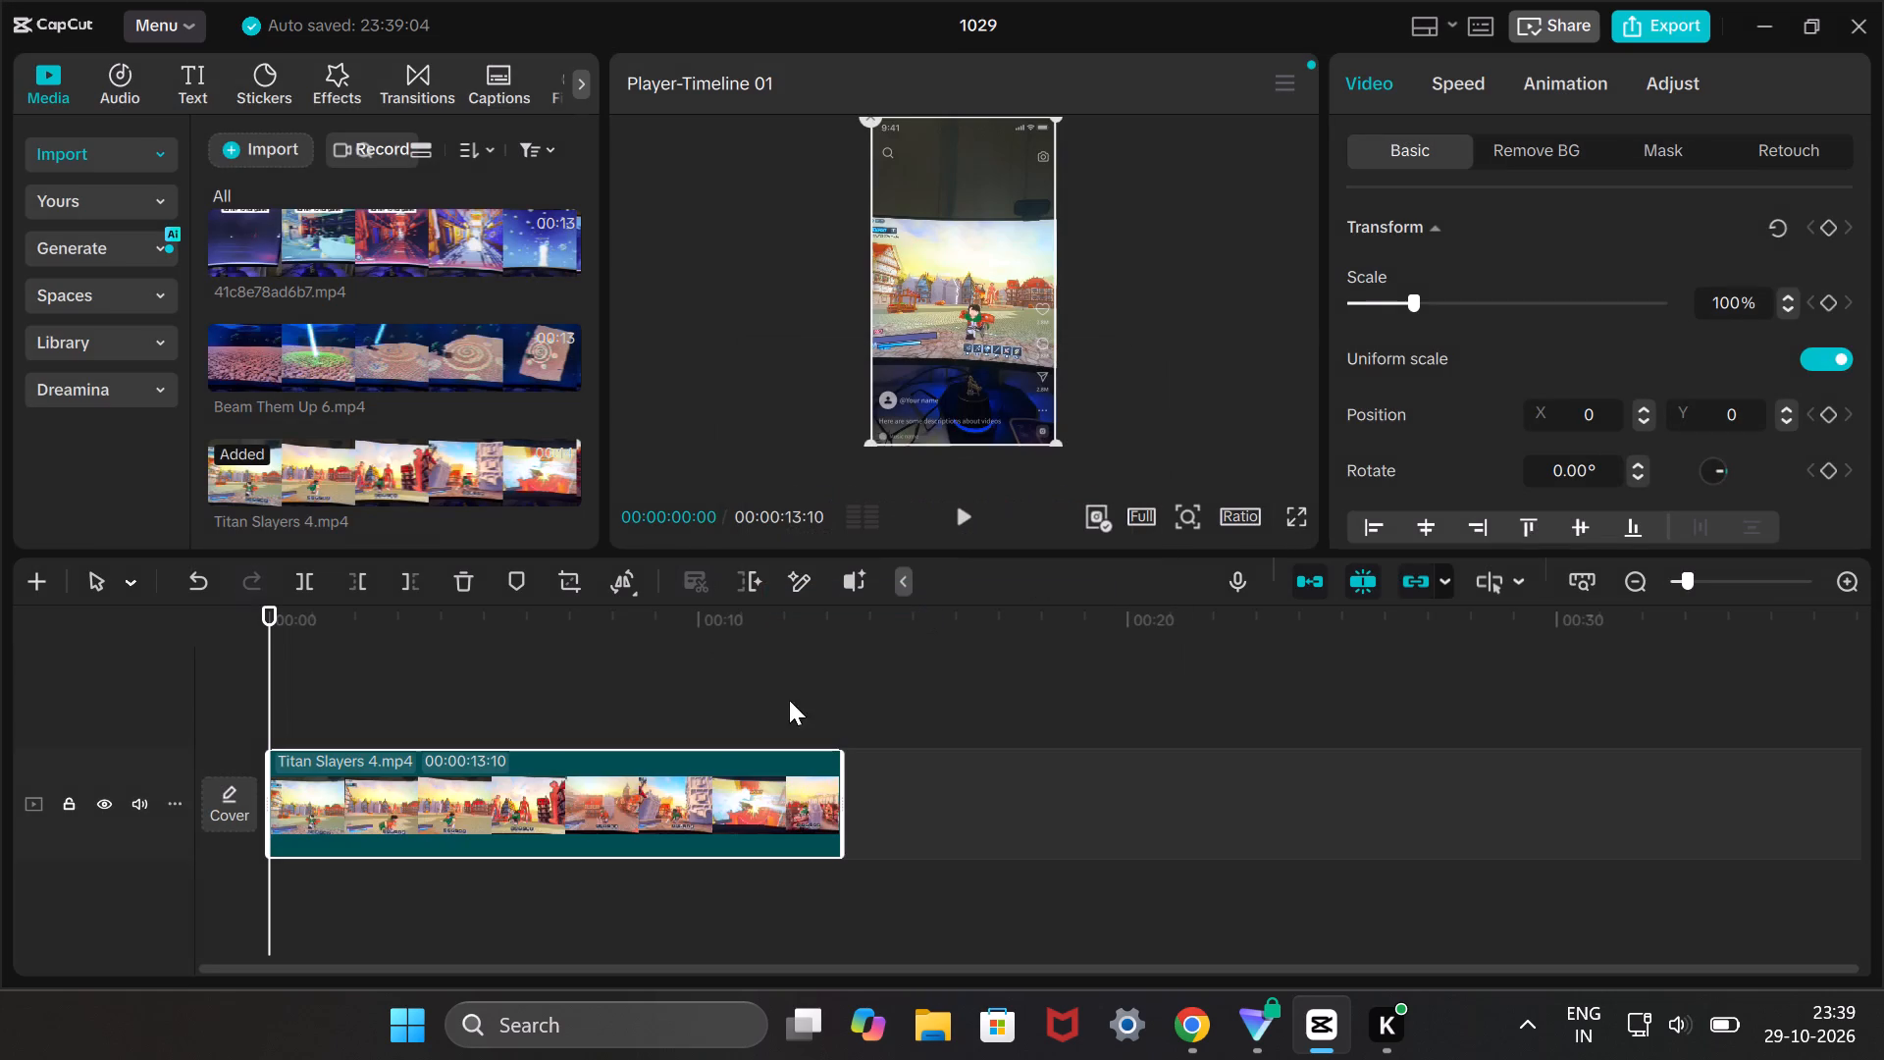
Watch the Titan Slayers 4 clip in full screen through to its end, and return to the editor.
{"action": "left_click", "coordinate": [966, 513]}
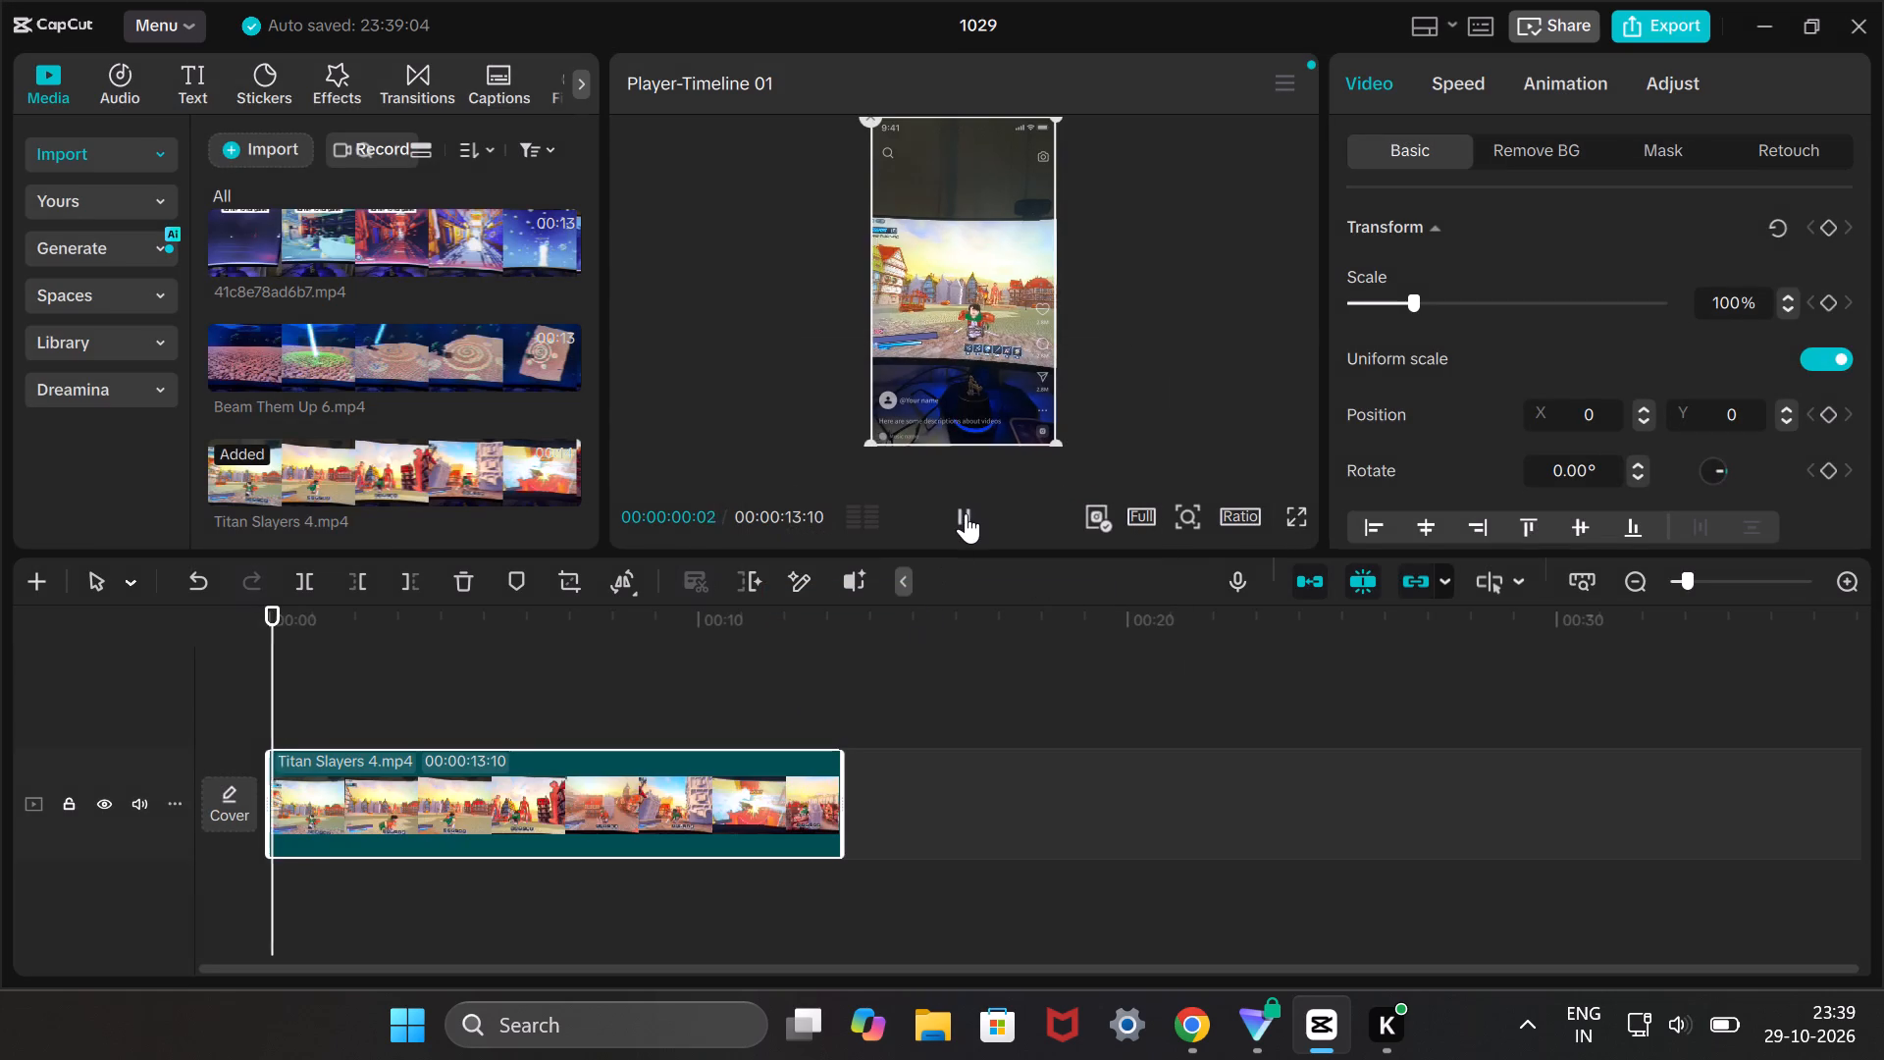
{"action": "left_click", "coordinate": [1292, 512]}
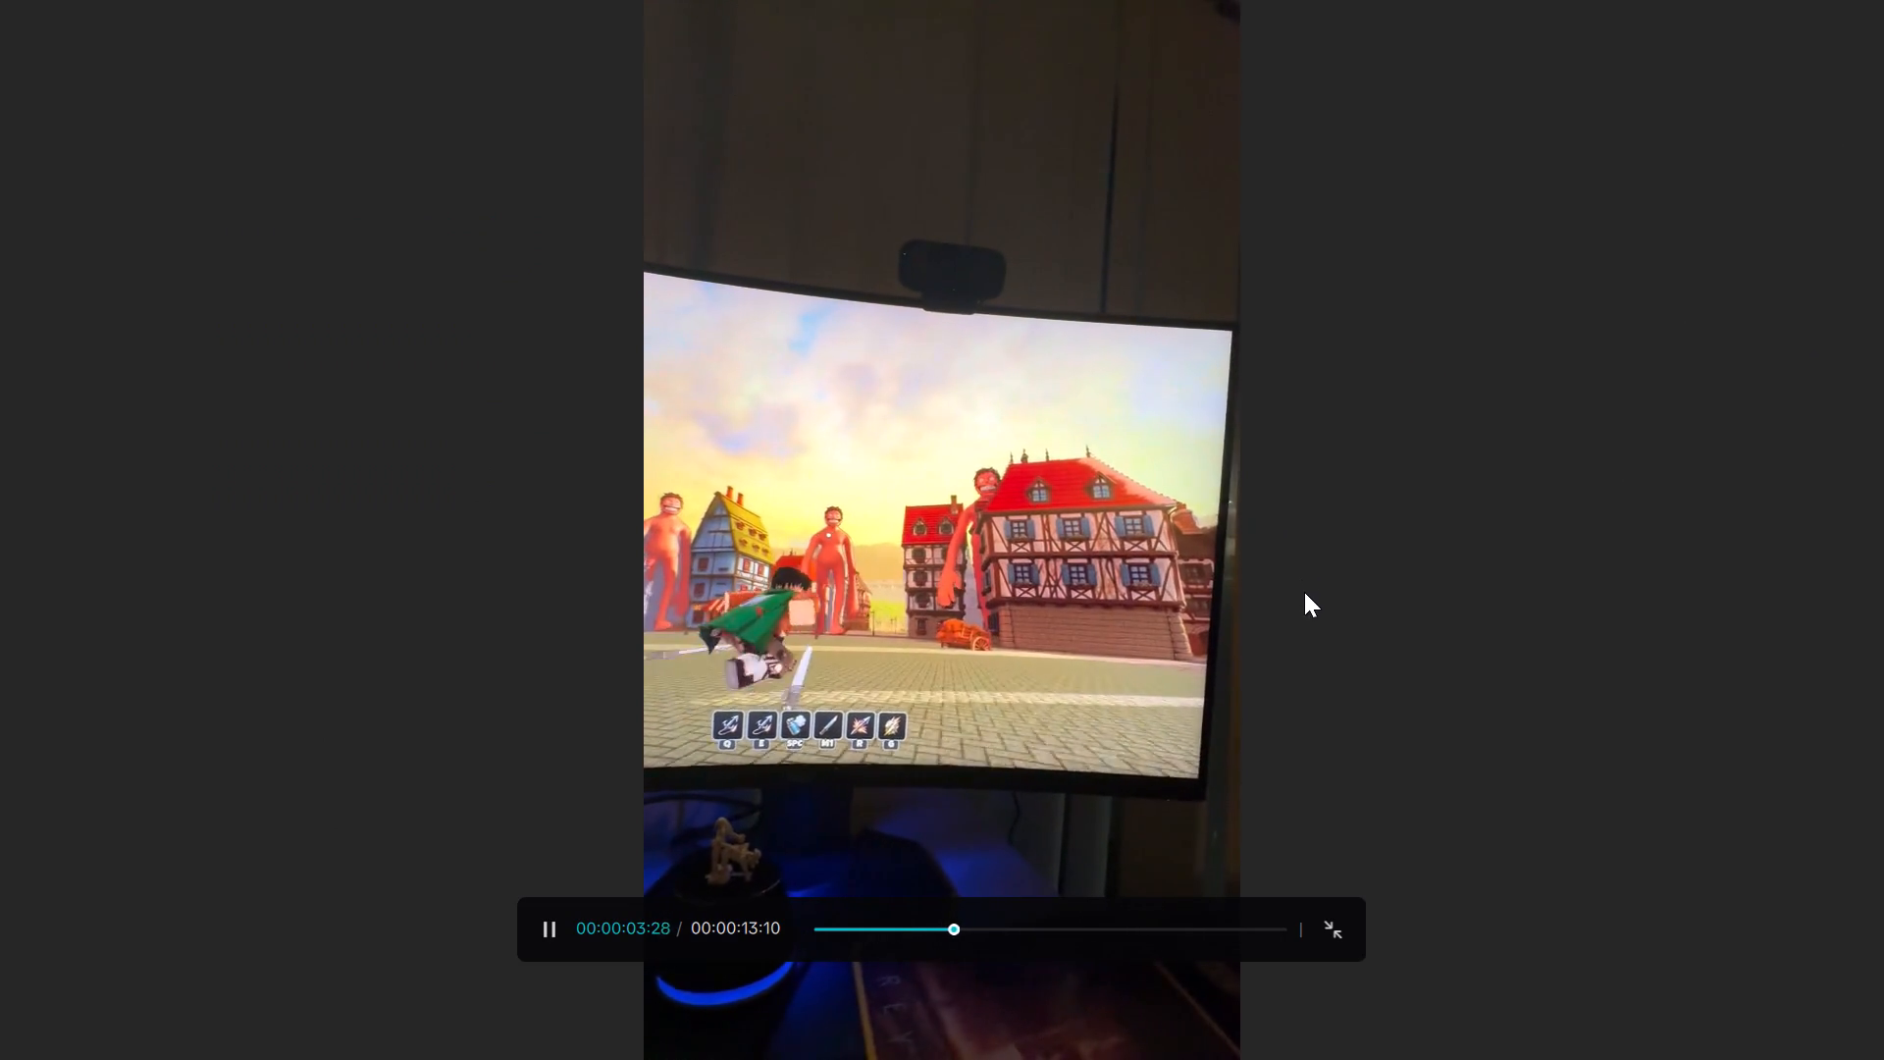
{"action": "left_click", "coordinate": [1327, 917]}
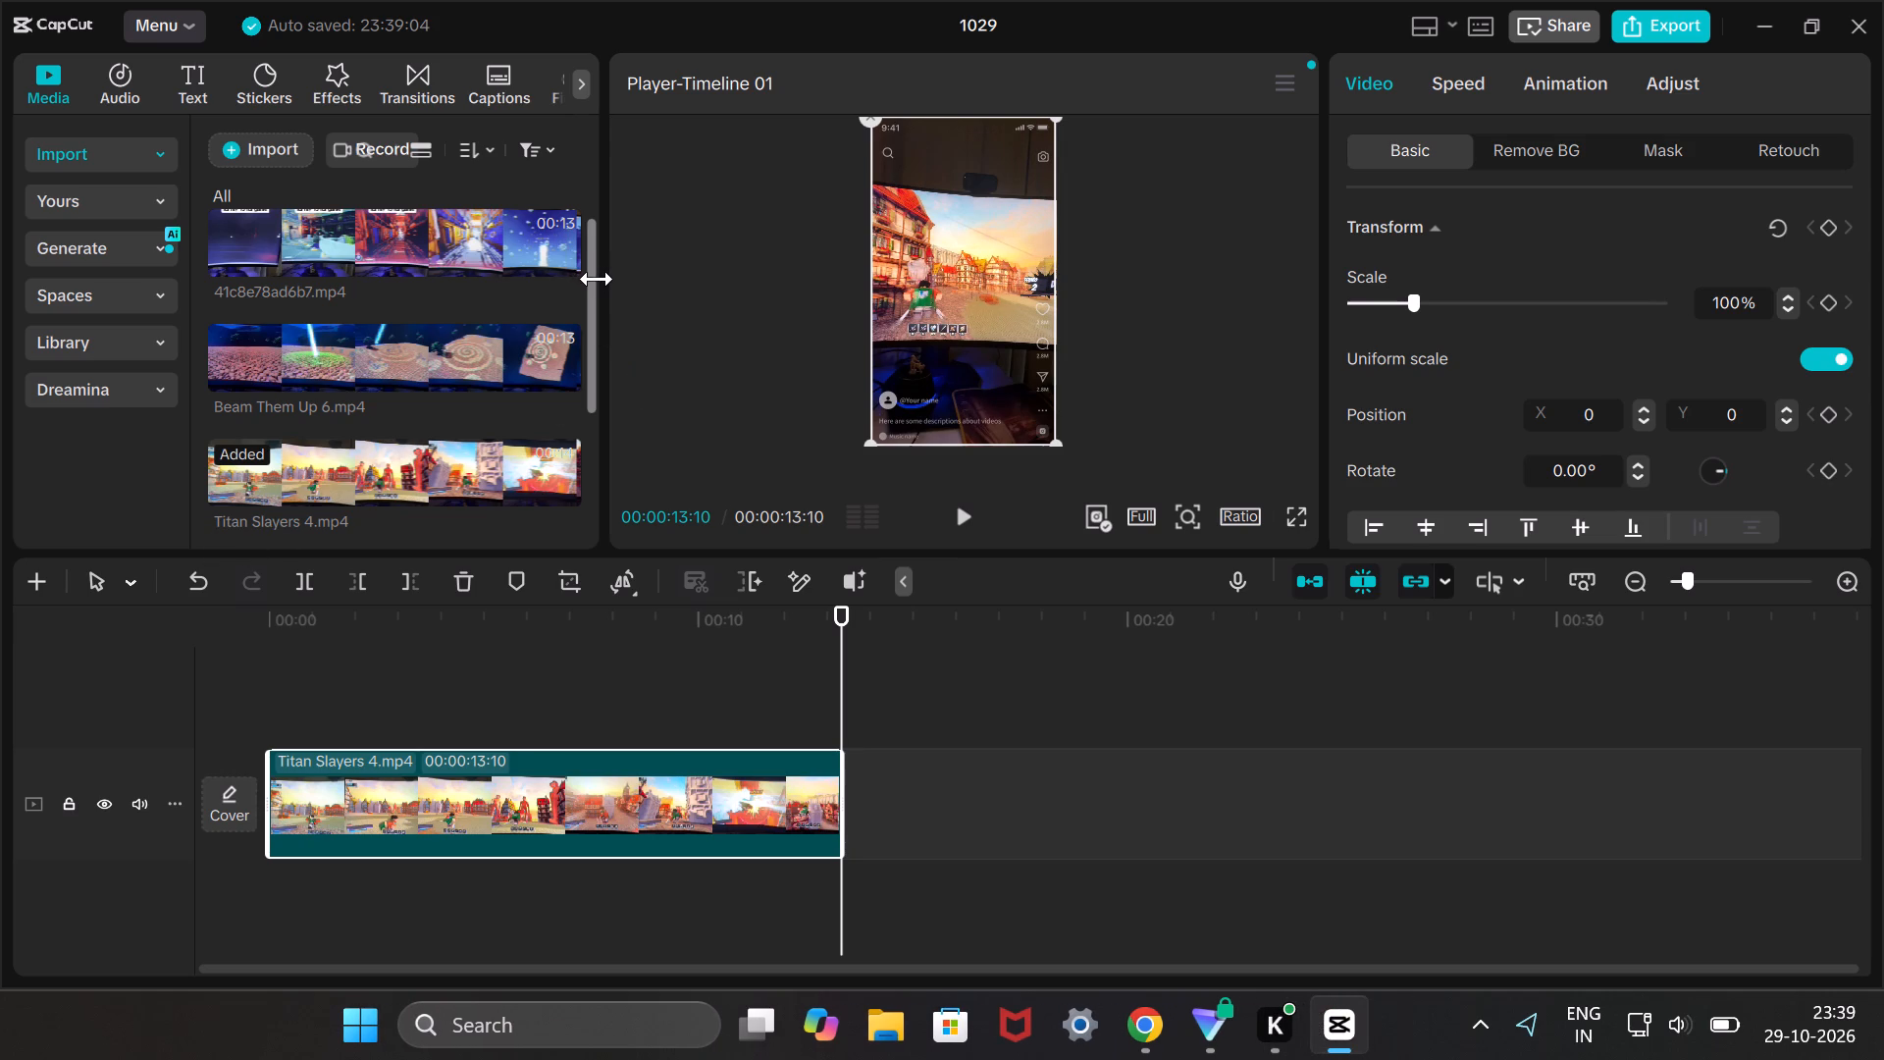
Add the Oasis (Club Mix) song to the timeline at the playhead, at the end of the Titan Slayers 4 clip.
{"action": "left_click_drag", "start_coordinate": [597, 279], "coordinate": [590, 304]}
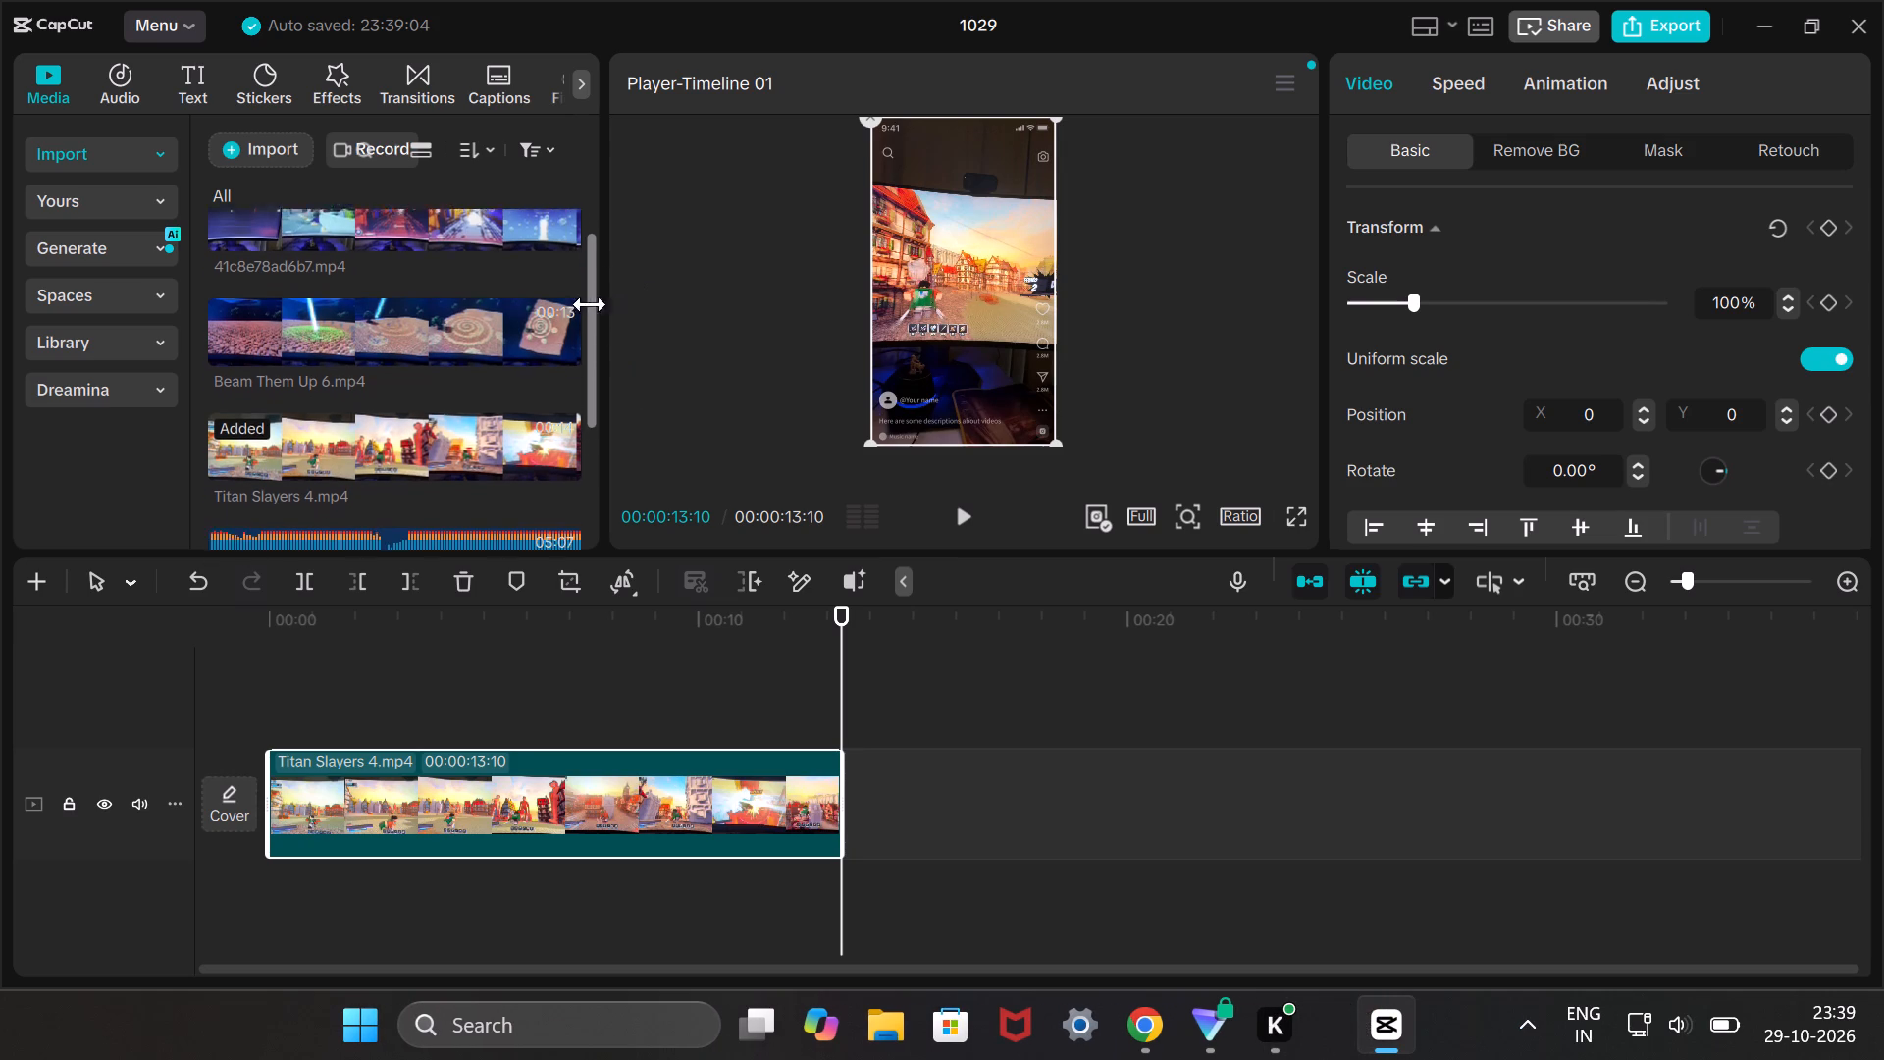
{"action": "left_click_drag", "start_coordinate": [590, 304], "coordinate": [628, 476]}
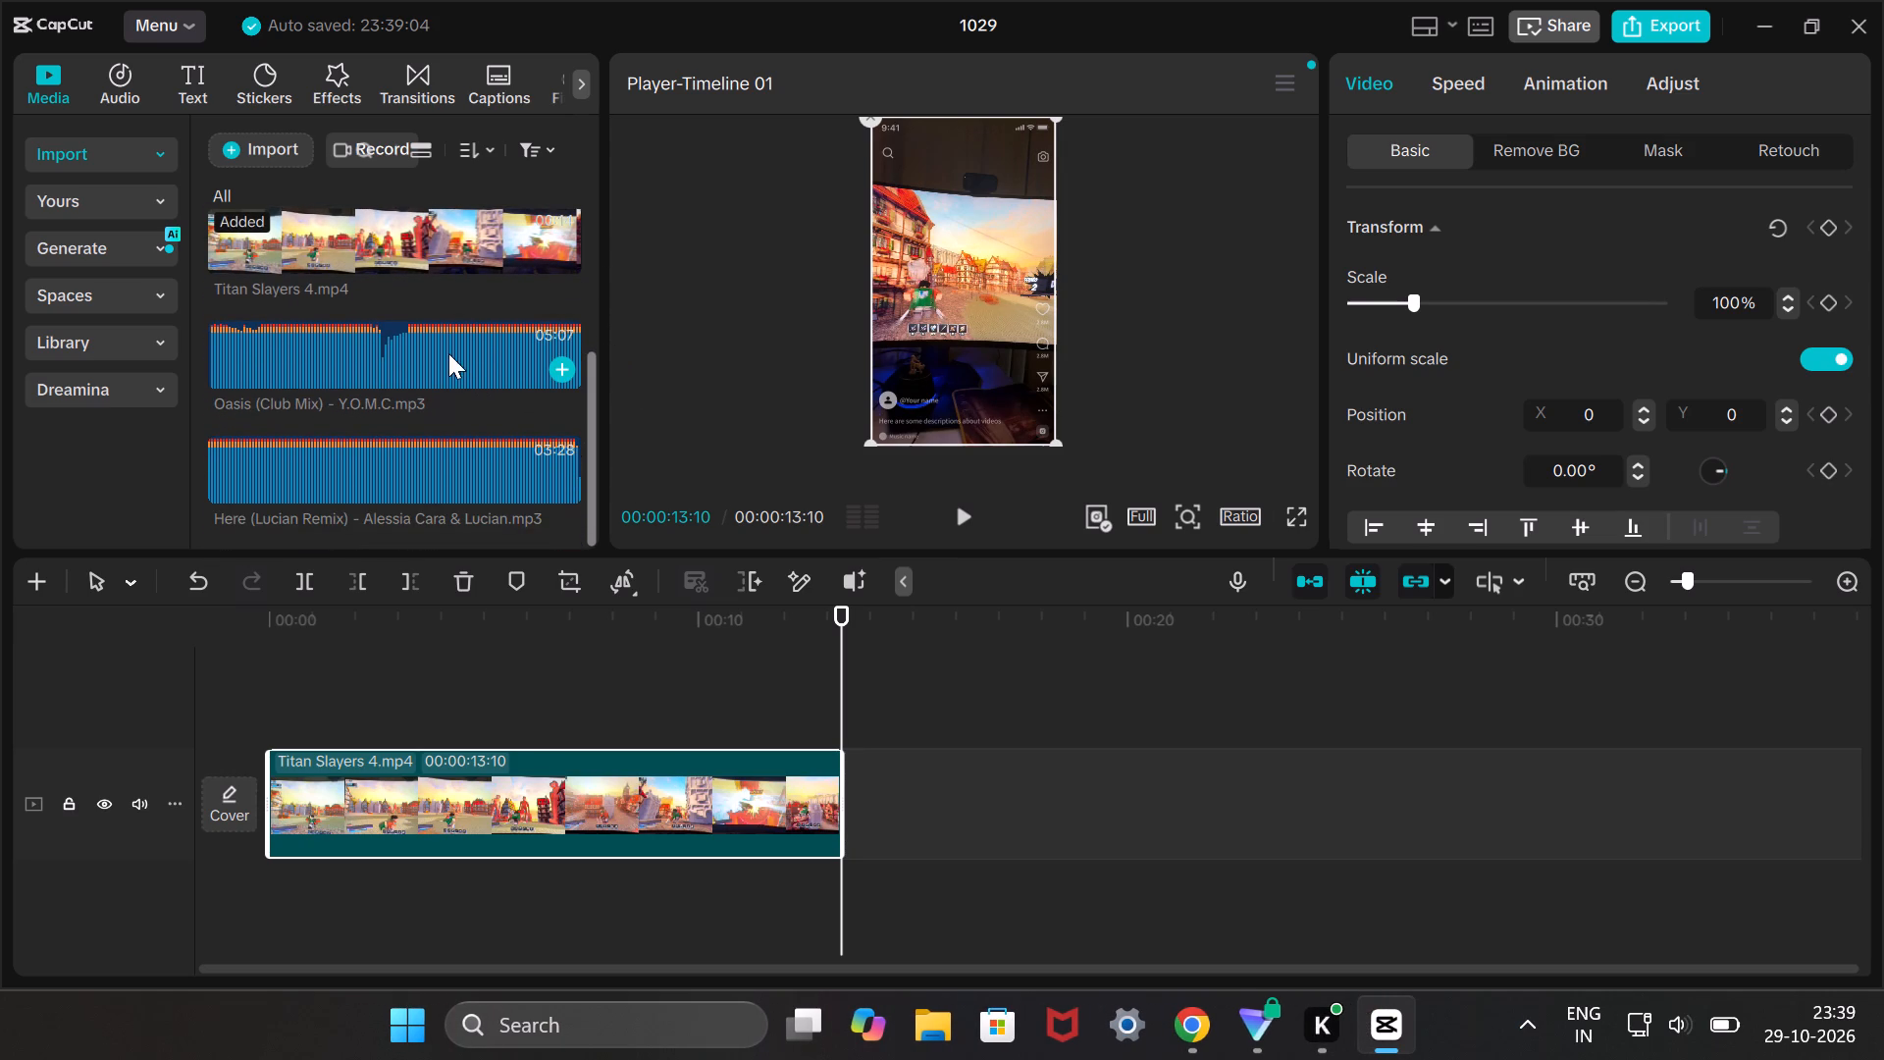
{"action": "left_click", "coordinate": [447, 353]}
{"action": "left_click", "coordinate": [561, 369]}
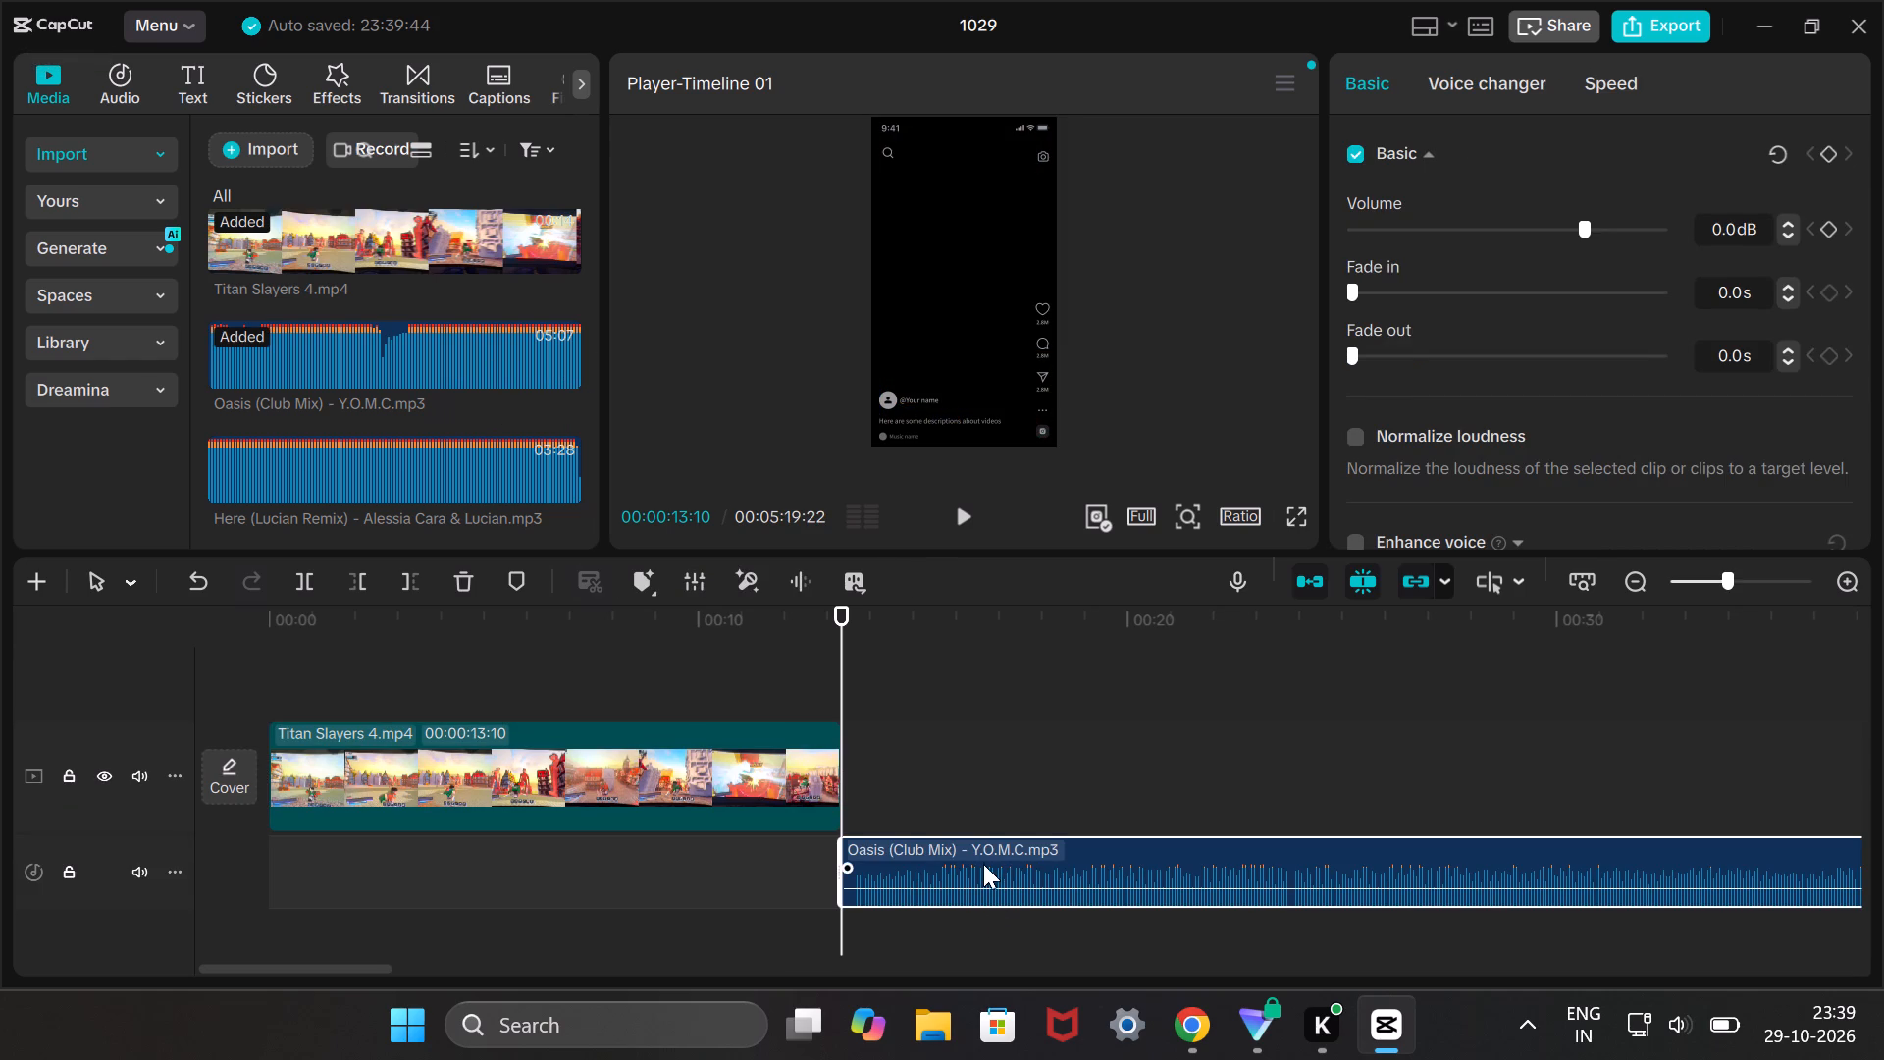
Move the Oasis (Club Mix) song to the start of the timeline, beneath the Titan Slayers 4 clip.
{"action": "left_click_drag", "start_coordinate": [983, 862], "coordinate": [328, 877]}
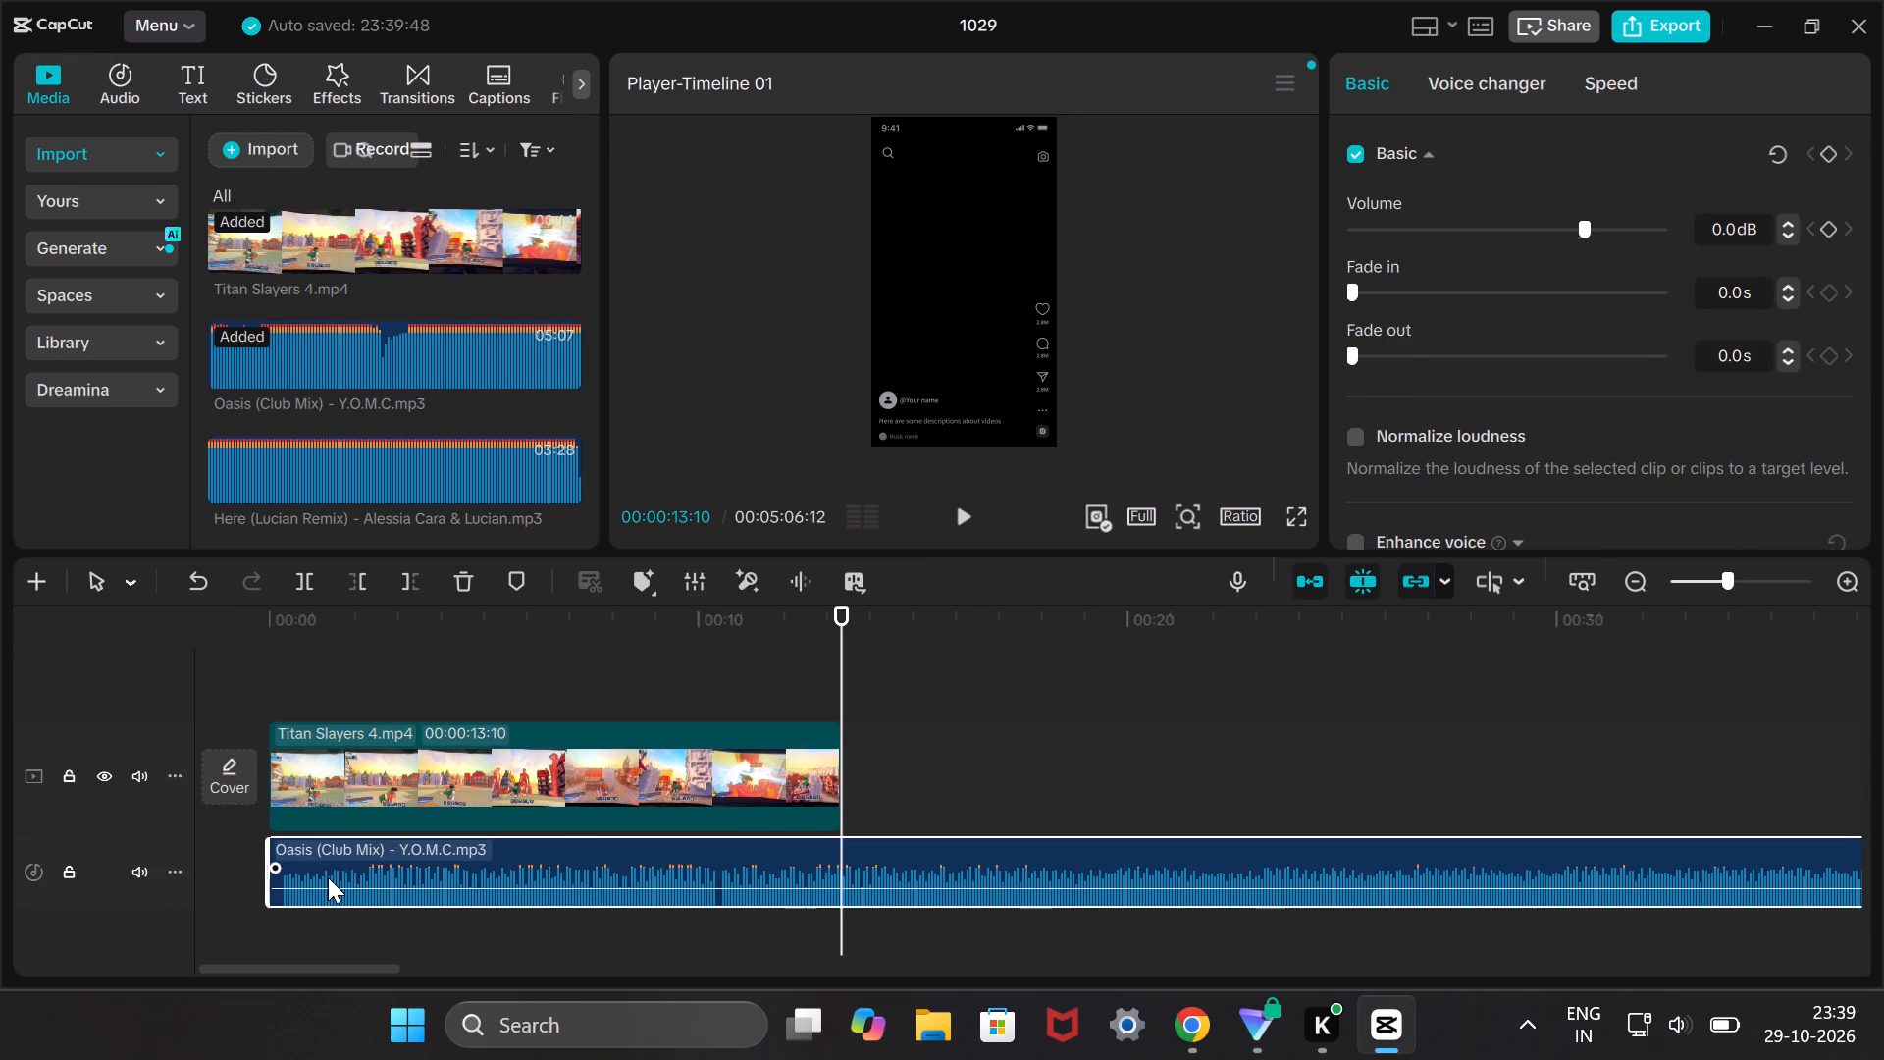
Play the timeline from the beginning to review the Titan Slayers 4 clip together with the song.
{"action": "left_click", "coordinate": [261, 685]}
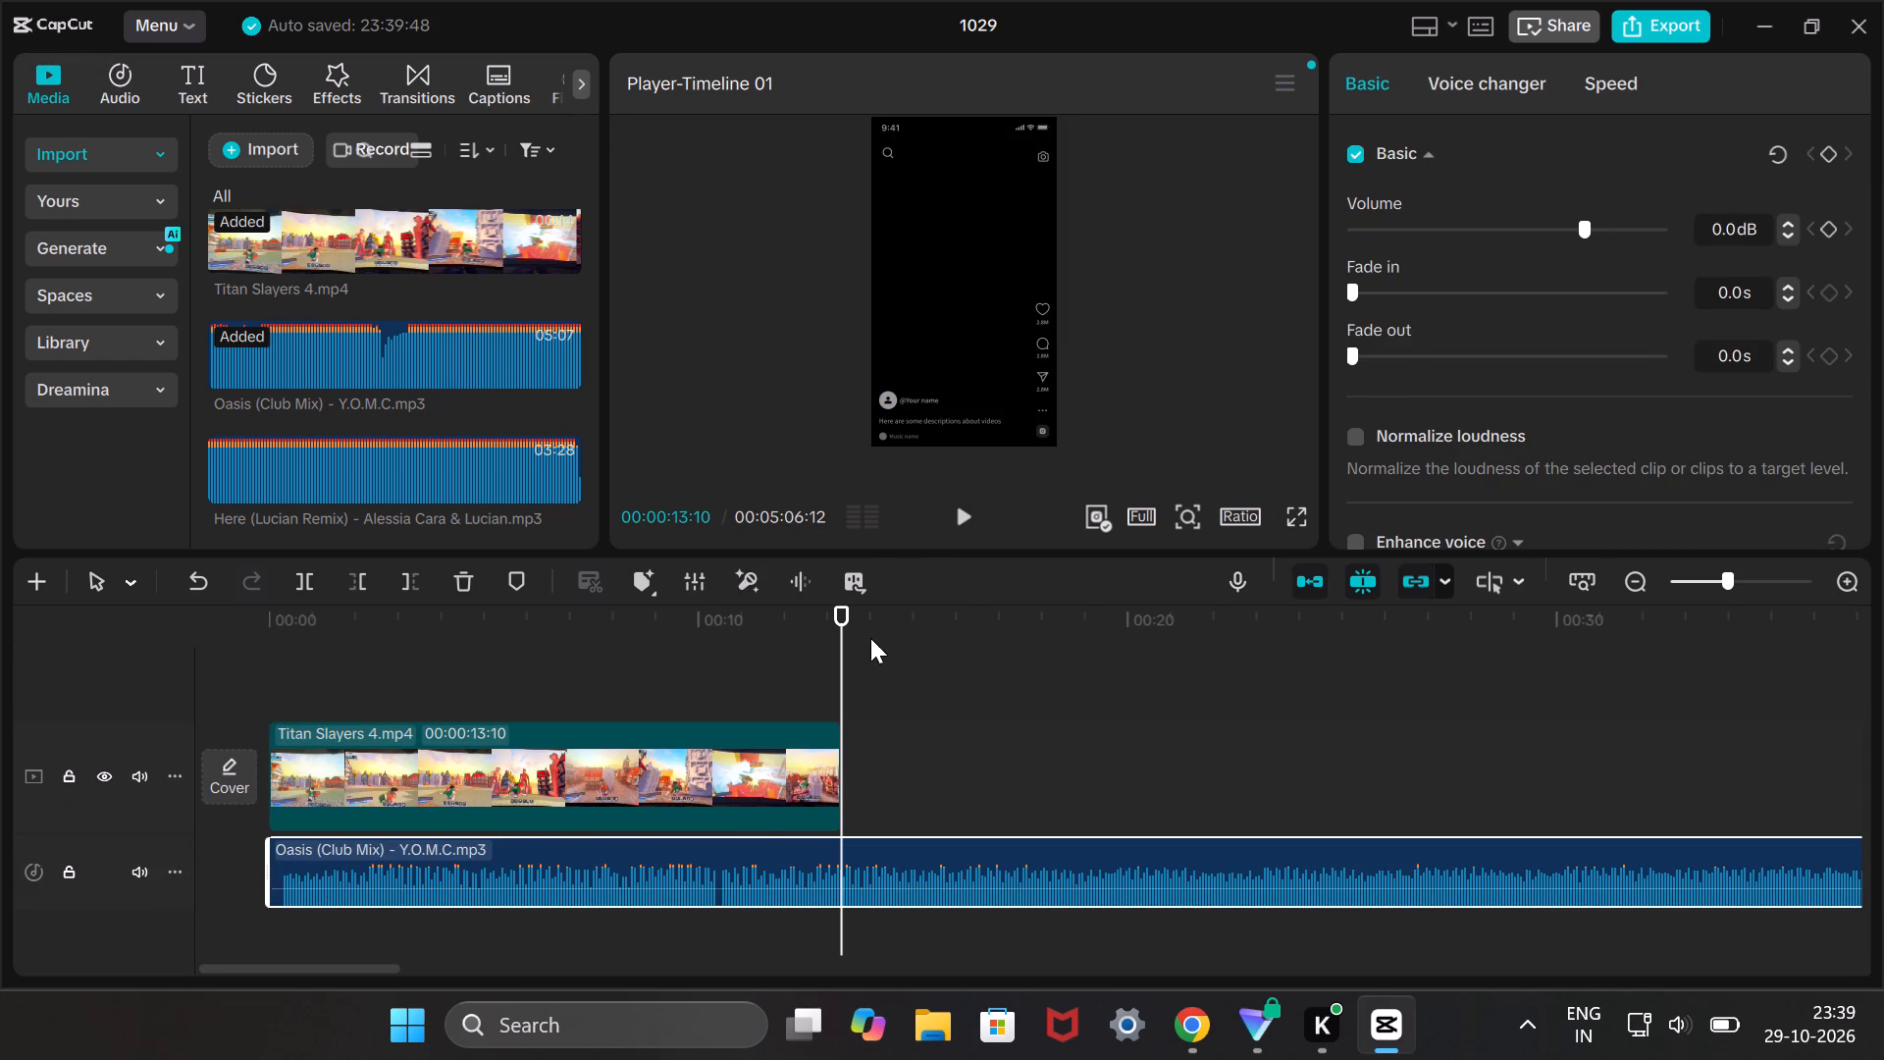
{"action": "left_click_drag", "start_coordinate": [844, 653], "coordinate": [235, 662]}
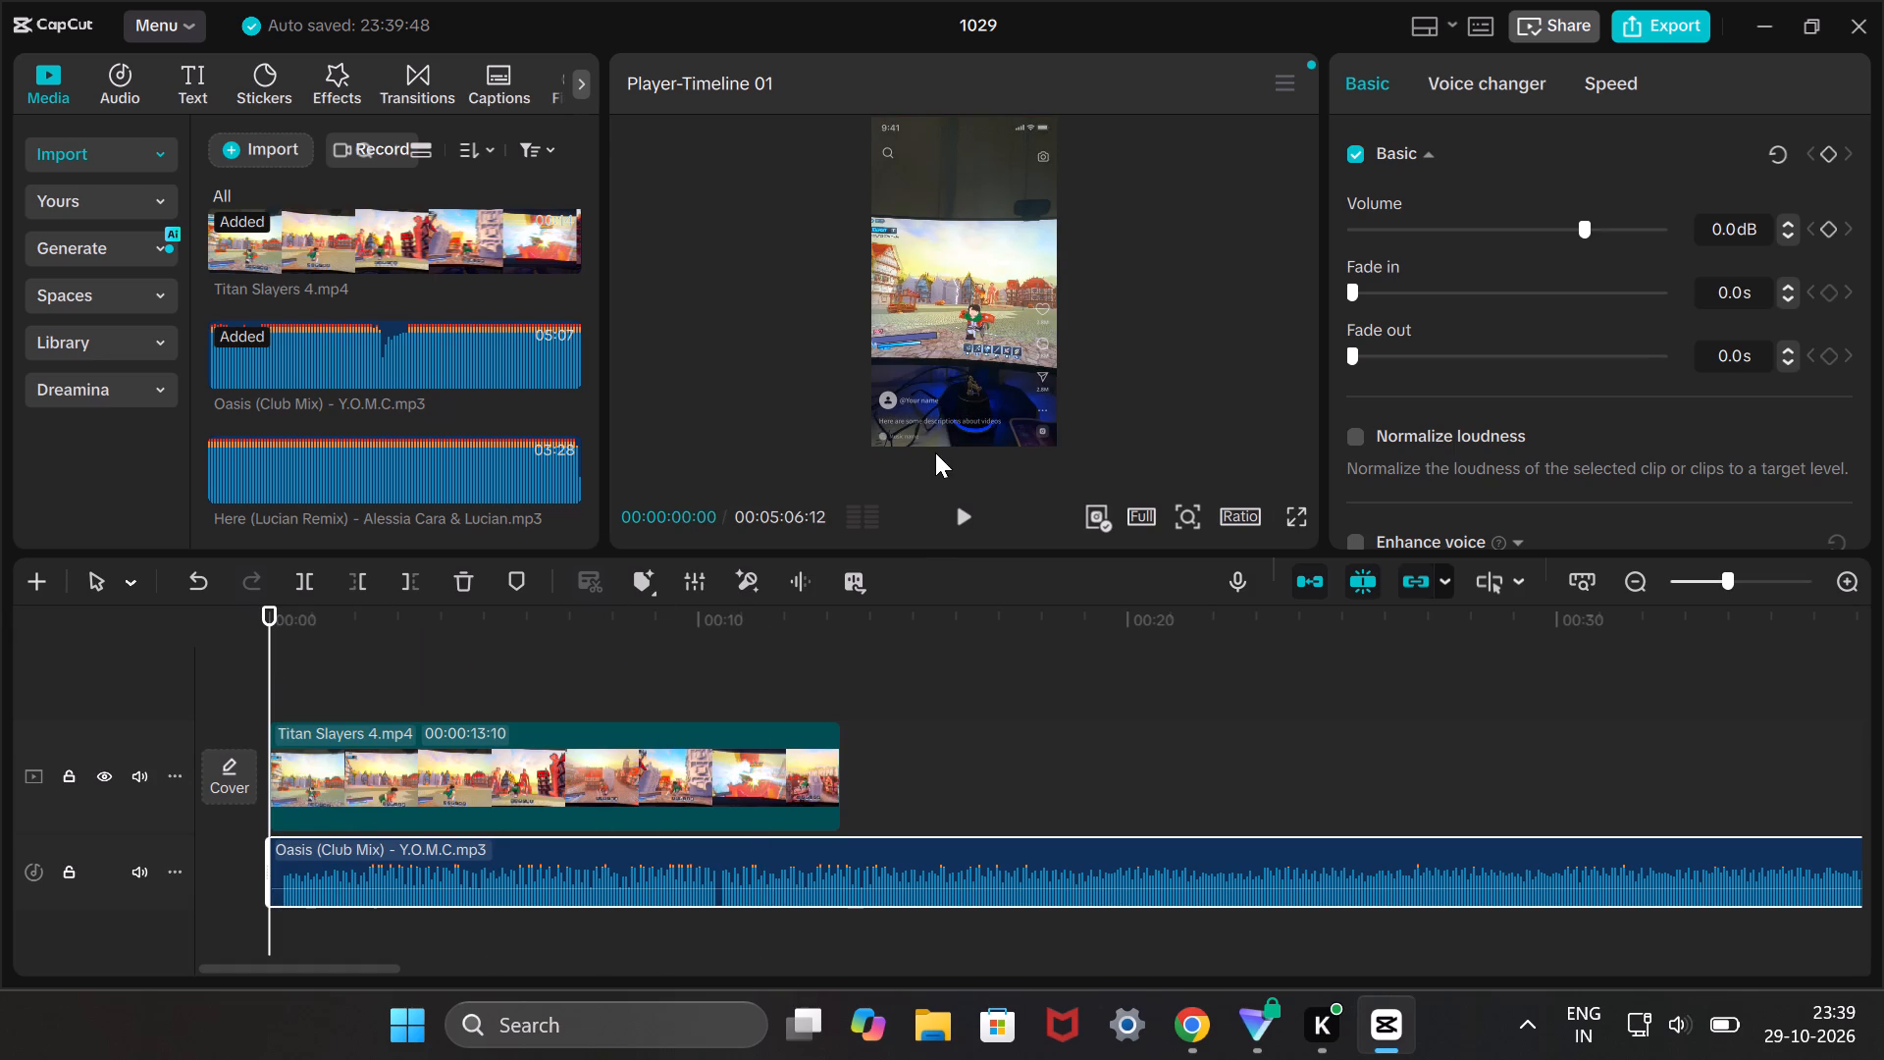
{"action": "left_click", "coordinate": [966, 513]}
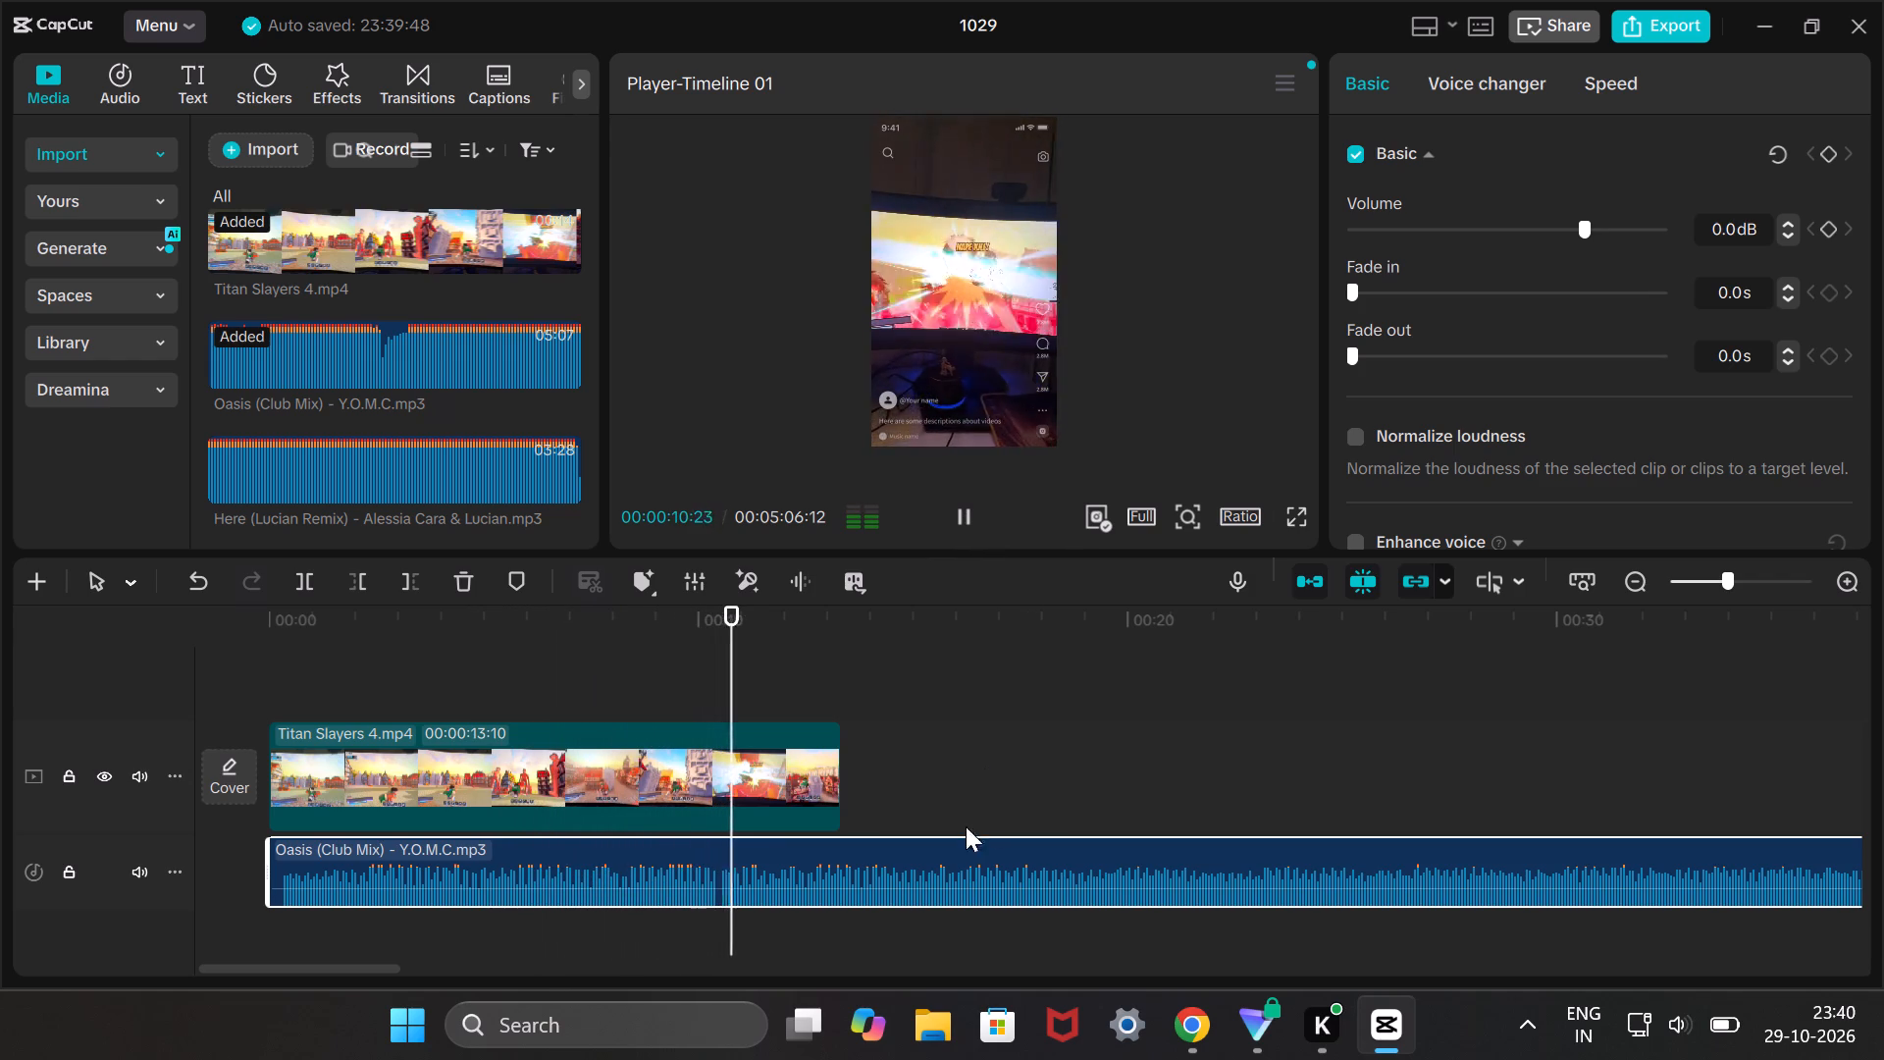
{"action": "left_click", "coordinate": [953, 874]}
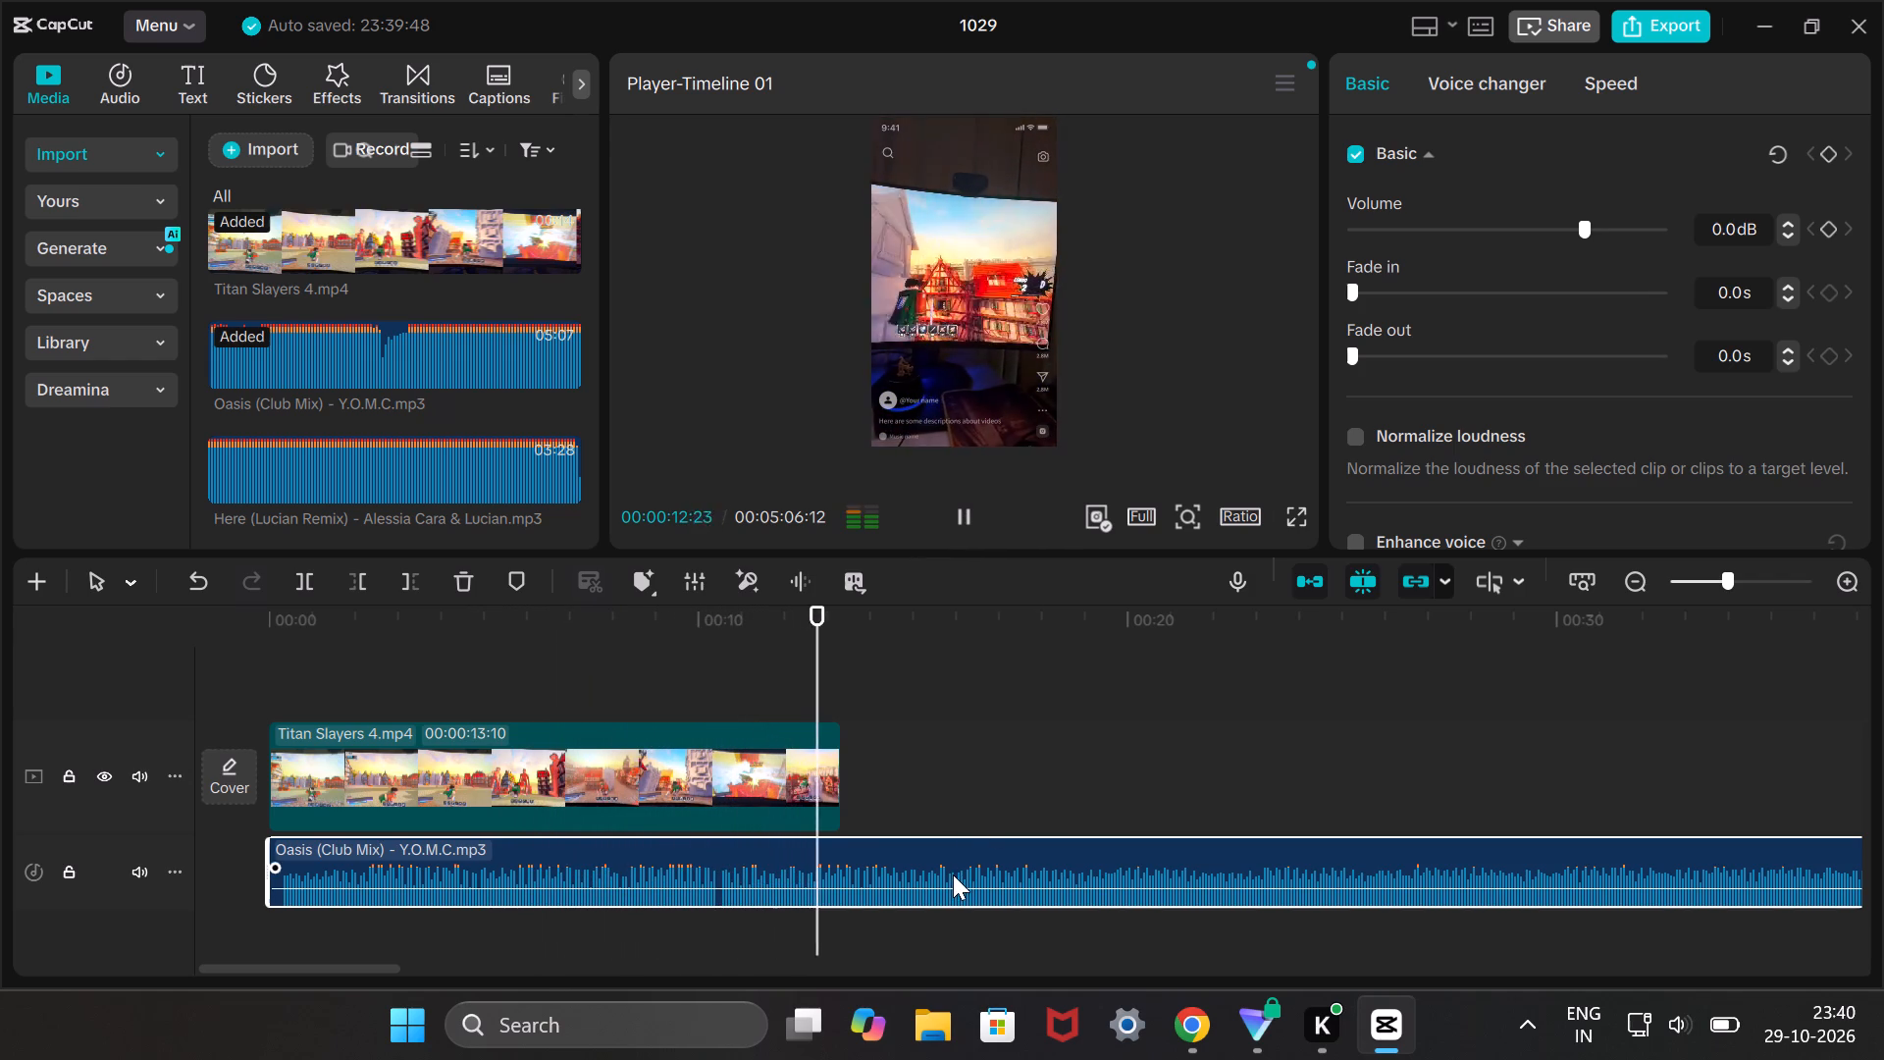
{"action": "left_click", "coordinate": [953, 874]}
{"action": "left_click", "coordinate": [1007, 865]}
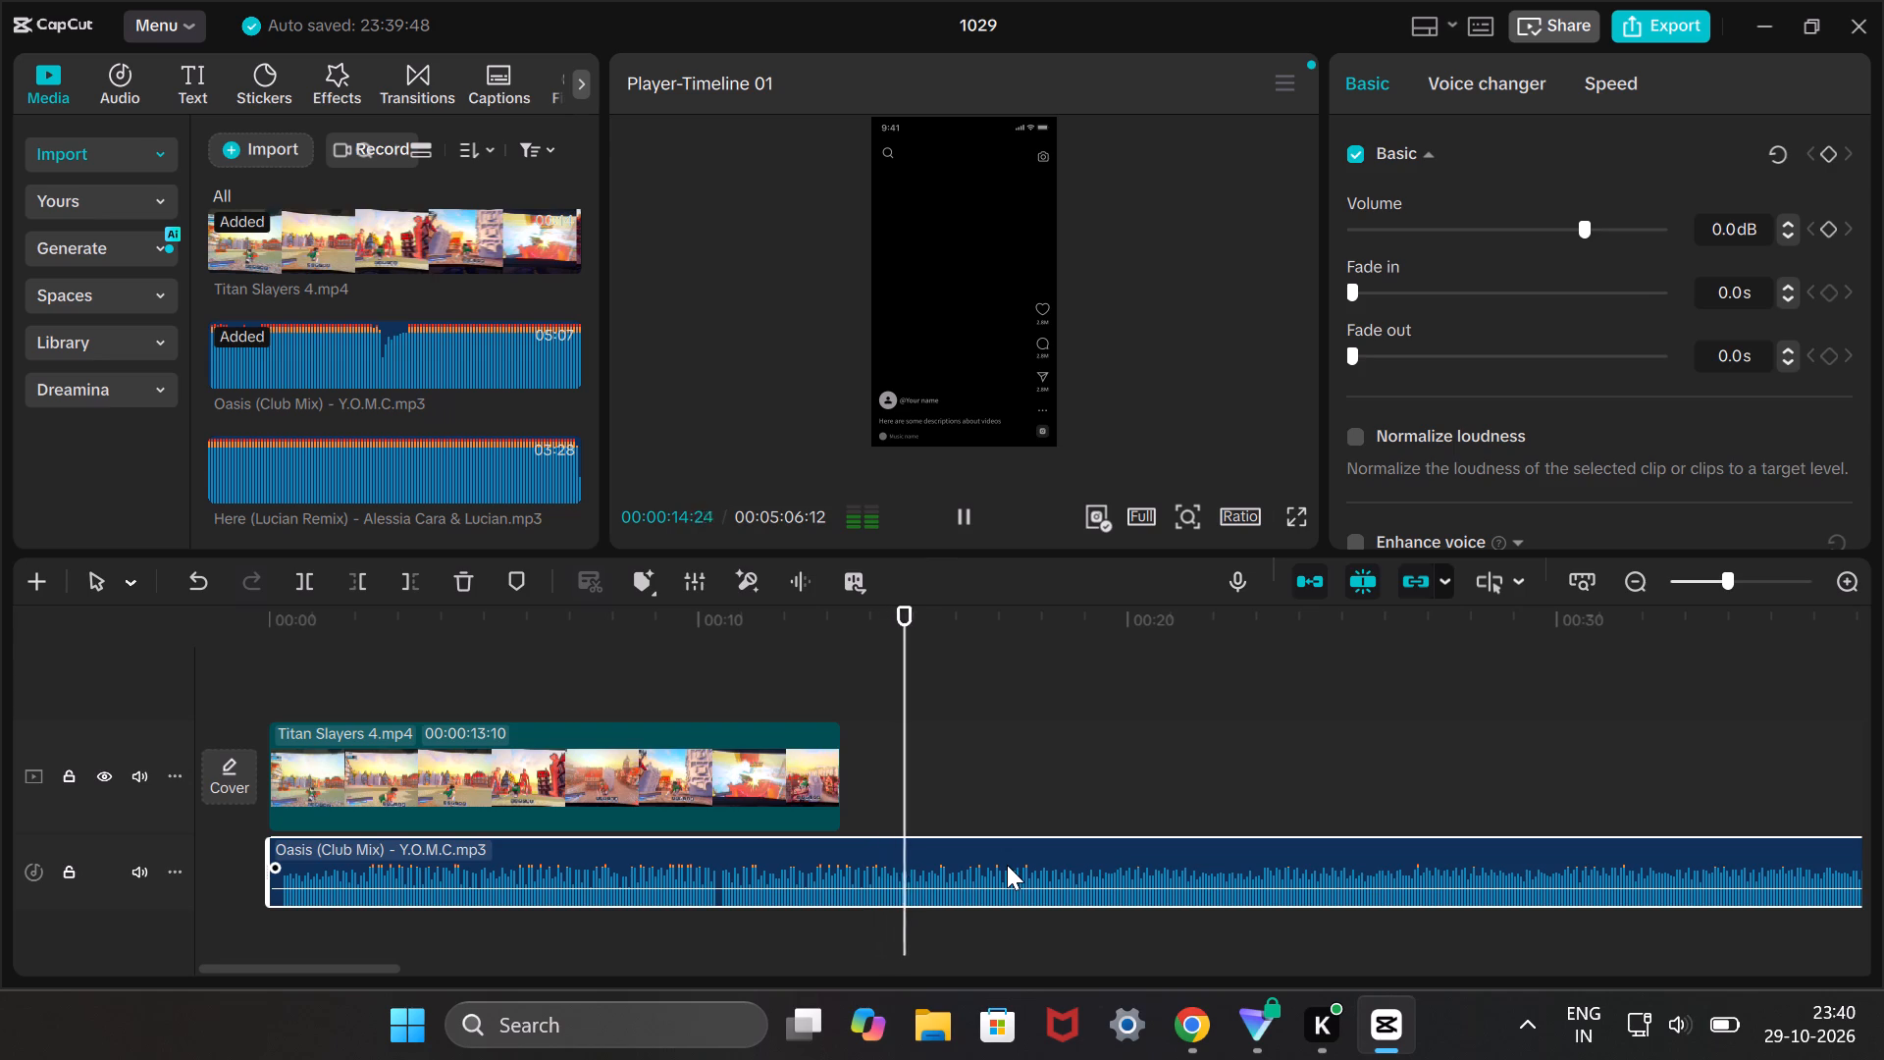
{"action": "triple_click", "coordinate": [910, 867]}
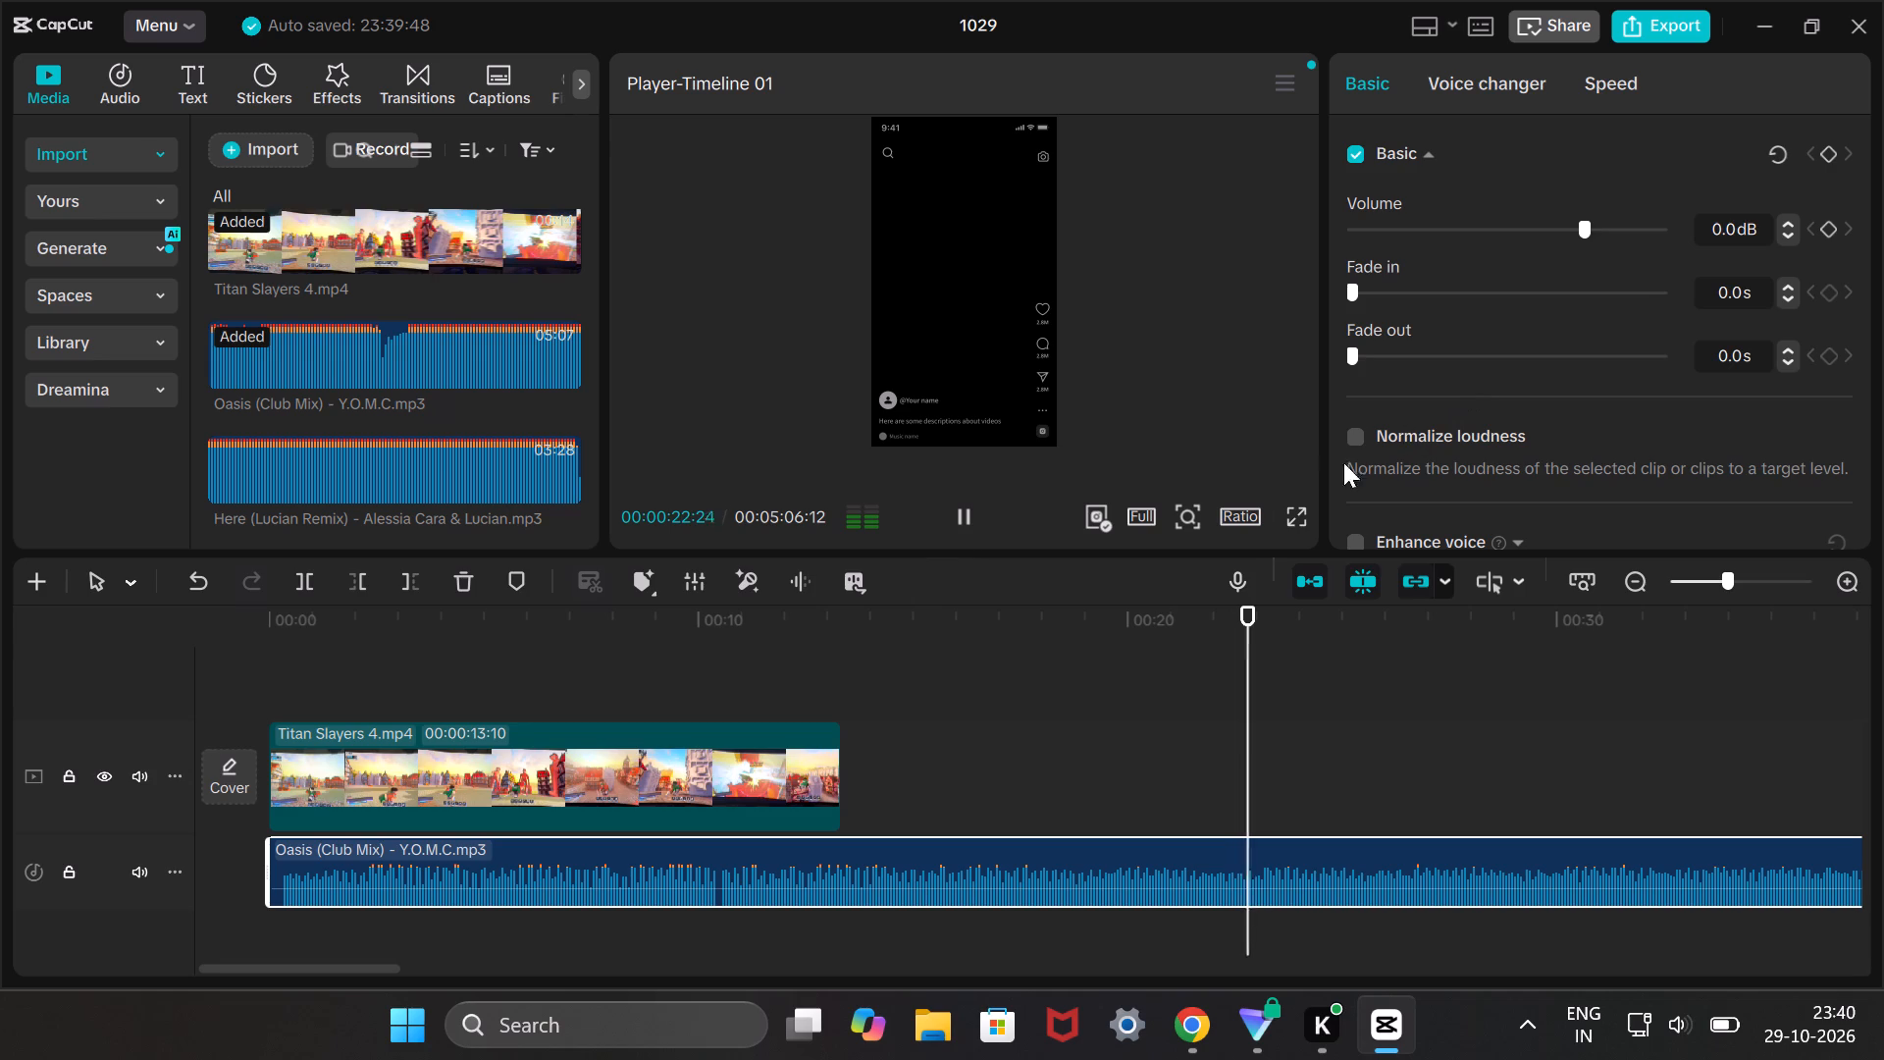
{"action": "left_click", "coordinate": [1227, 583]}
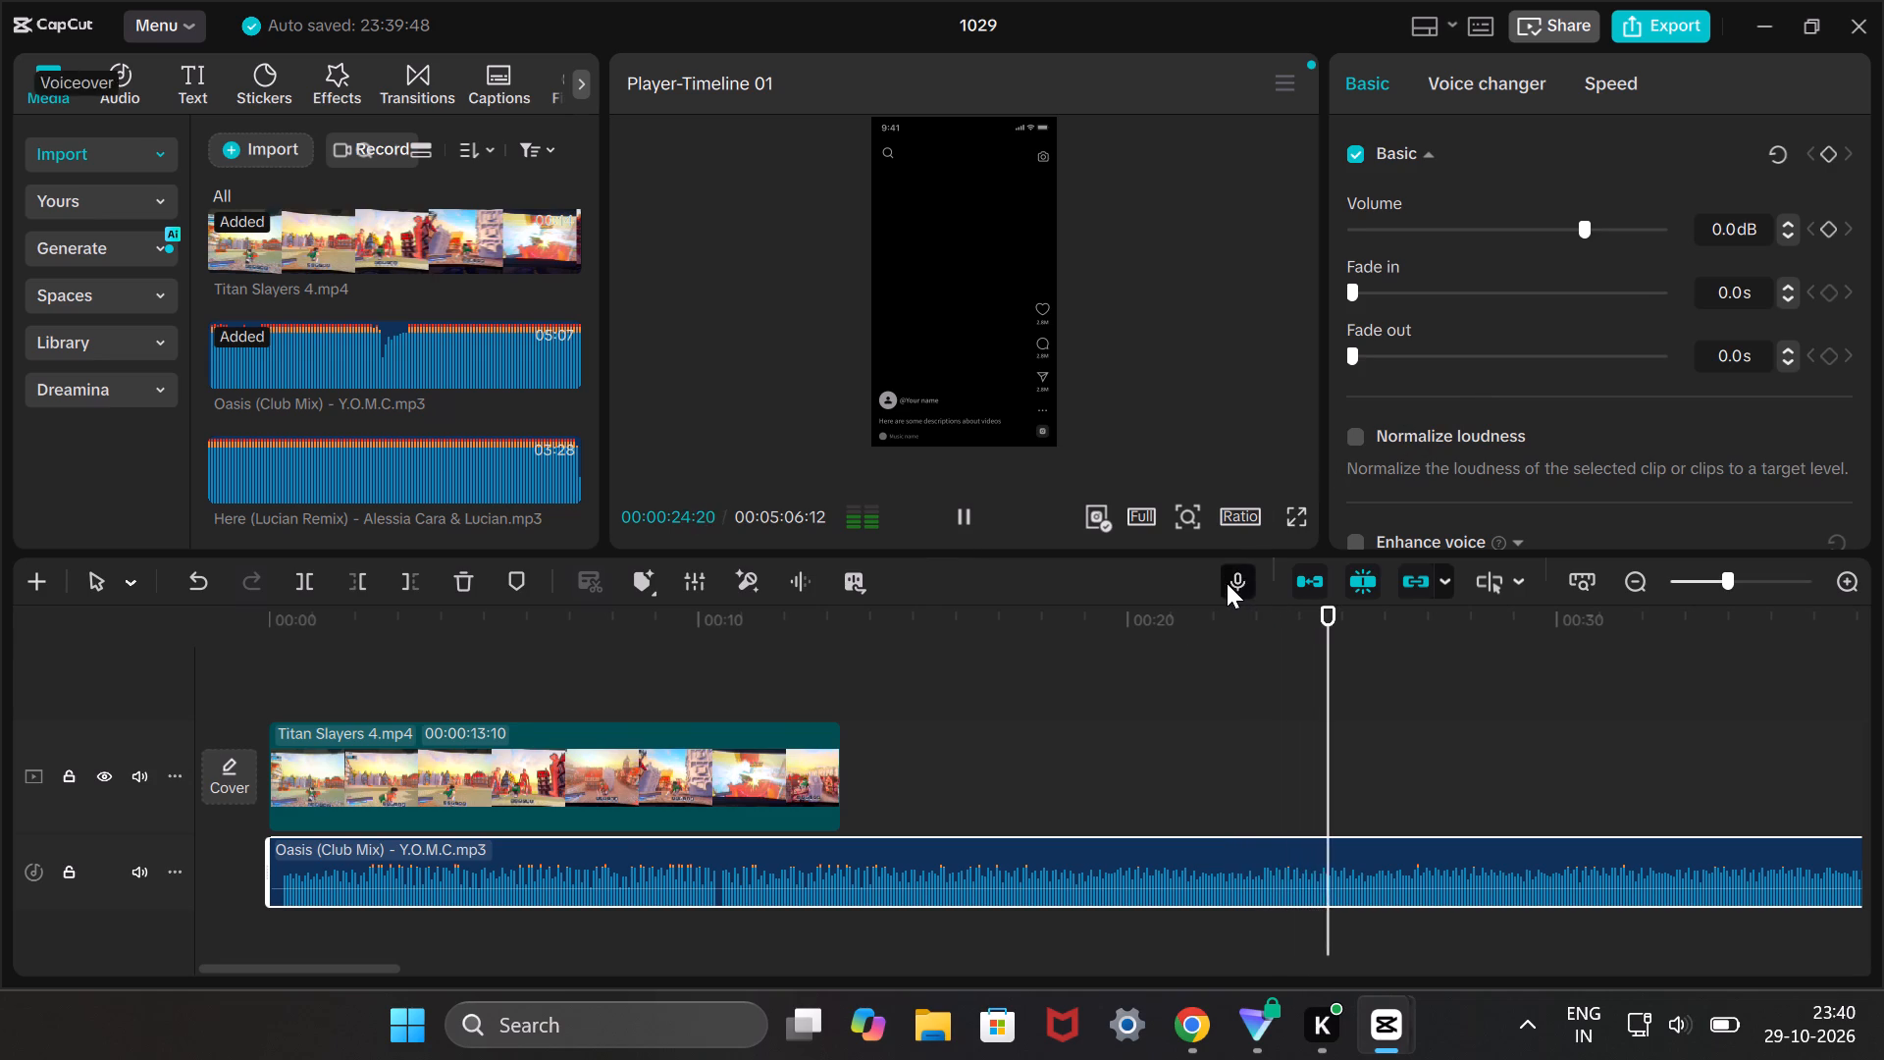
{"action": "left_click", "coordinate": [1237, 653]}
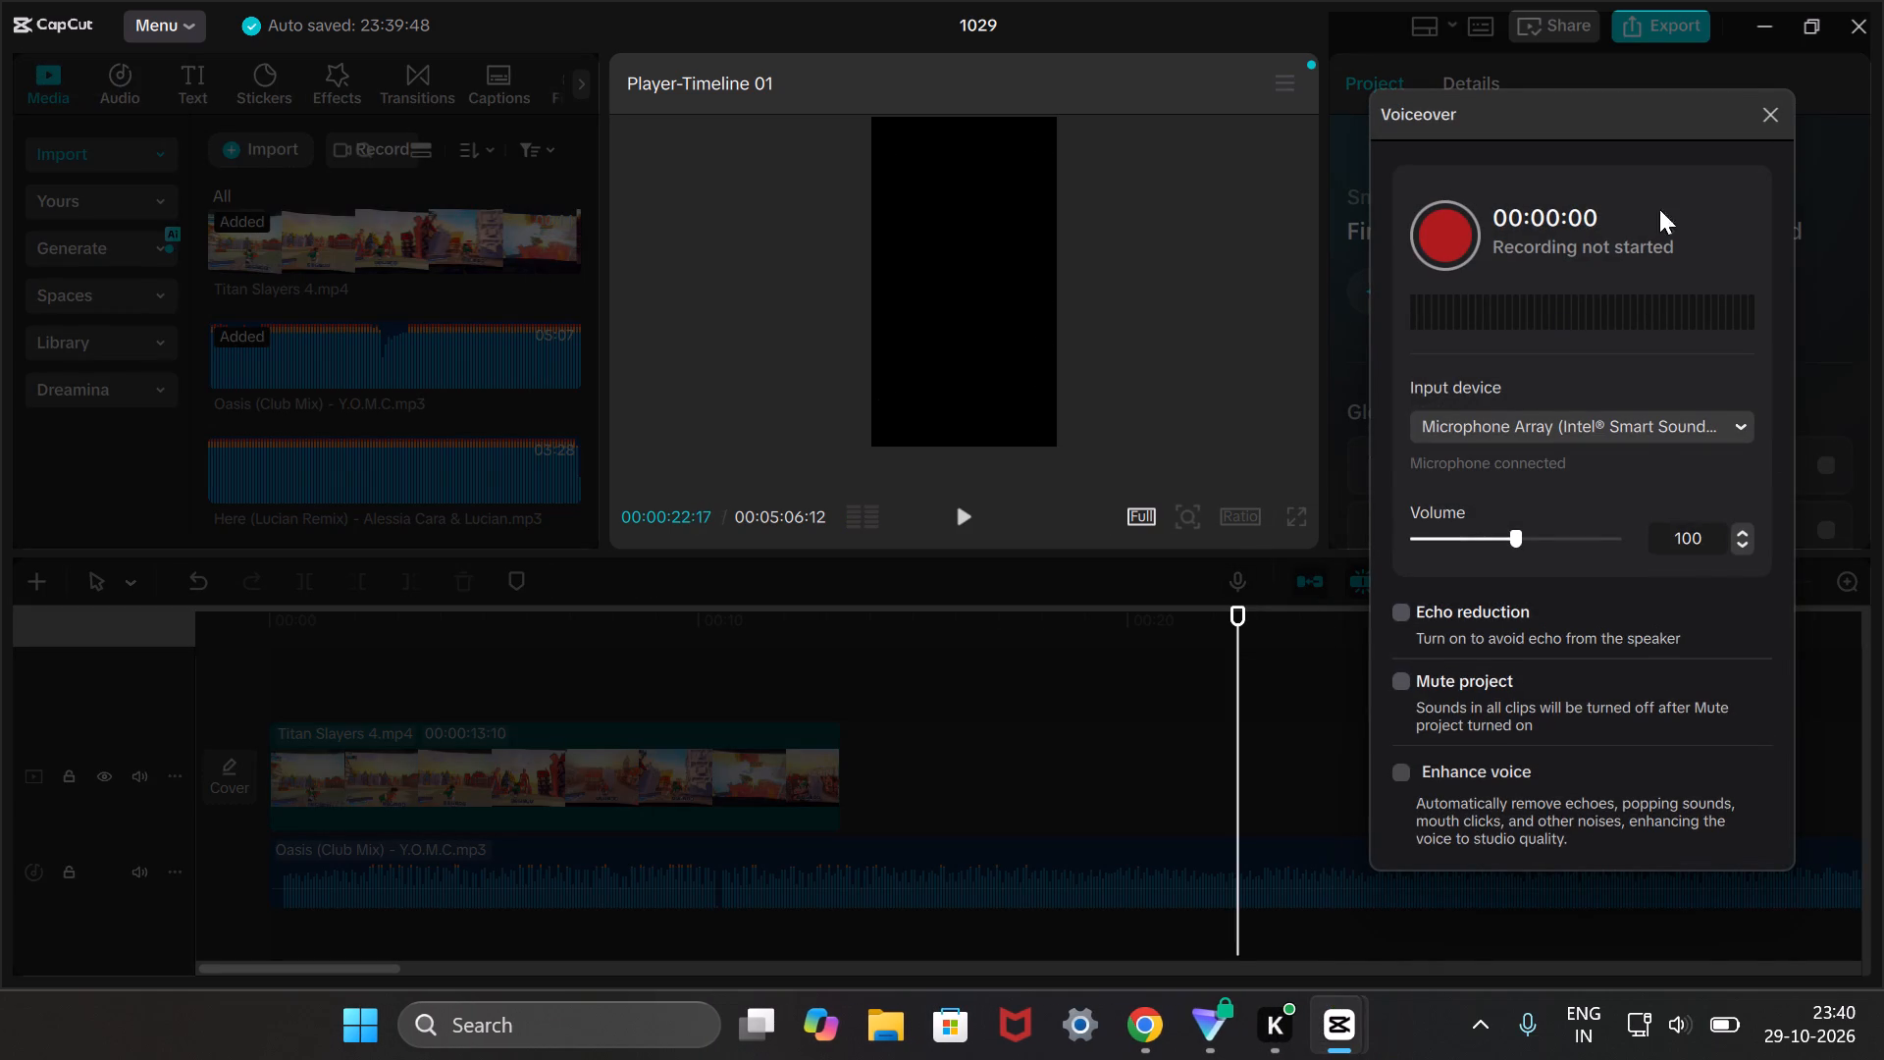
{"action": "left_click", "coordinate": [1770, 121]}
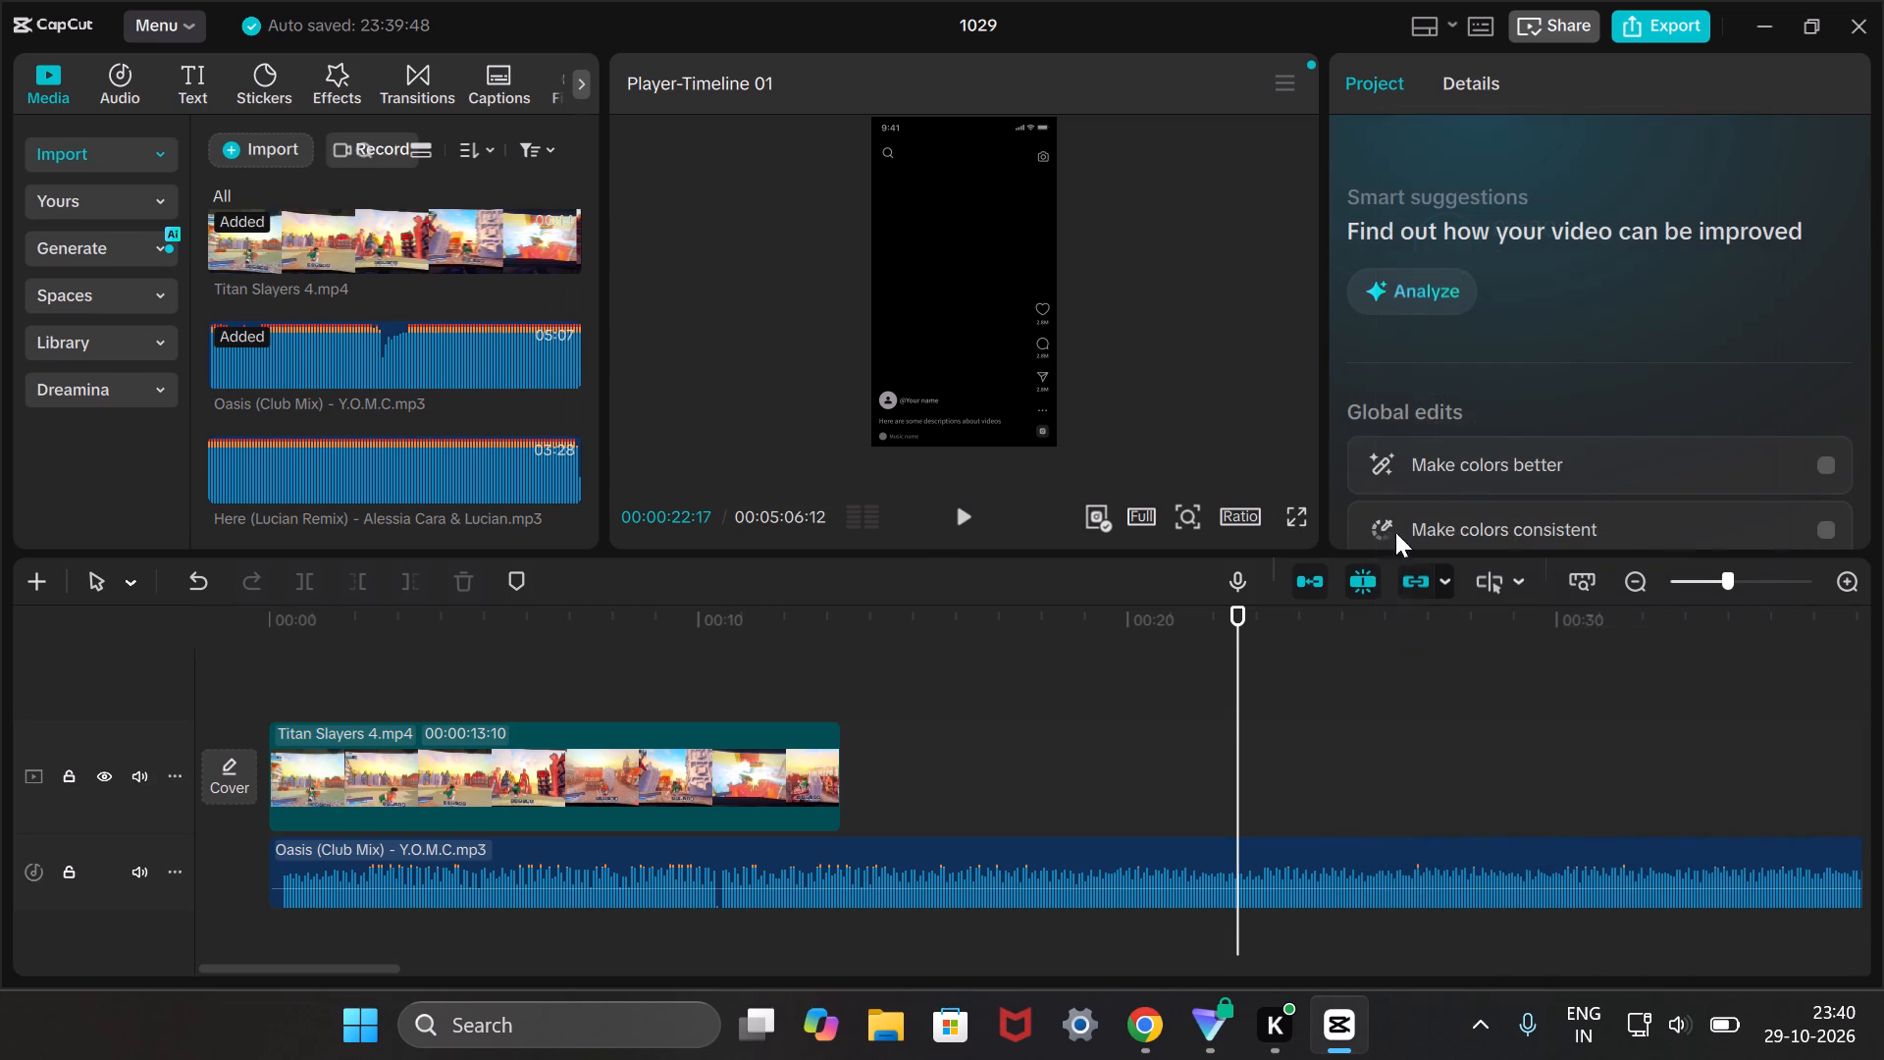
Add a default text at the very start of the timeline, leaving the Titan Slayers 4 clip at its original position.
{"action": "left_click_drag", "start_coordinate": [999, 779], "coordinate": [1230, 751]}
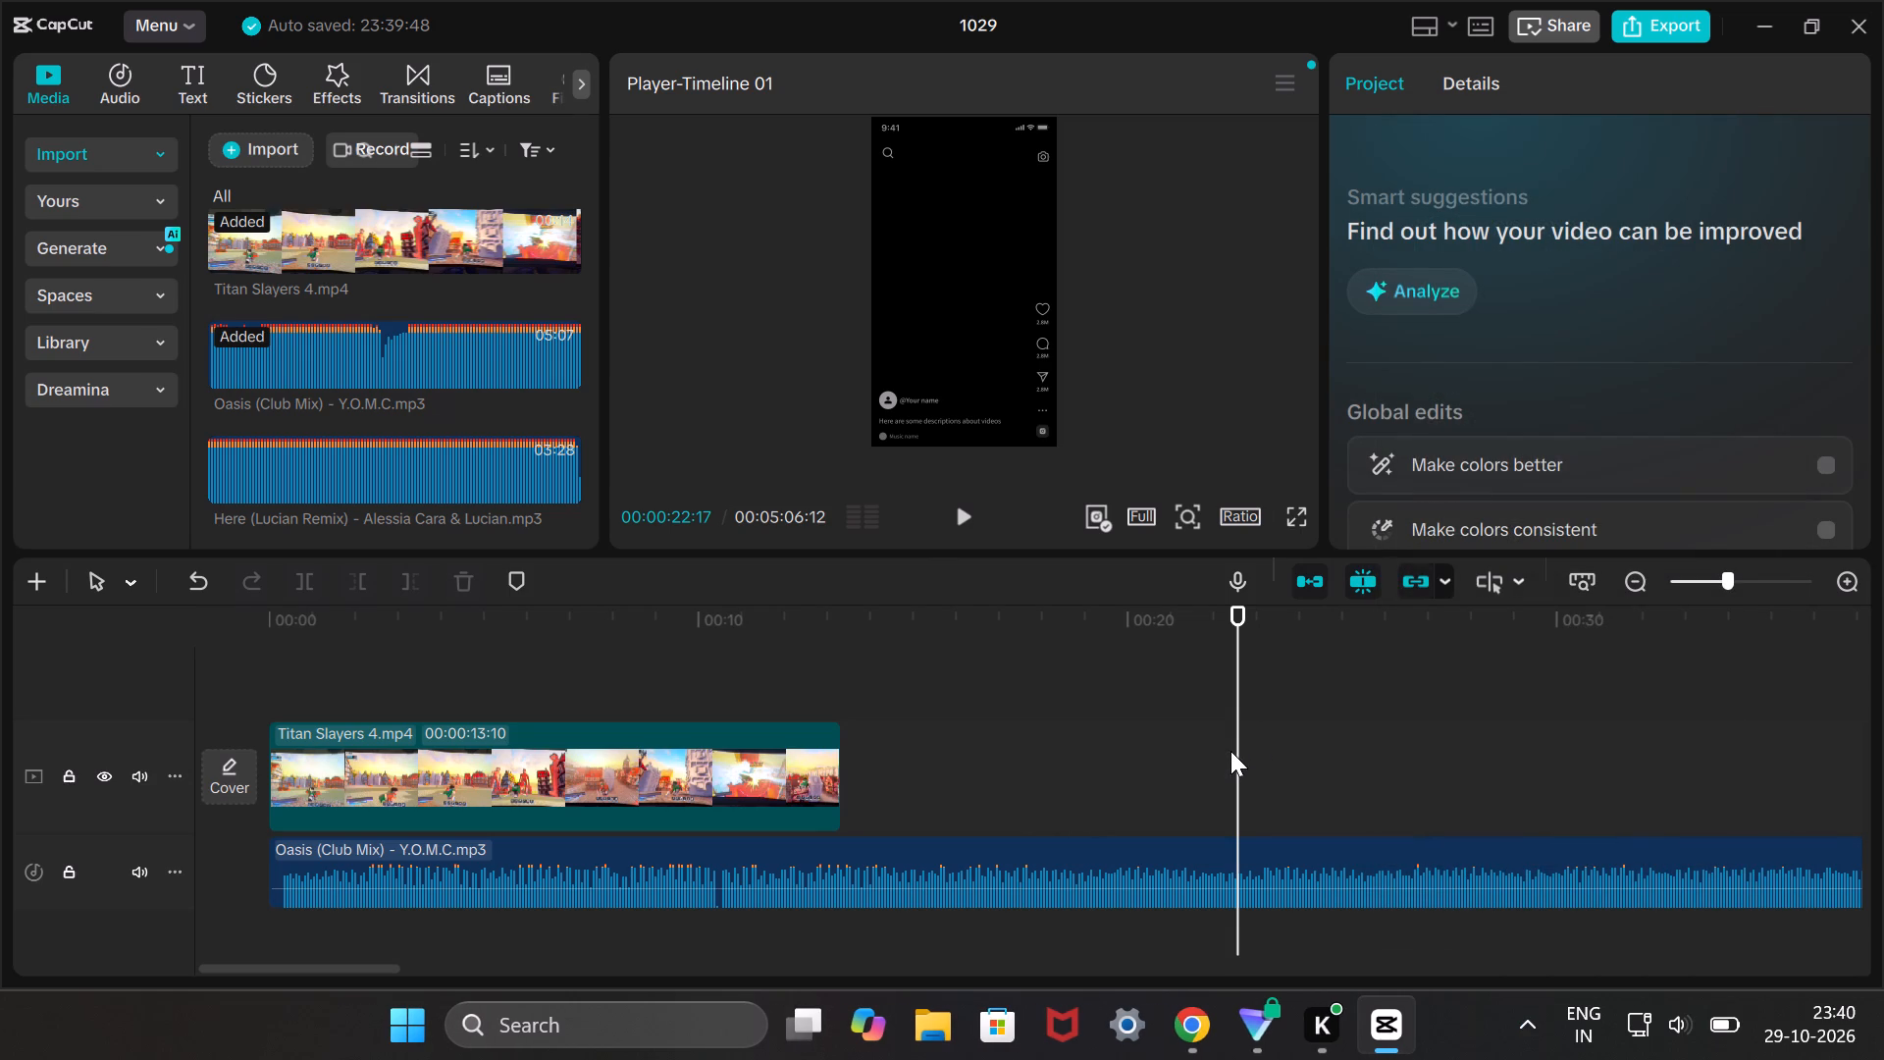
{"action": "left_click_drag", "start_coordinate": [1246, 751], "coordinate": [289, 927]}
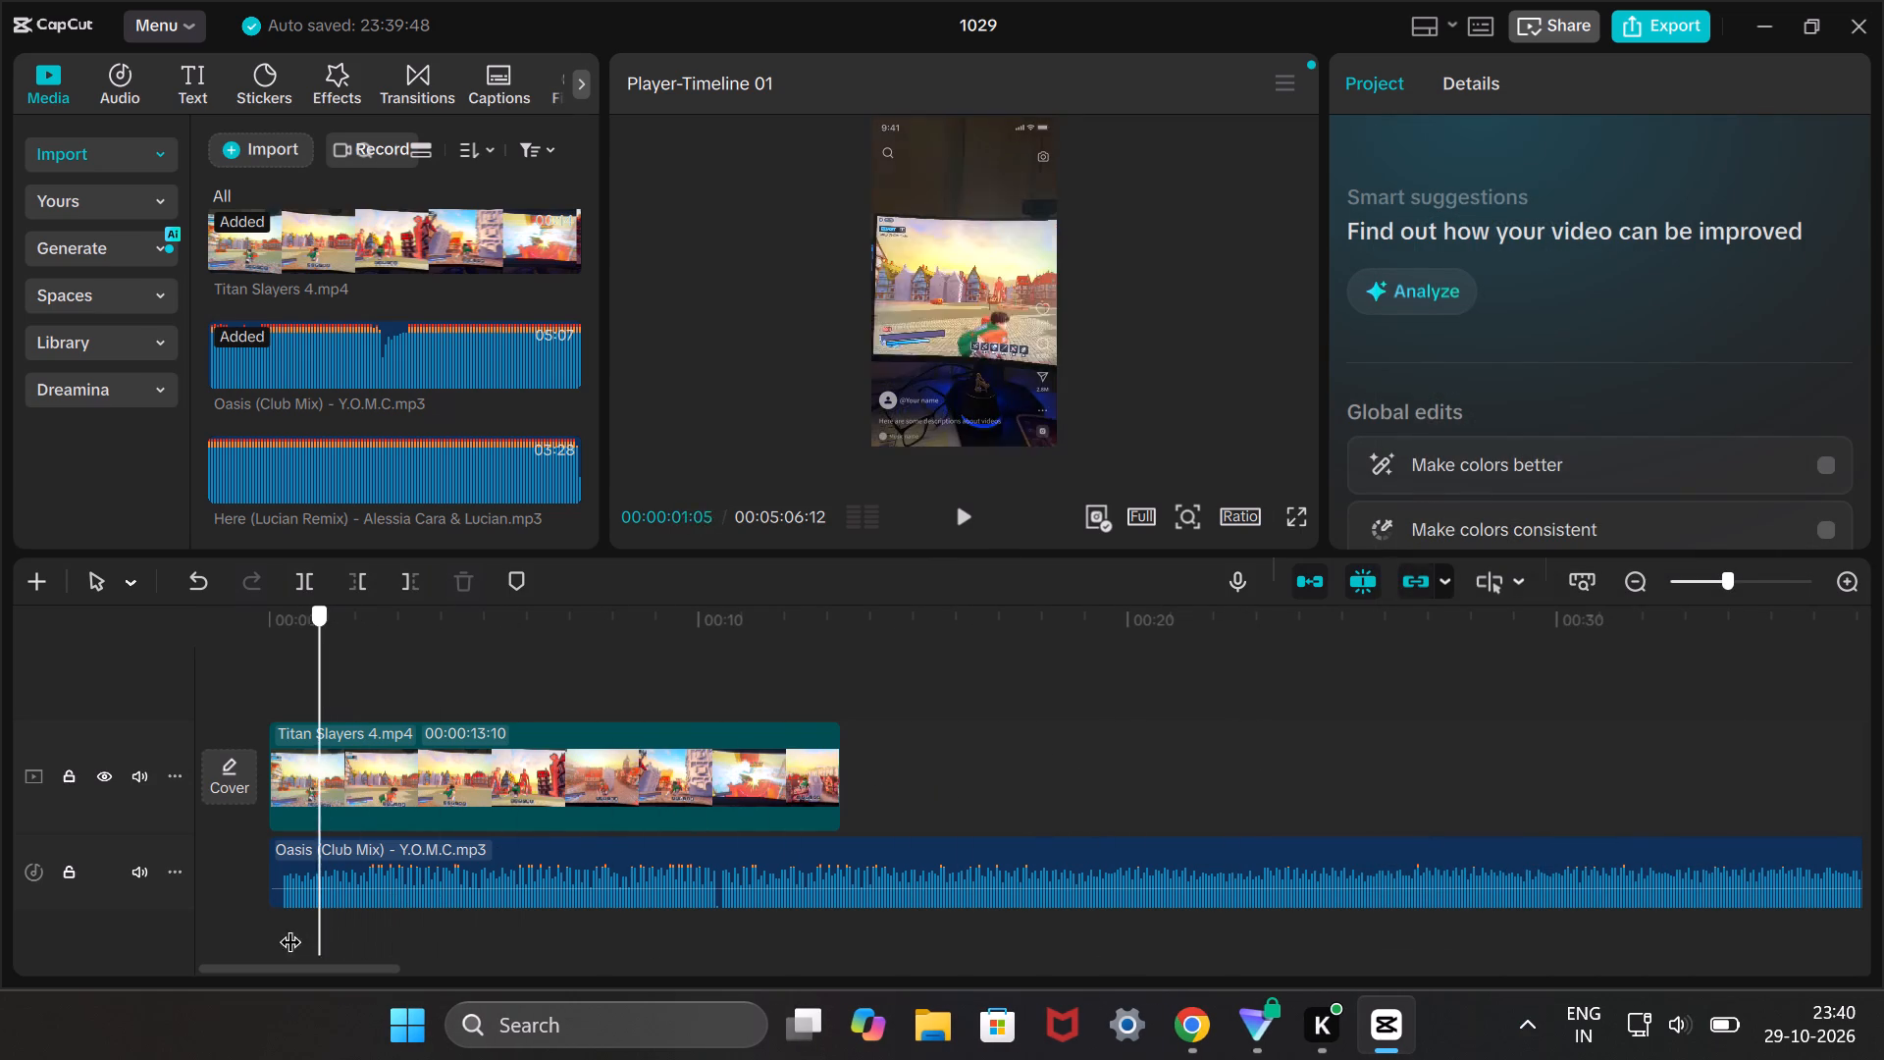
{"action": "left_click_drag", "start_coordinate": [289, 927], "coordinate": [259, 932]}
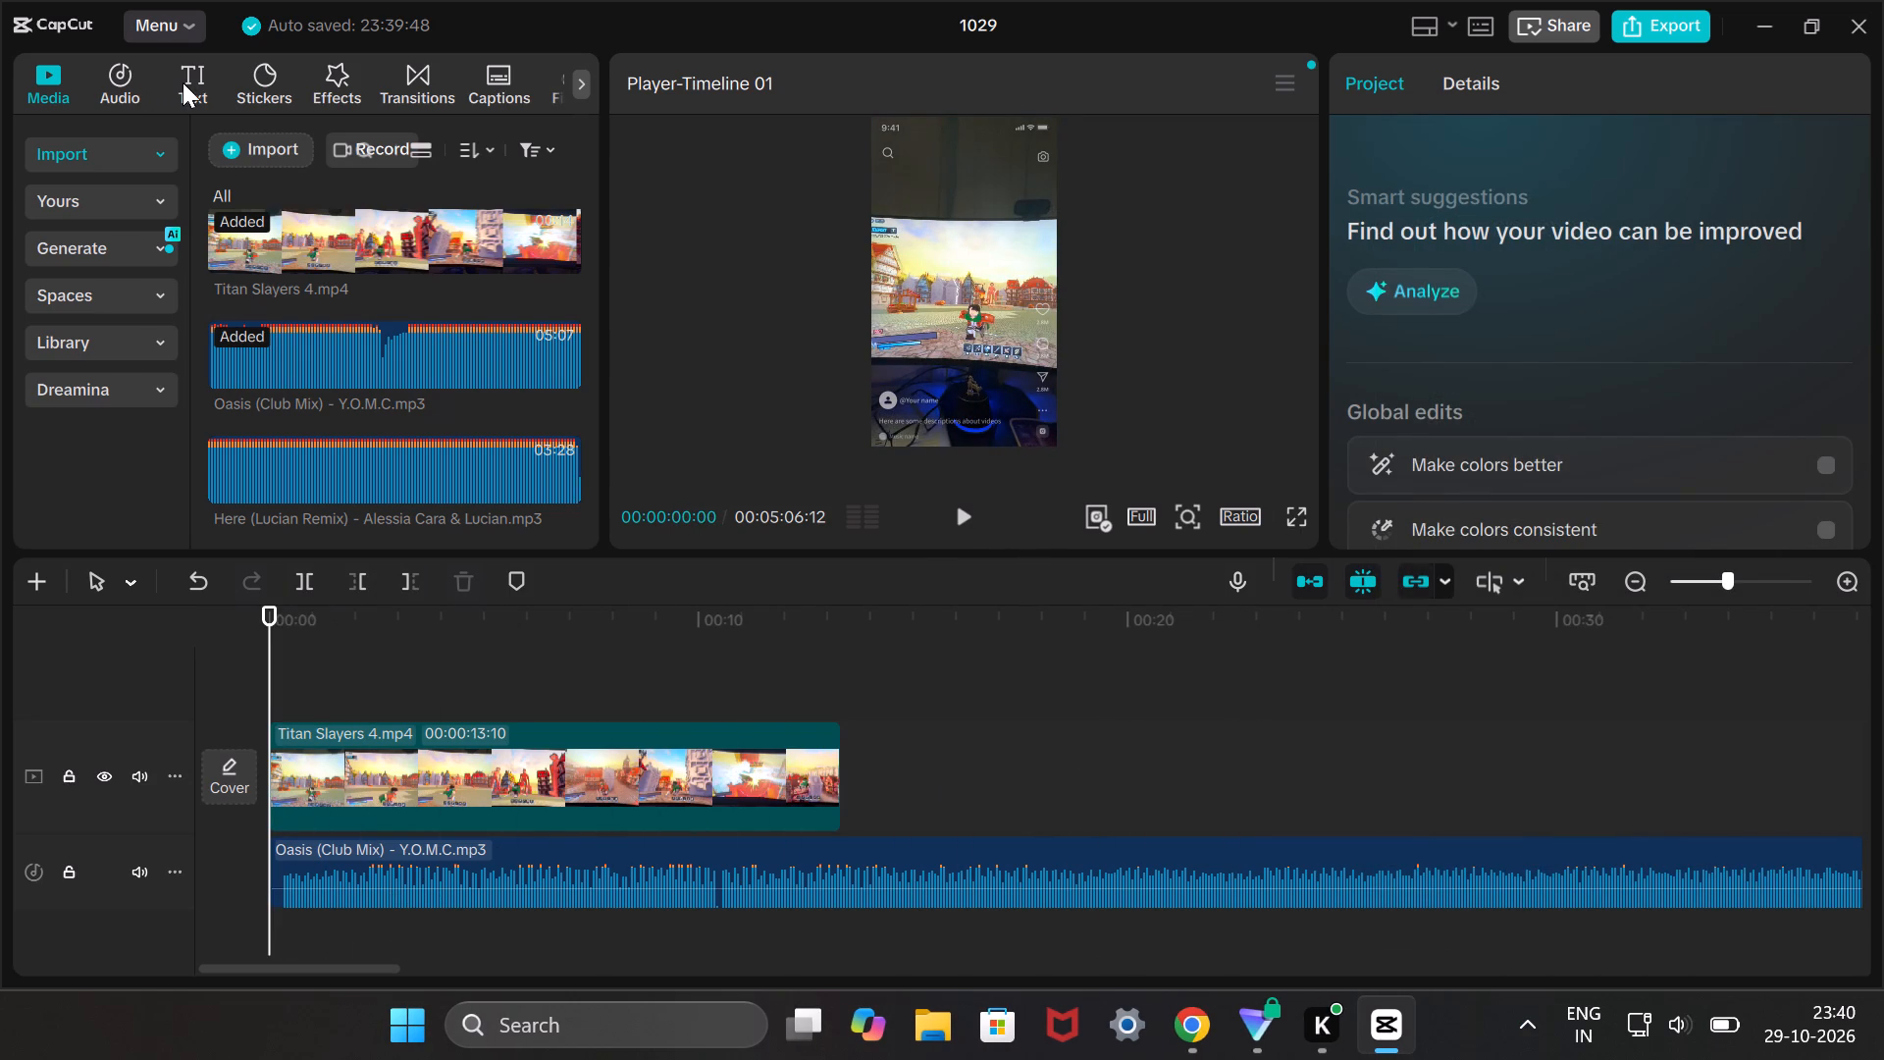
{"action": "left_click", "coordinate": [183, 82]}
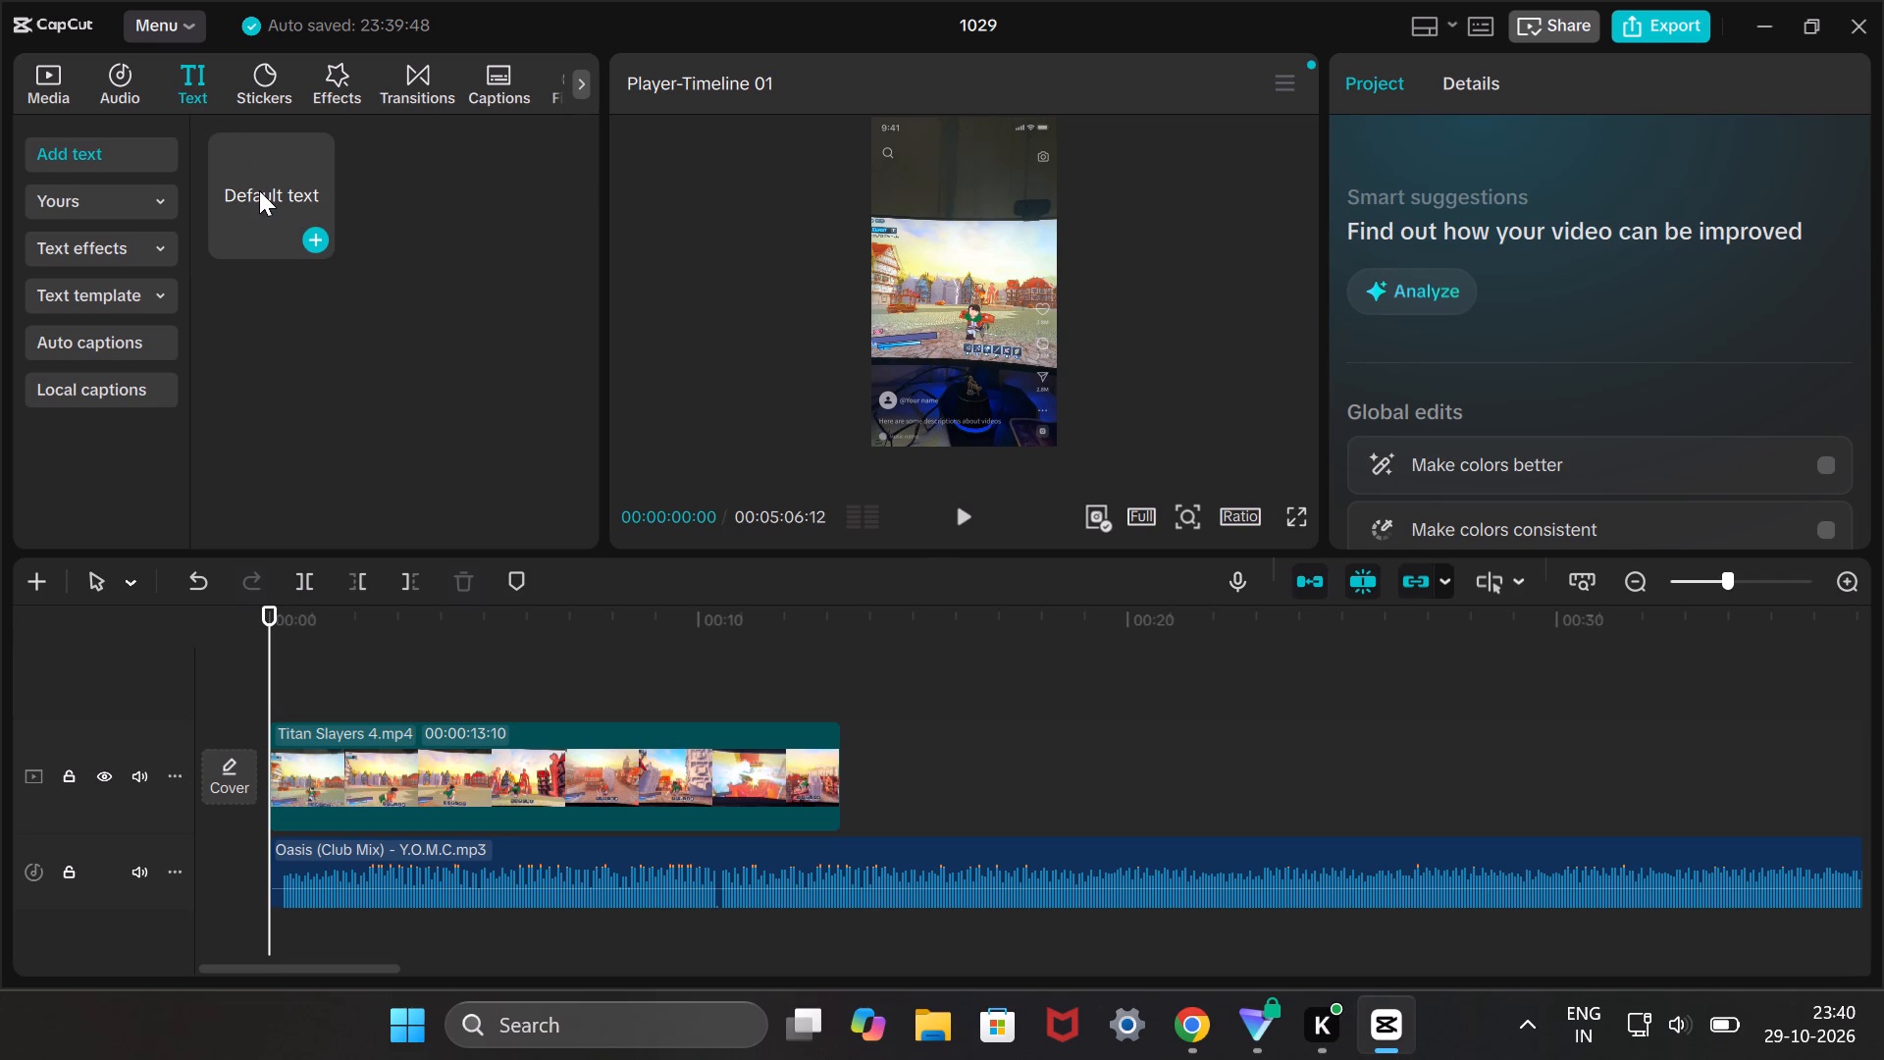
{"action": "left_click", "coordinate": [317, 234]}
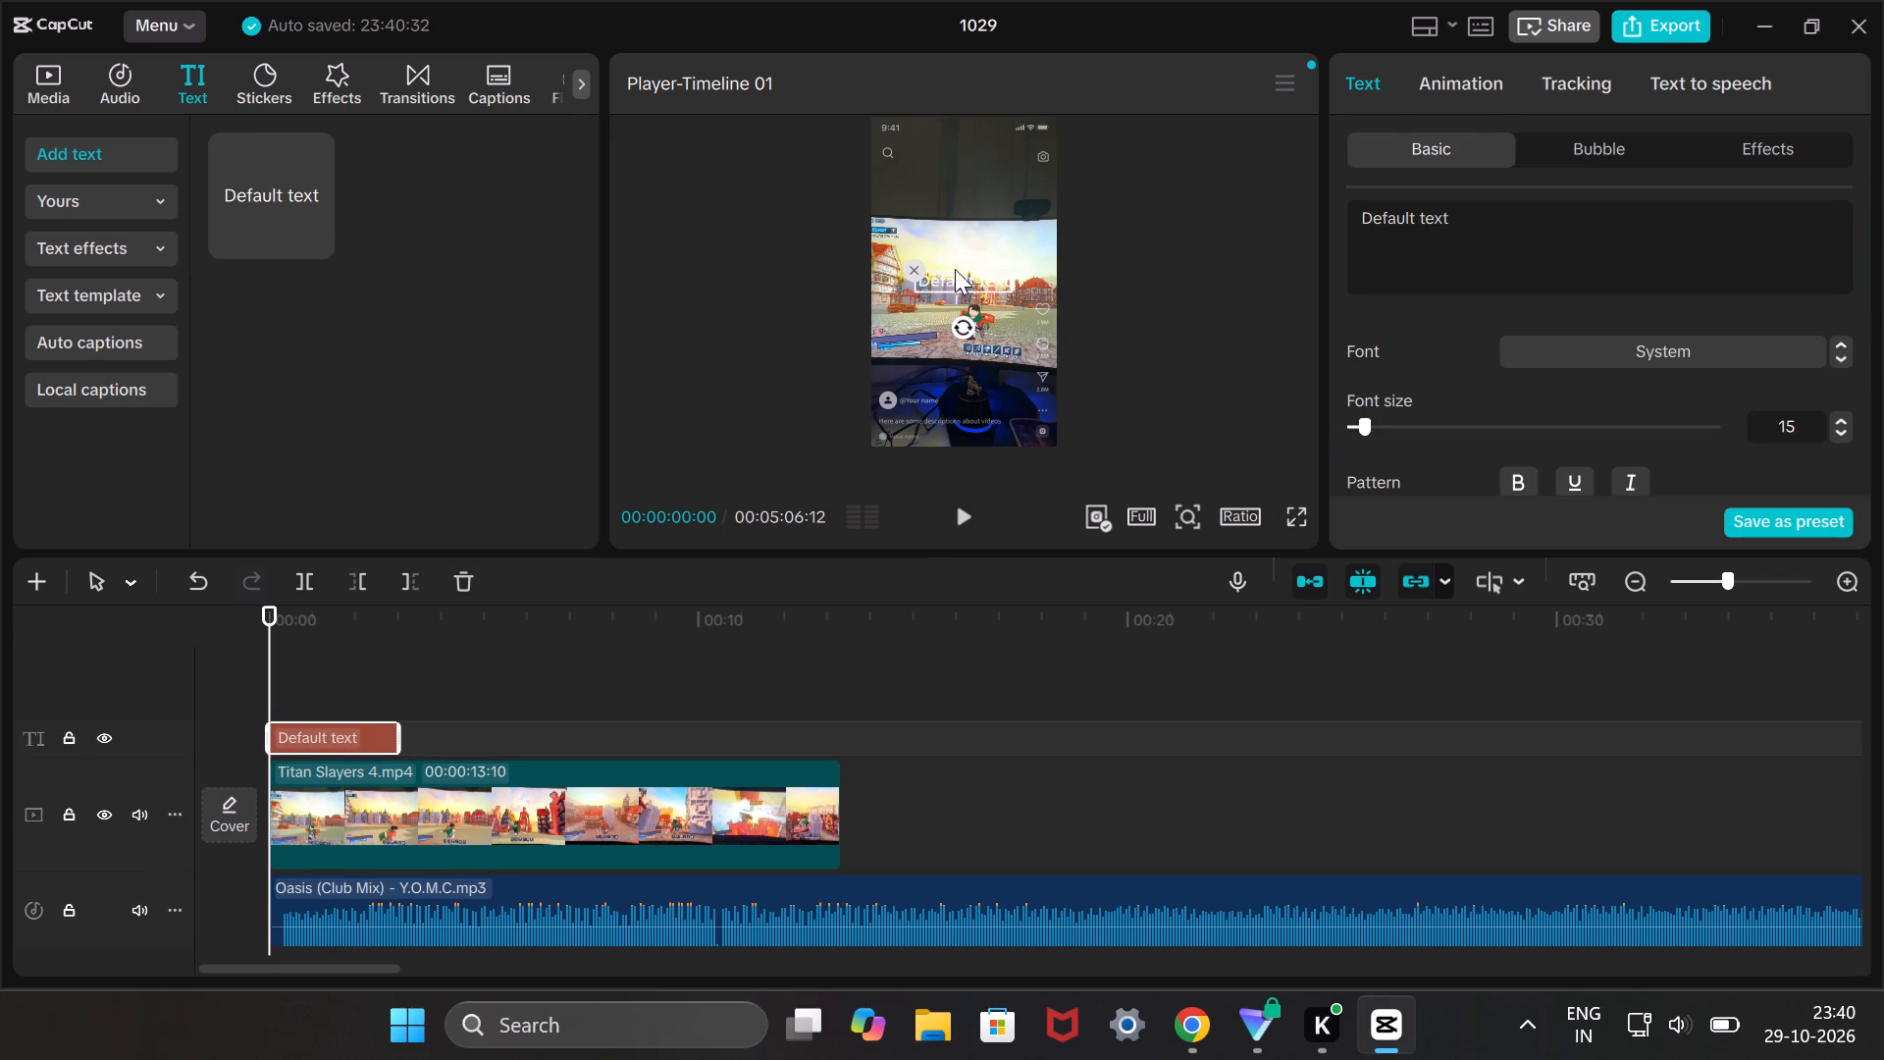
{"action": "left_click_drag", "start_coordinate": [955, 269], "coordinate": [892, 326]}
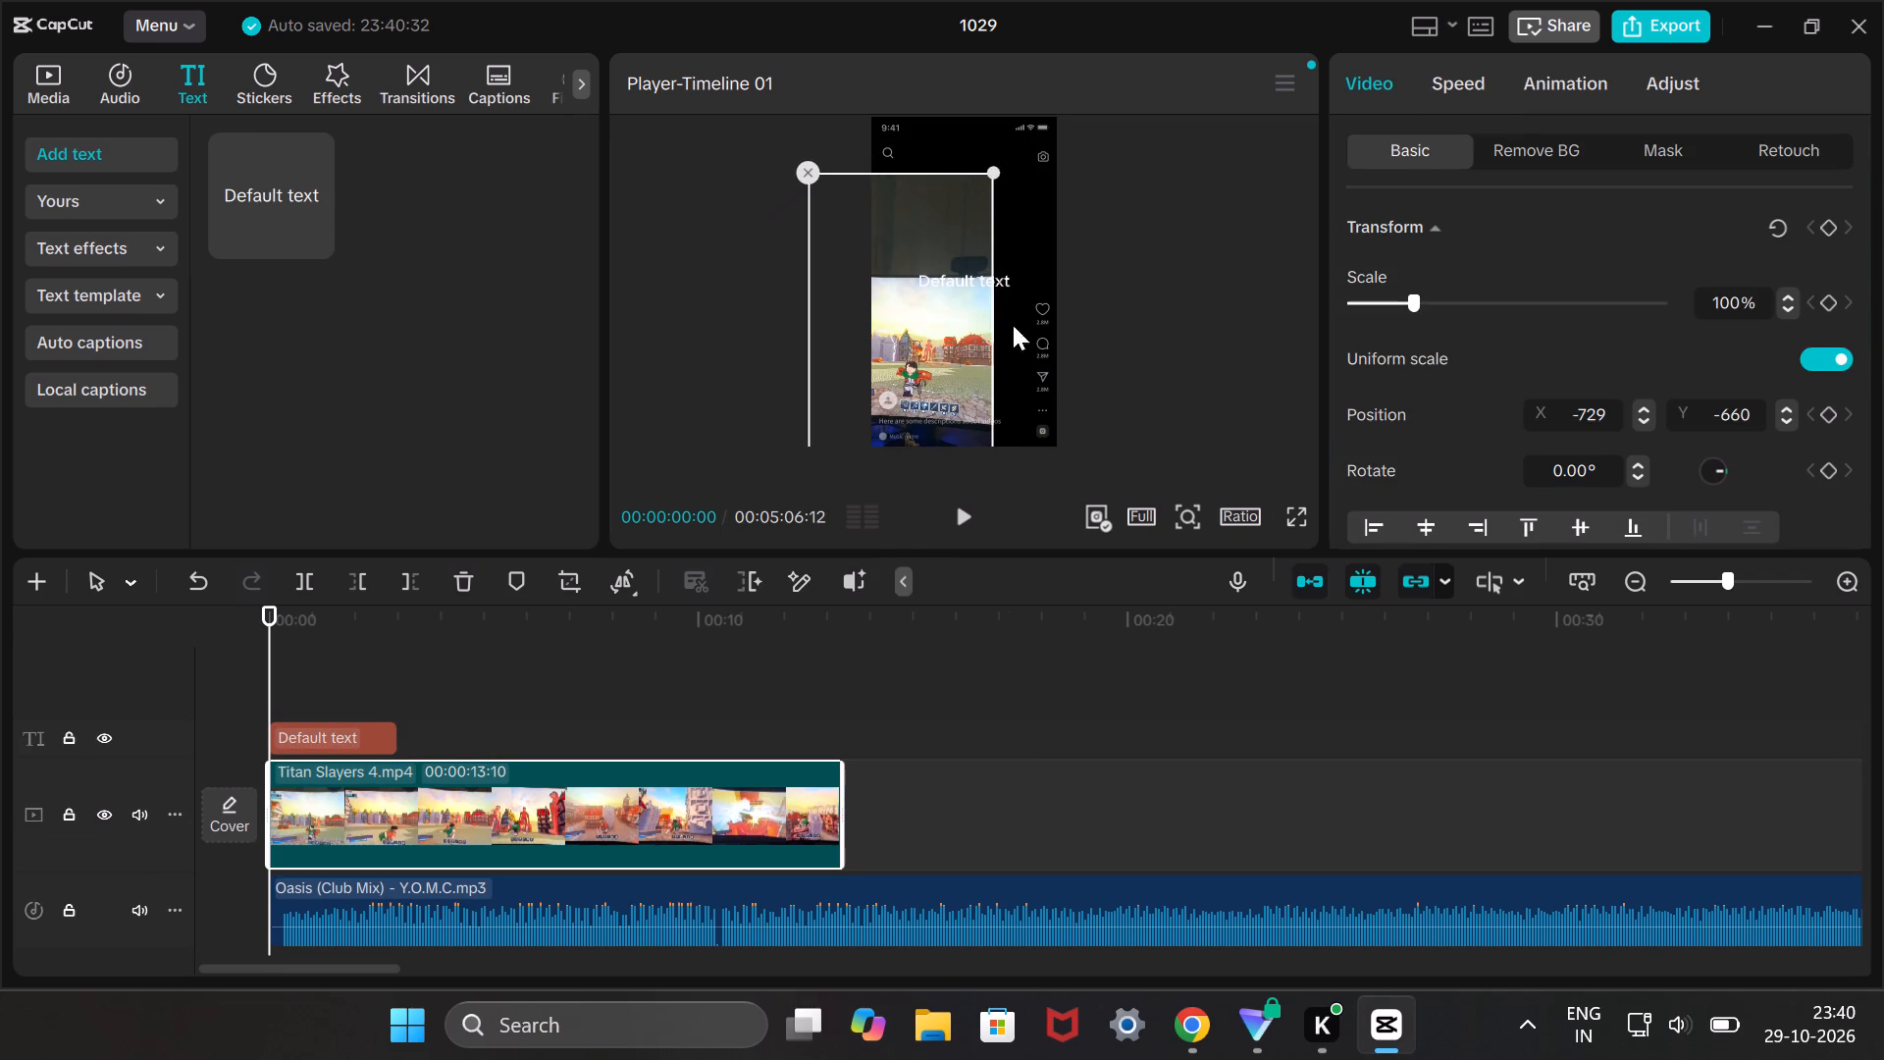
{"action": "left_click", "coordinate": [198, 573]}
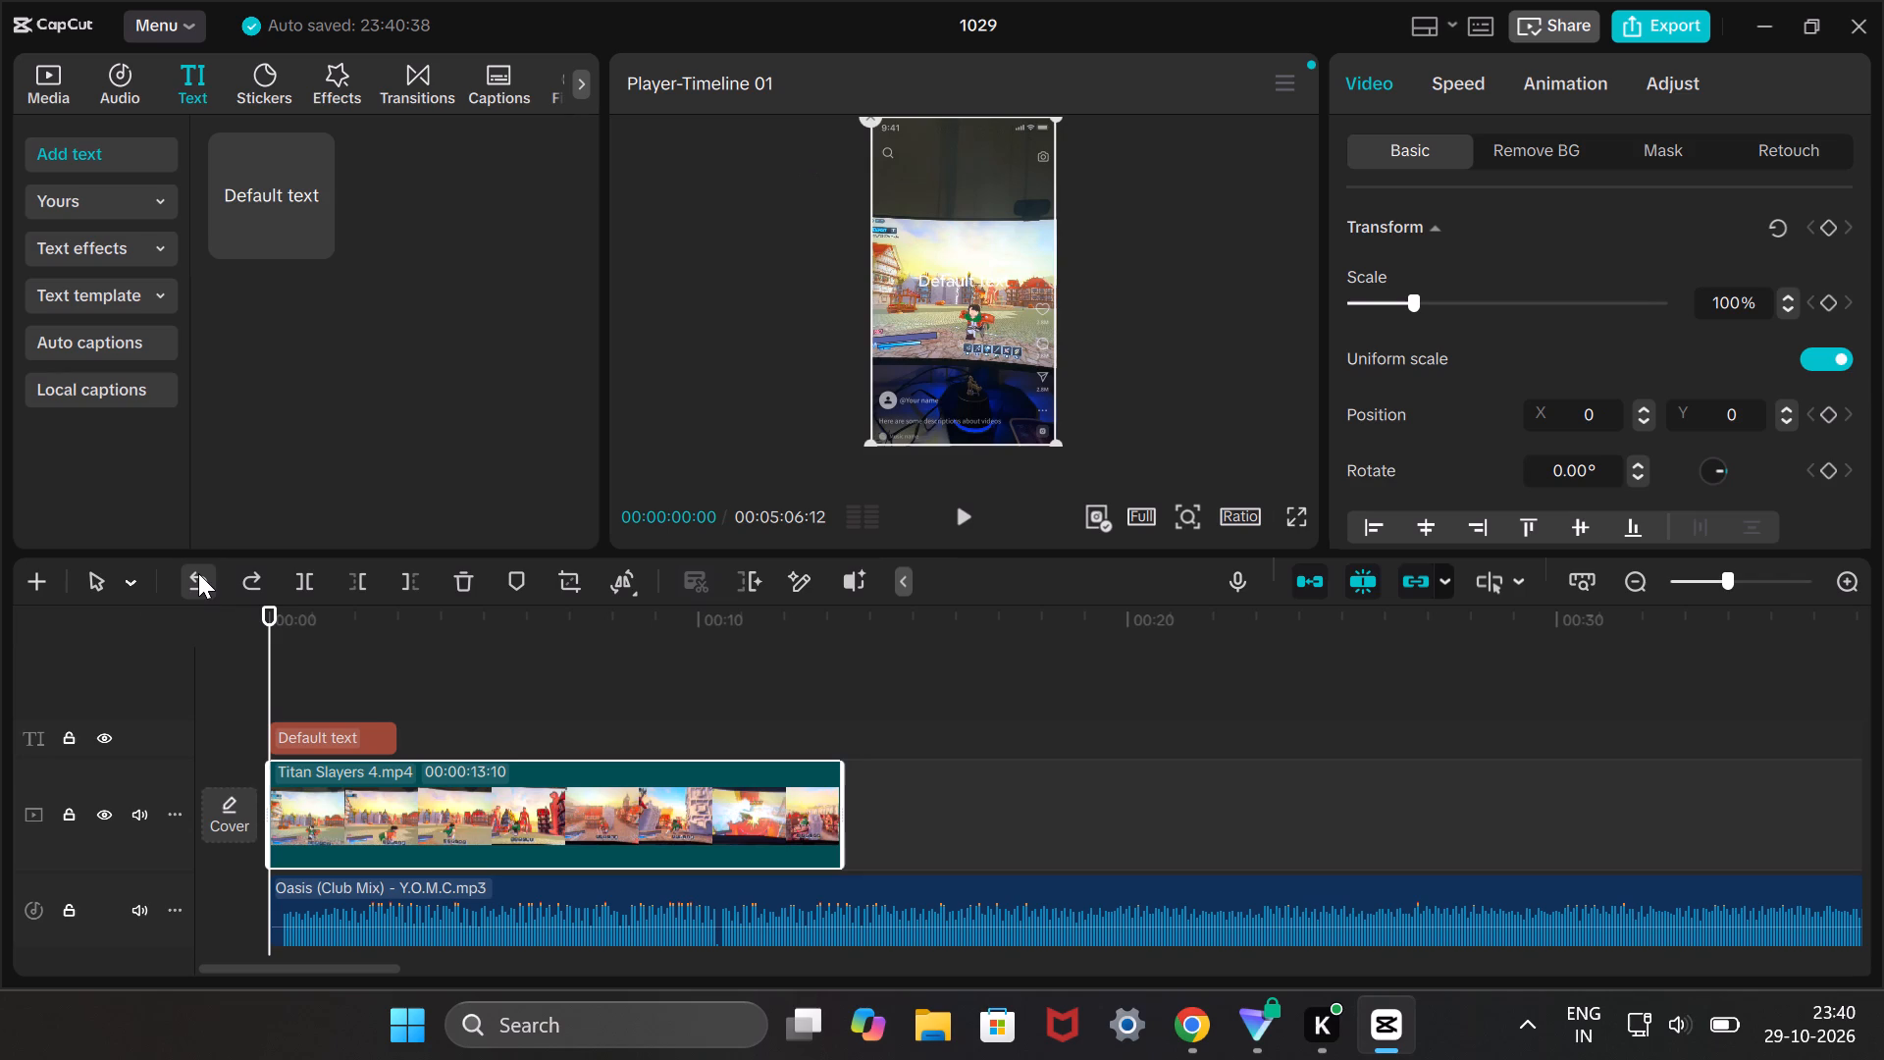
Replace the default text with the copied lines "ForgeGUI MCP on screen the whole video" and "Easy to read, never tiny or hidden.".
{"action": "left_click", "coordinate": [328, 723]}
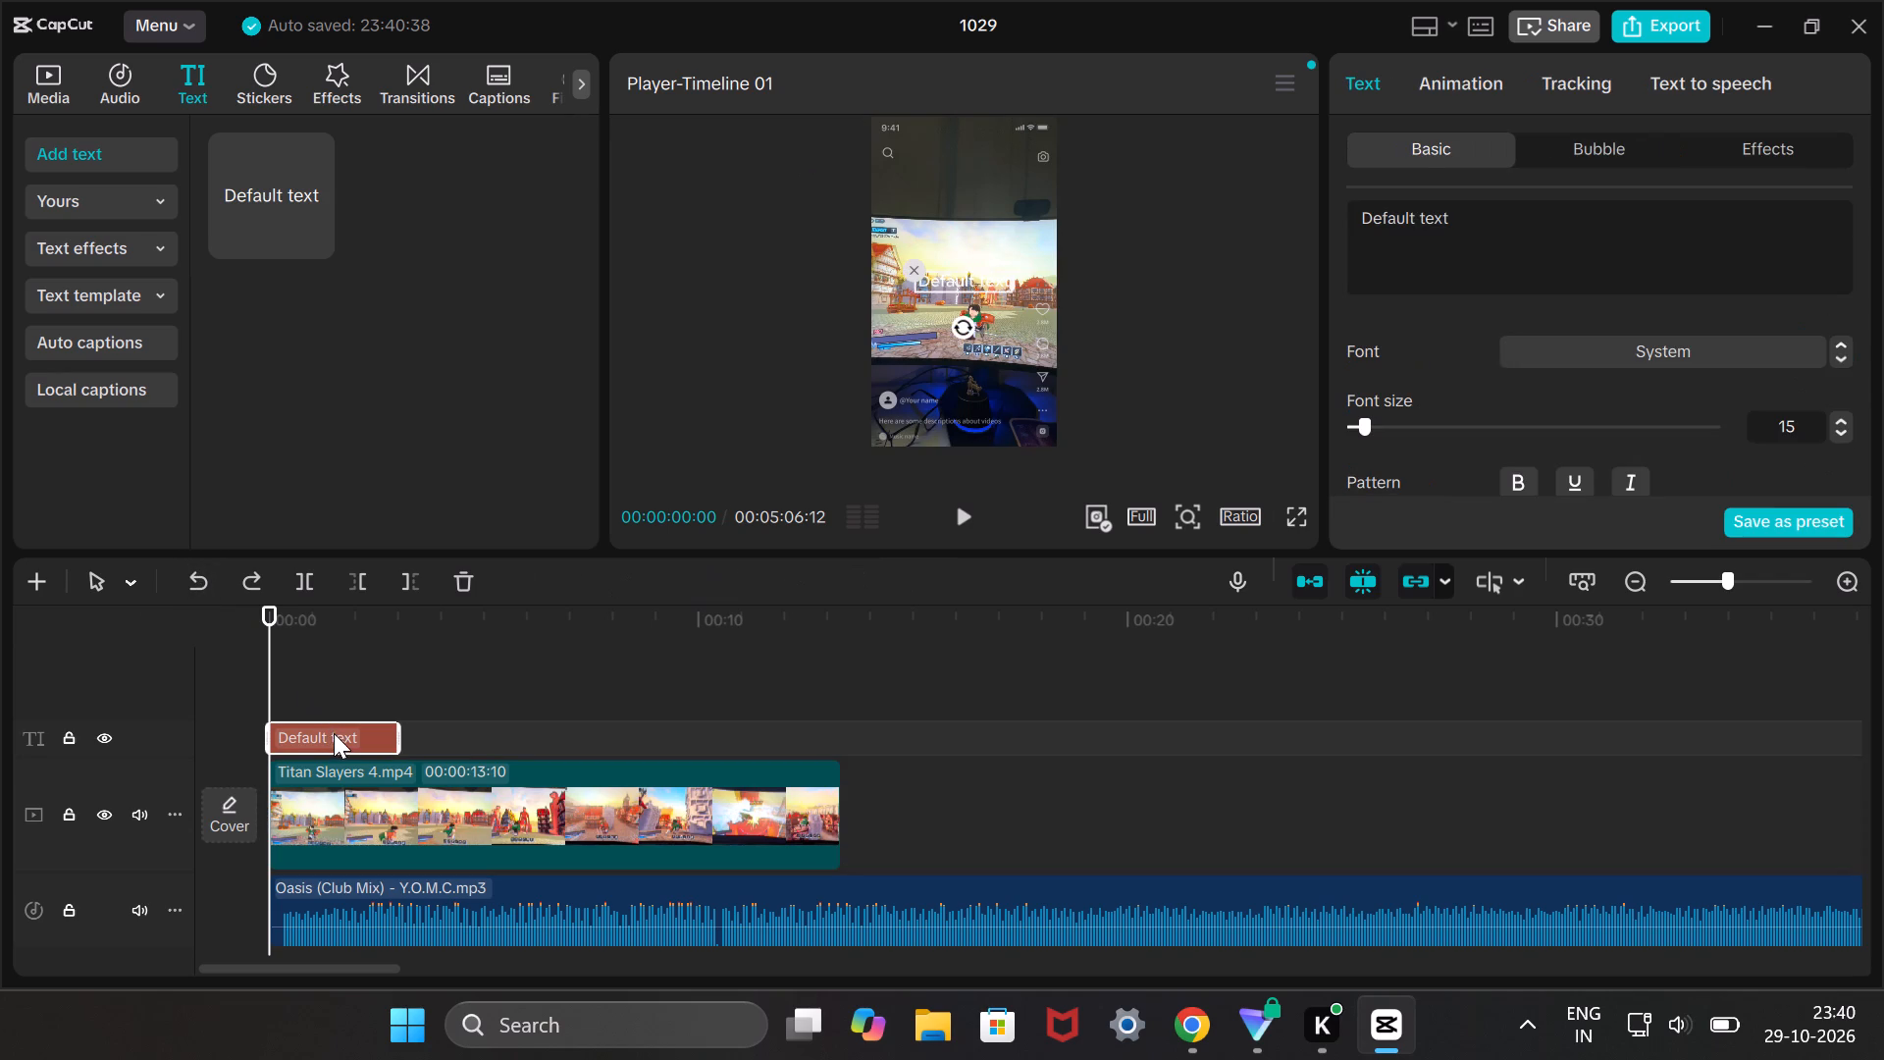
{"action": "left_click", "coordinate": [1422, 237]}
{"action": "left_click_drag", "start_coordinate": [1447, 222], "coordinate": [1353, 223]}
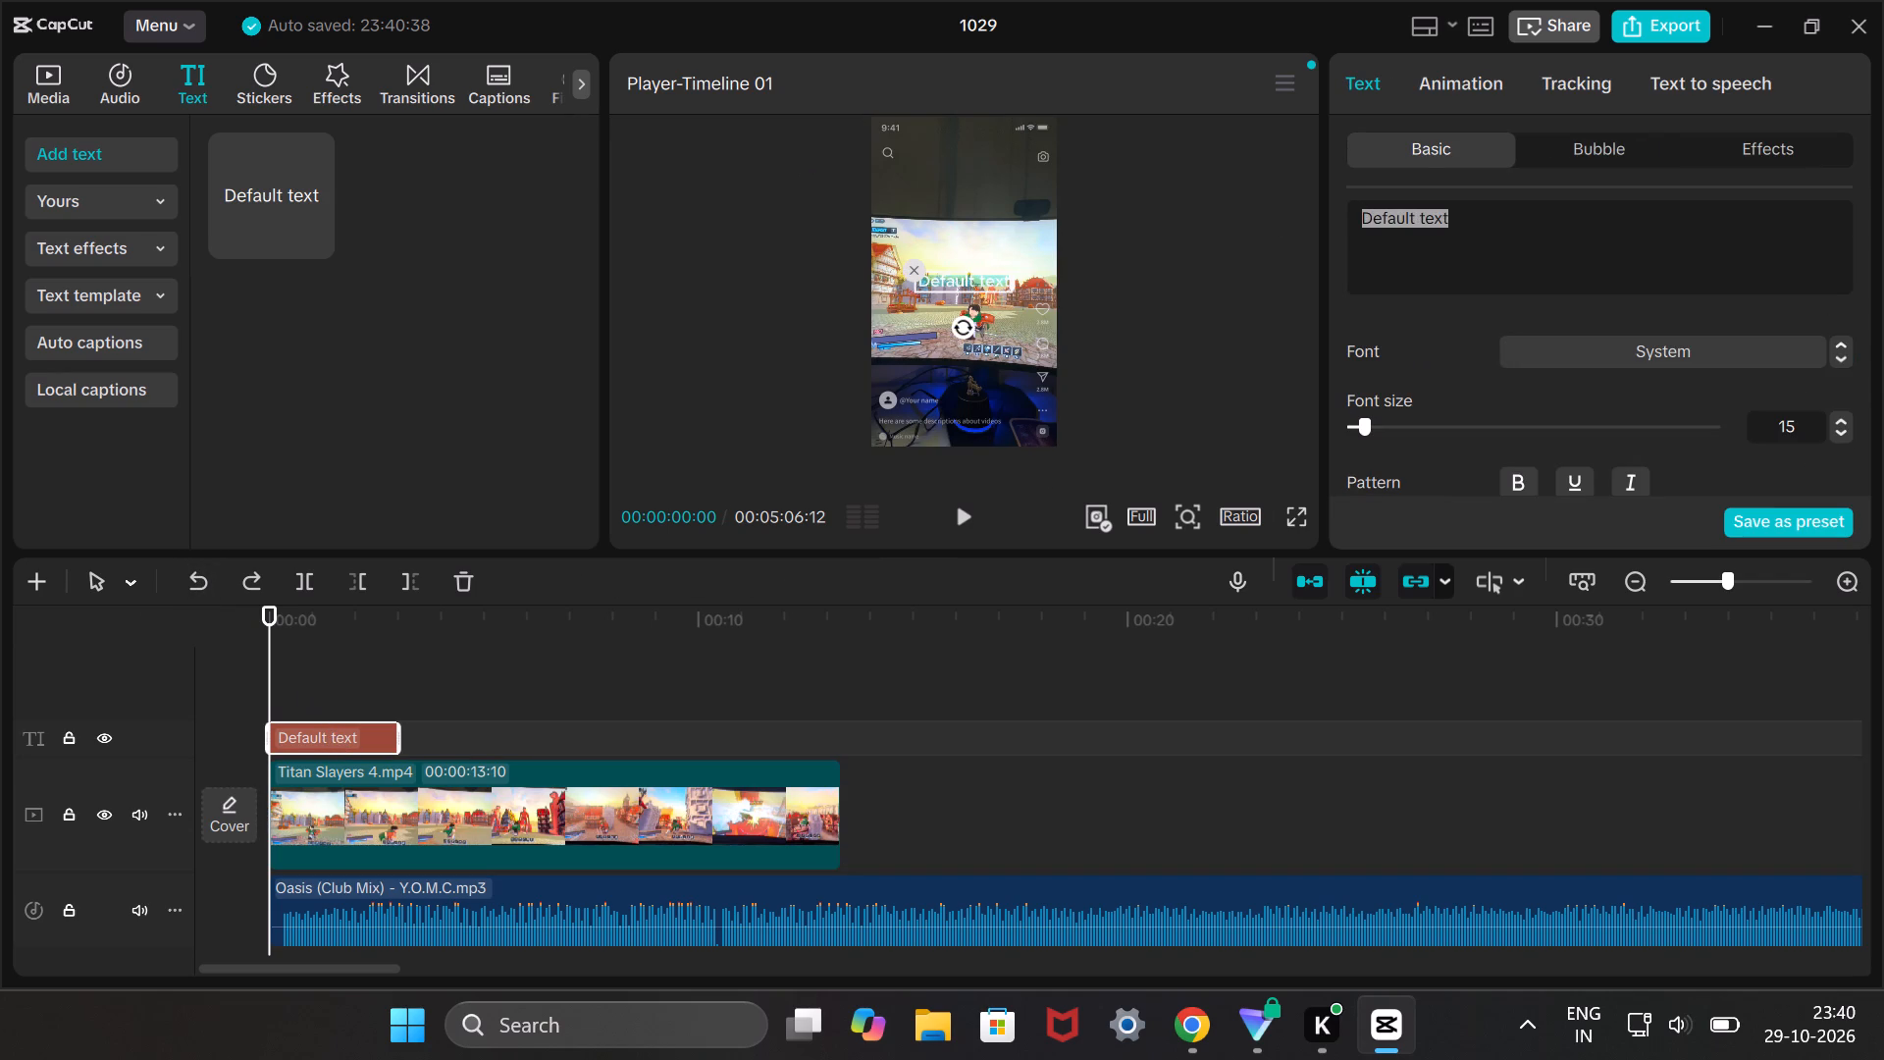
{"action": "key", "text": "Delete"}
{"action": "key", "text": "ctrl+c"}
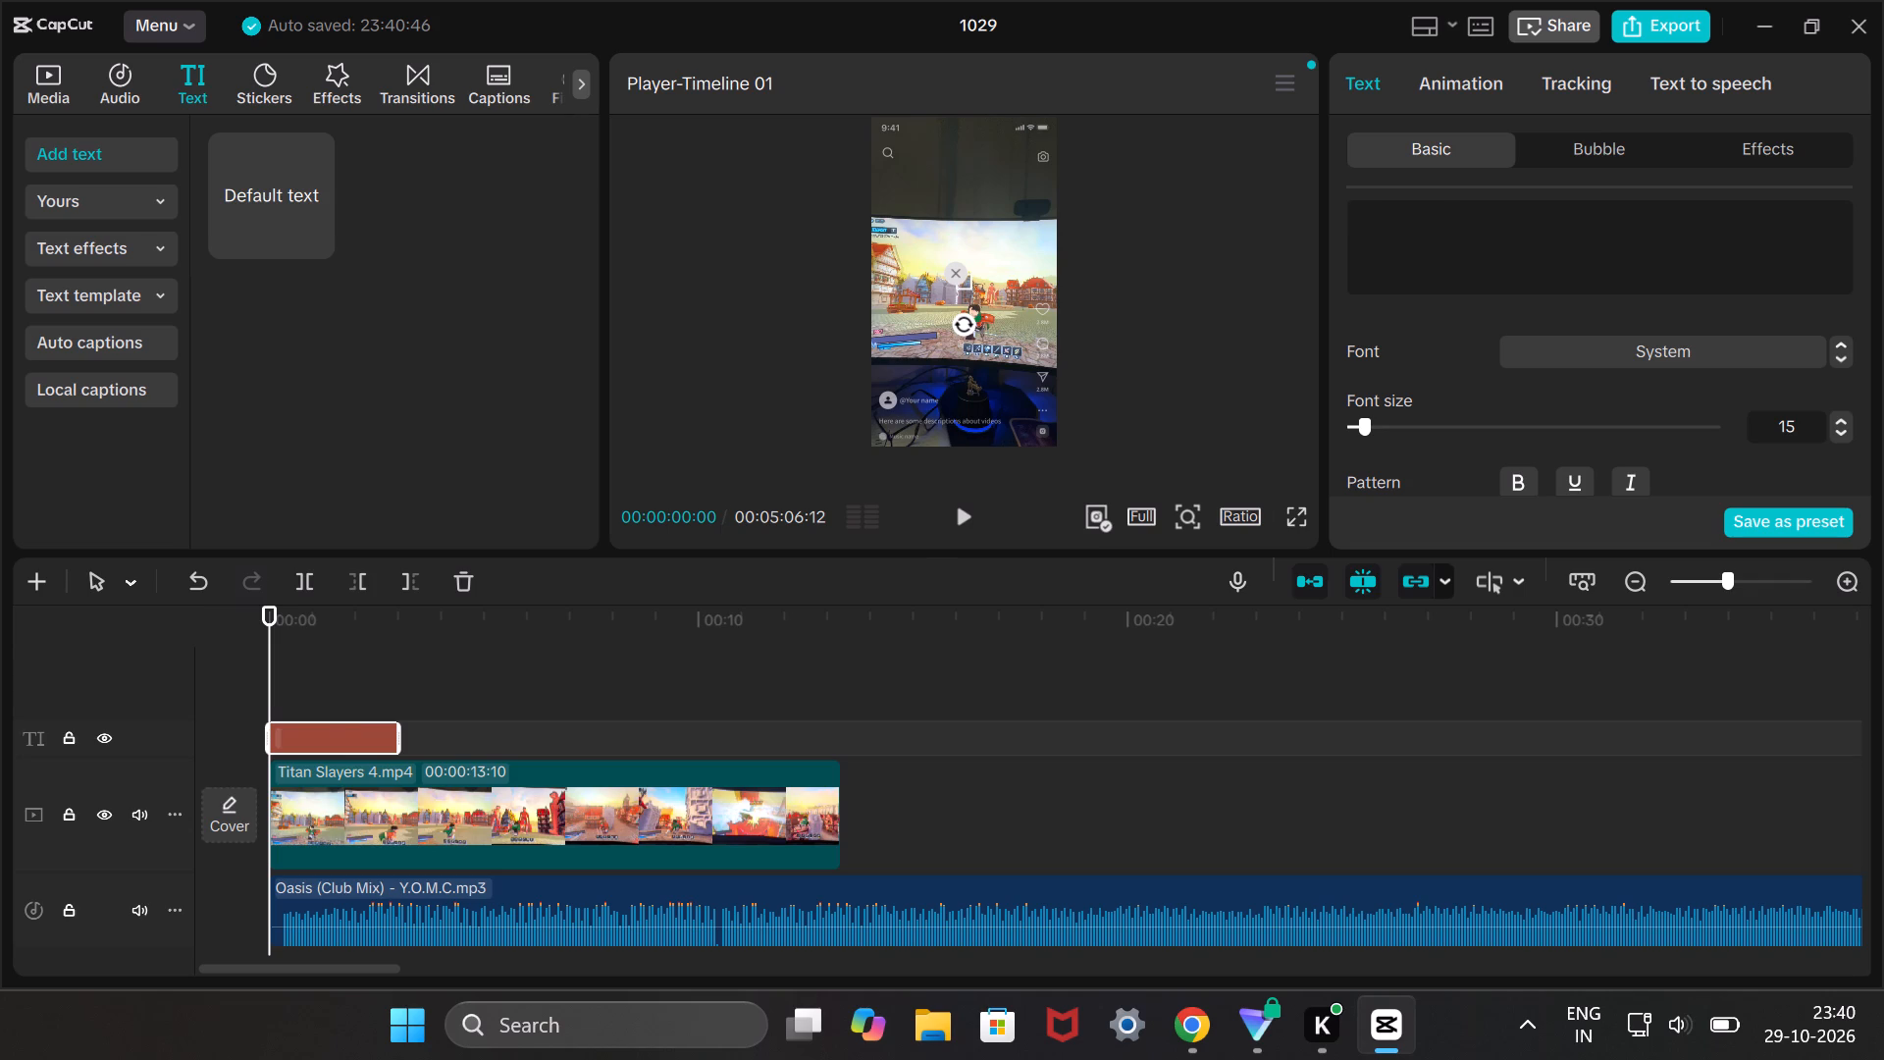
{"action": "key", "text": "ctrl+v"}
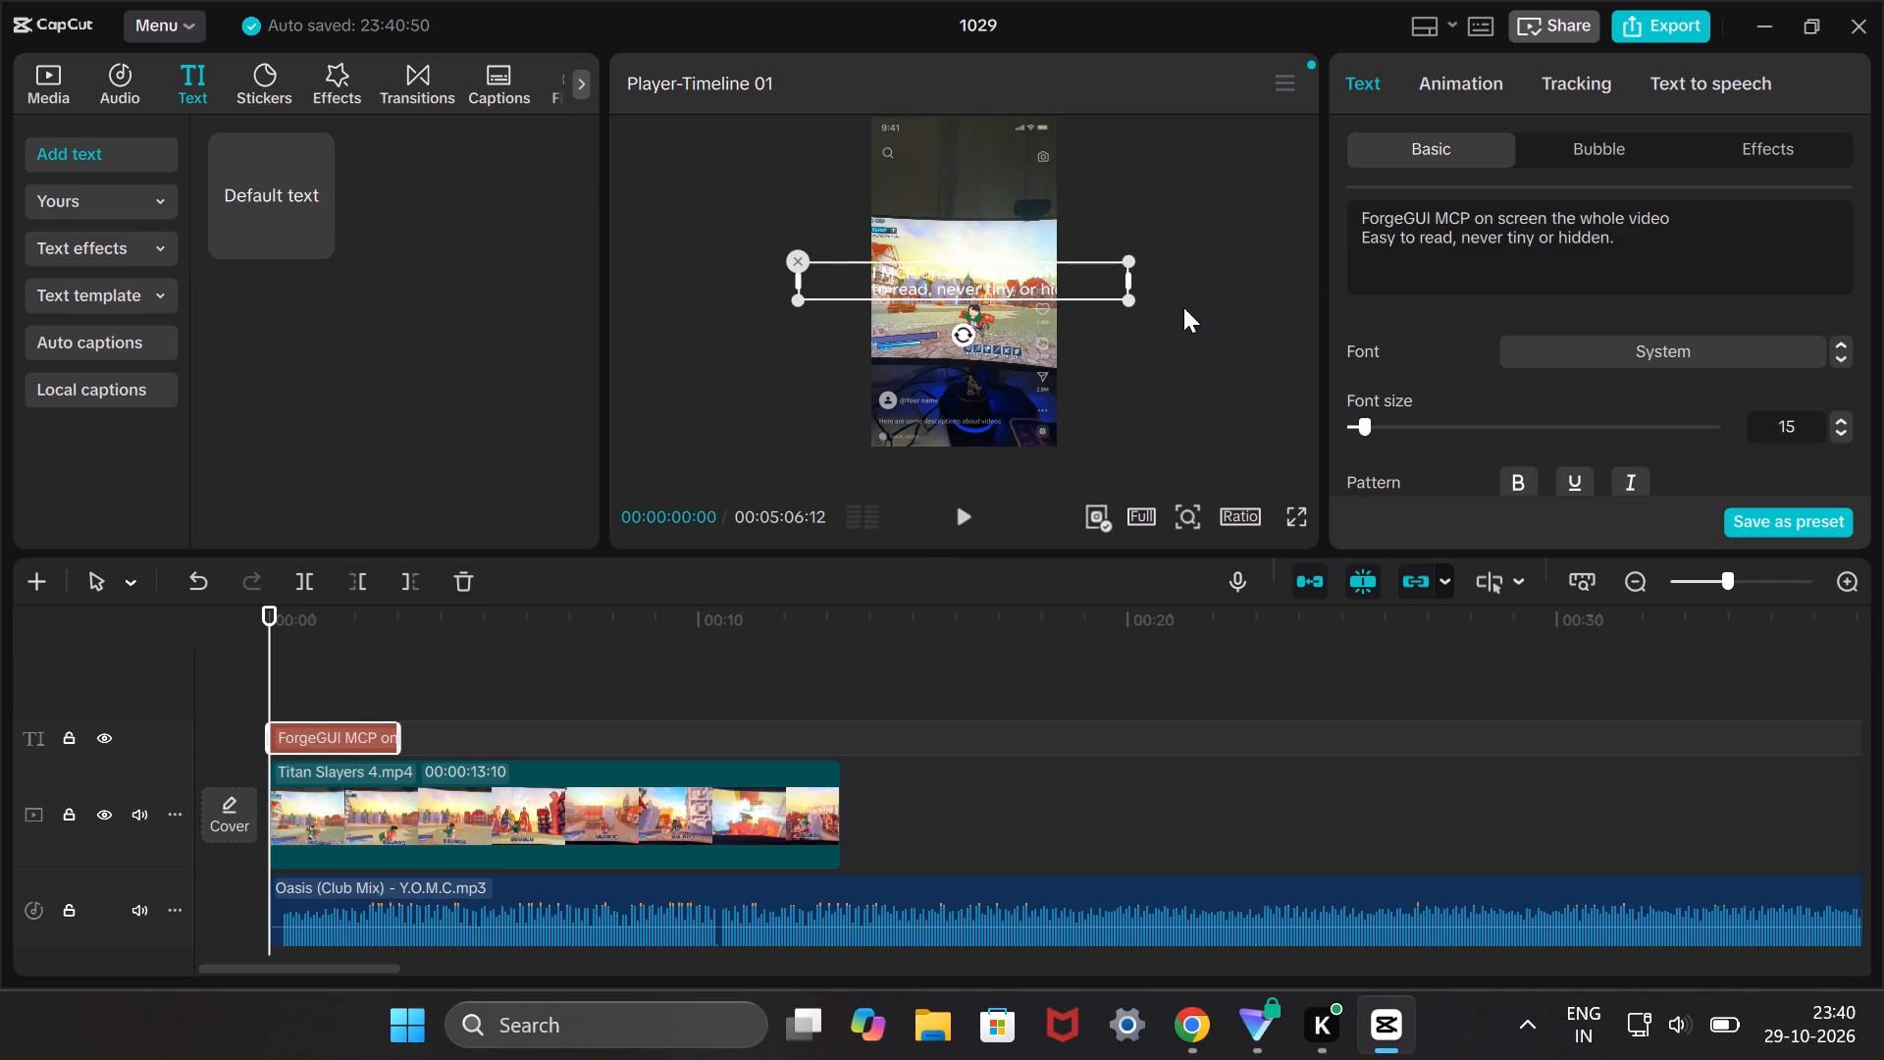
Scale the ForgeGUI MCP text down in the preview until it fits the width of the vertical frame.
{"action": "left_click_drag", "start_coordinate": [1120, 302], "coordinate": [1051, 288]}
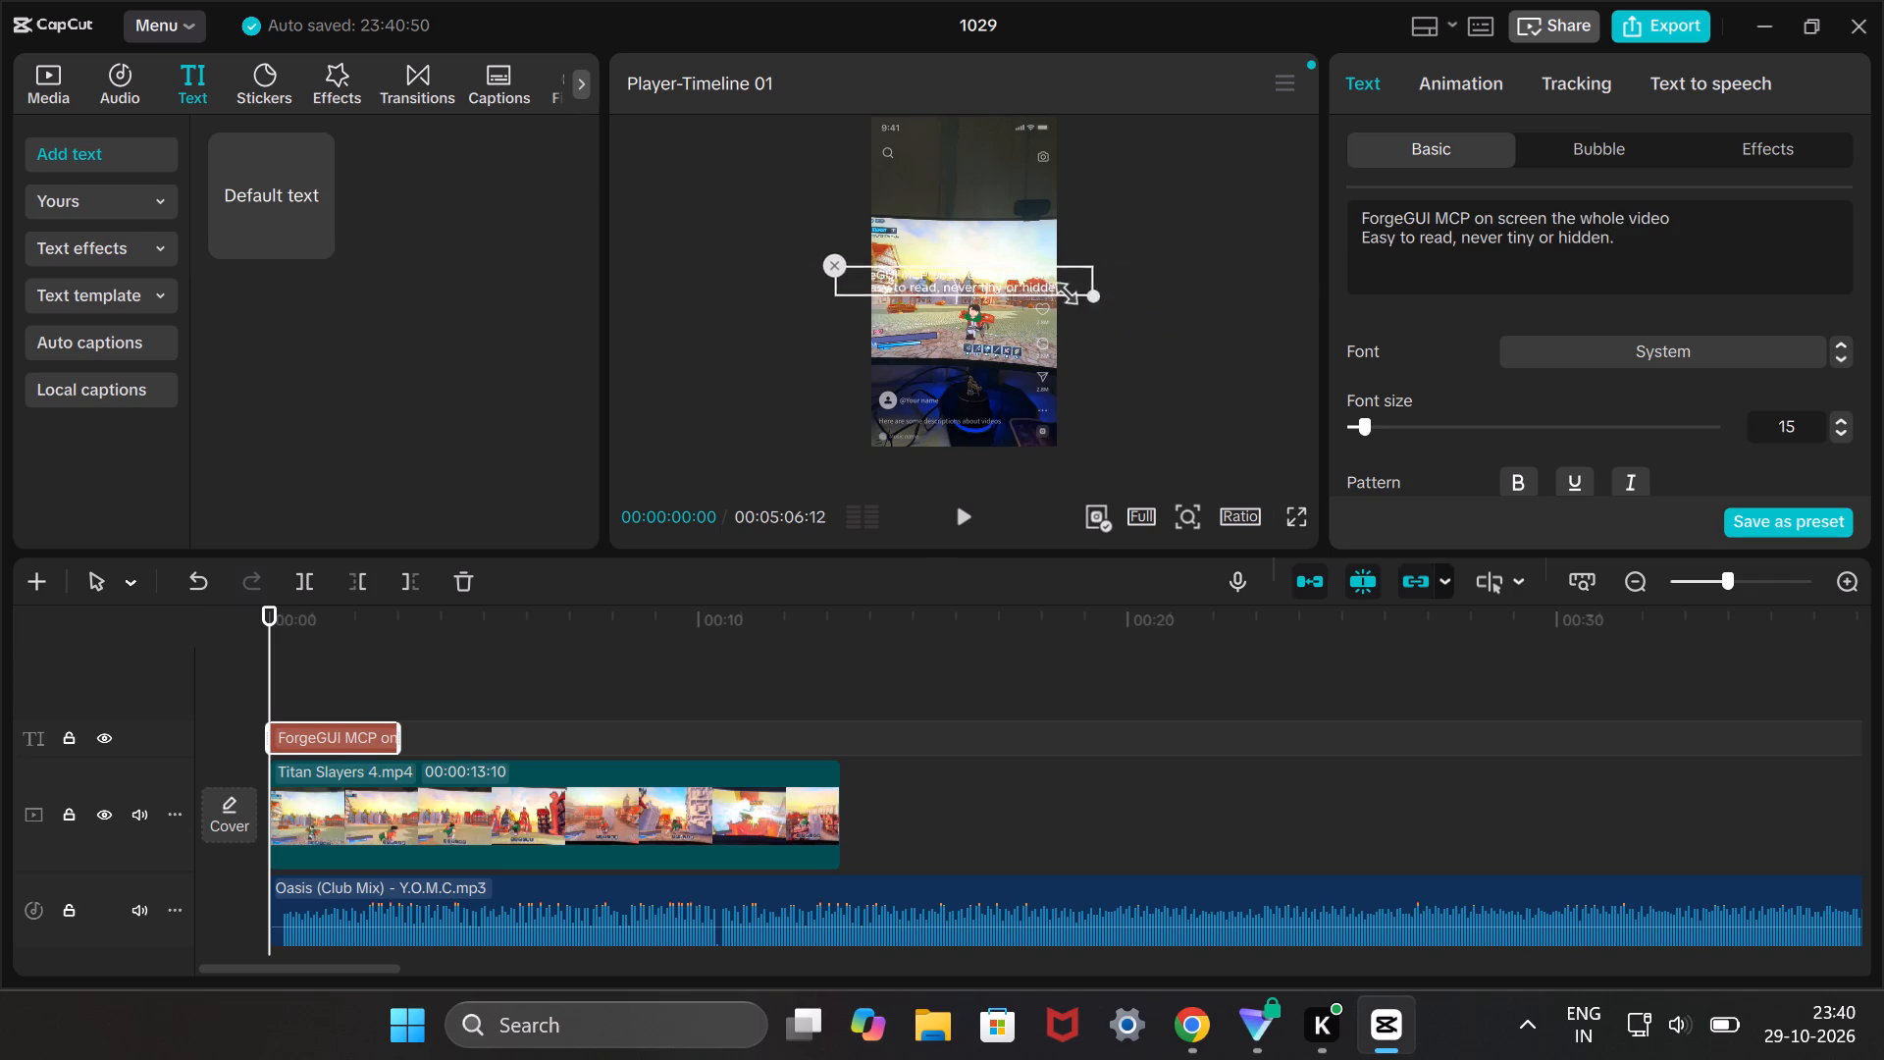
{"action": "left_click_drag", "start_coordinate": [1051, 288], "coordinate": [969, 302]}
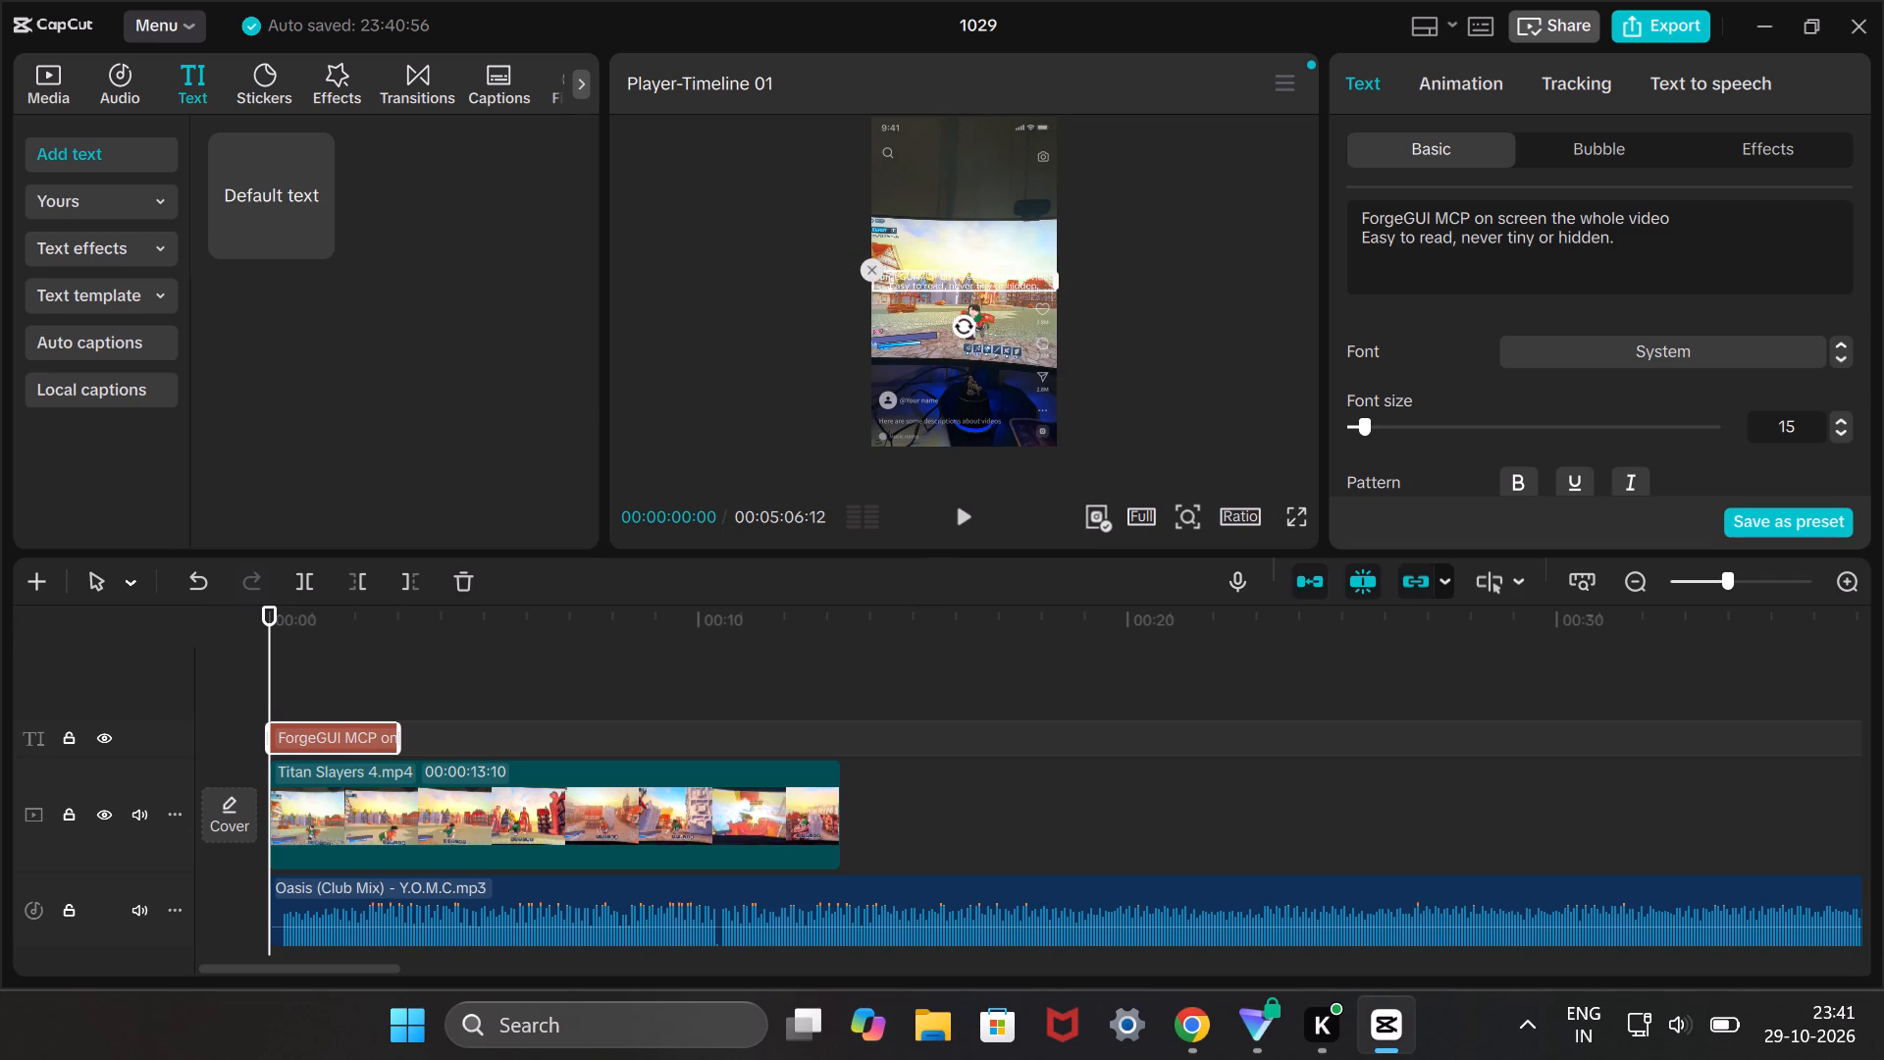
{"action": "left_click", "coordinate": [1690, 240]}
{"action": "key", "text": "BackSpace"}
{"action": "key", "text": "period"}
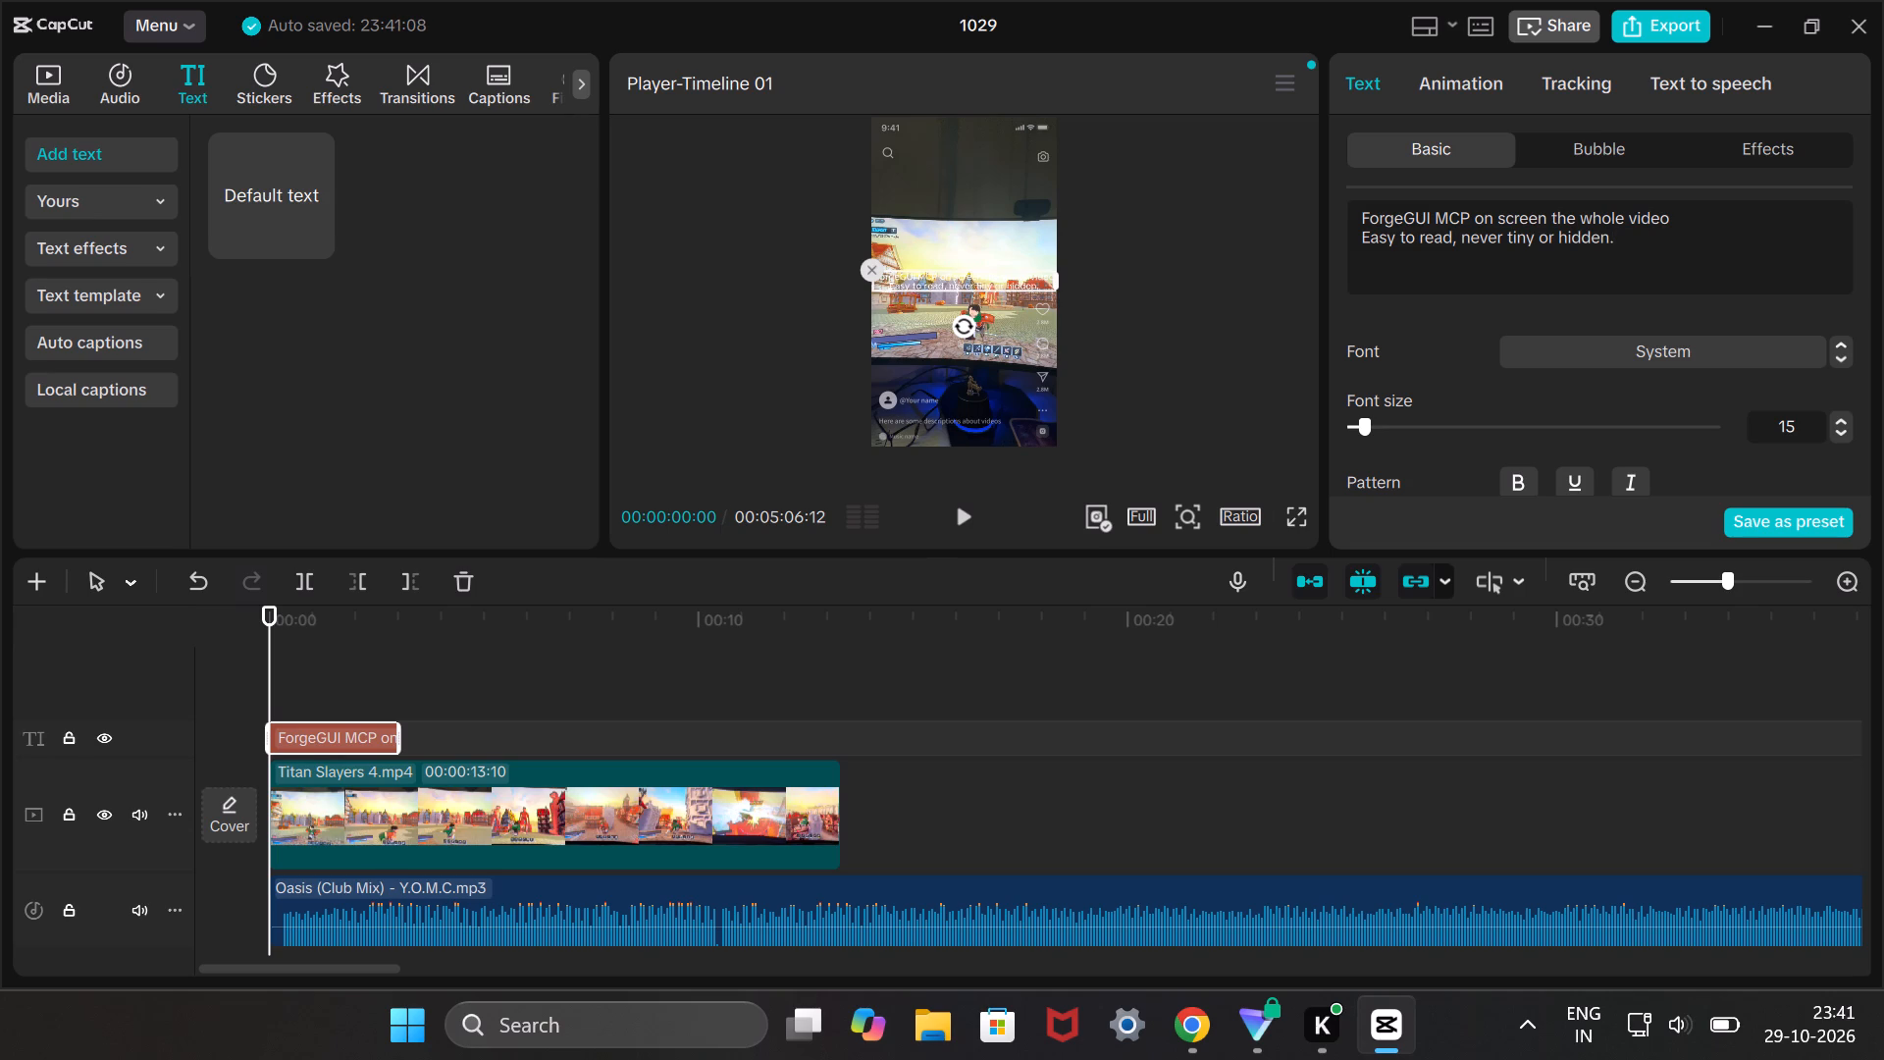
Look through the text favorites and the trending text effects.
{"action": "left_click", "coordinate": [148, 205]}
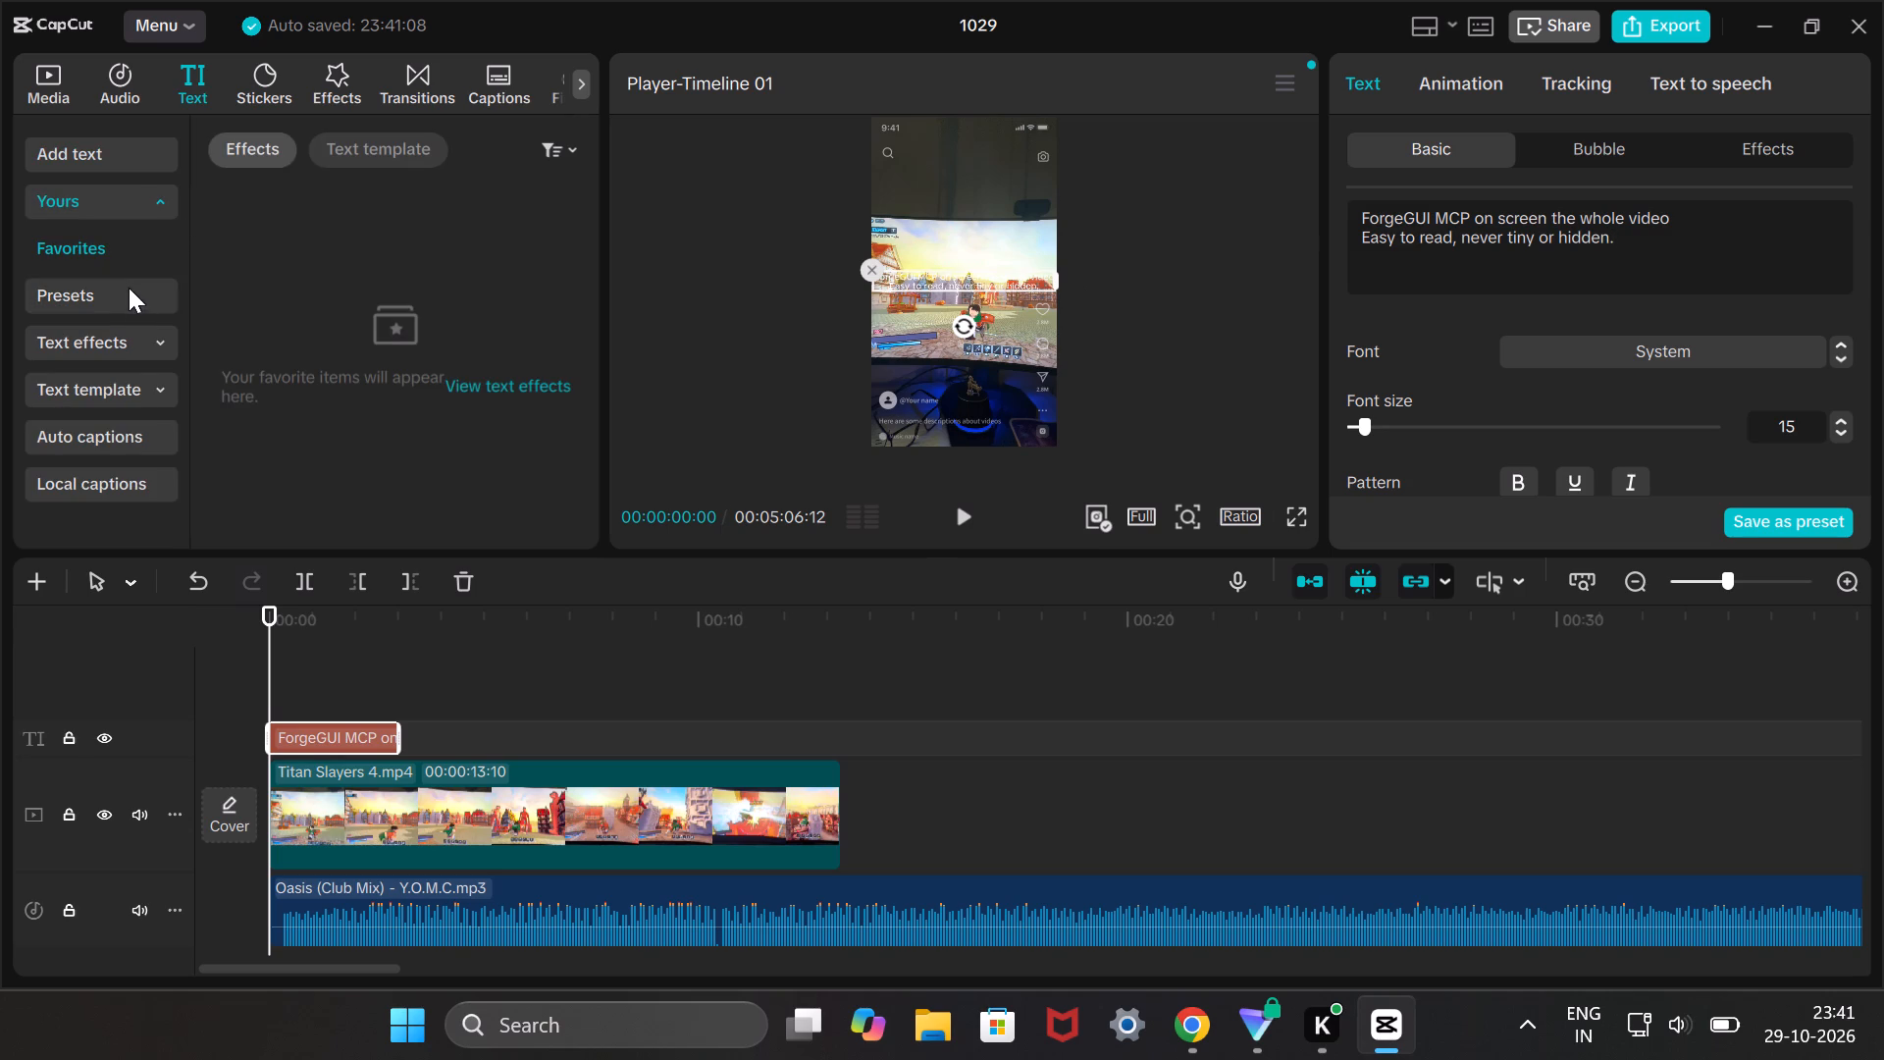
{"action": "left_click", "coordinate": [139, 340]}
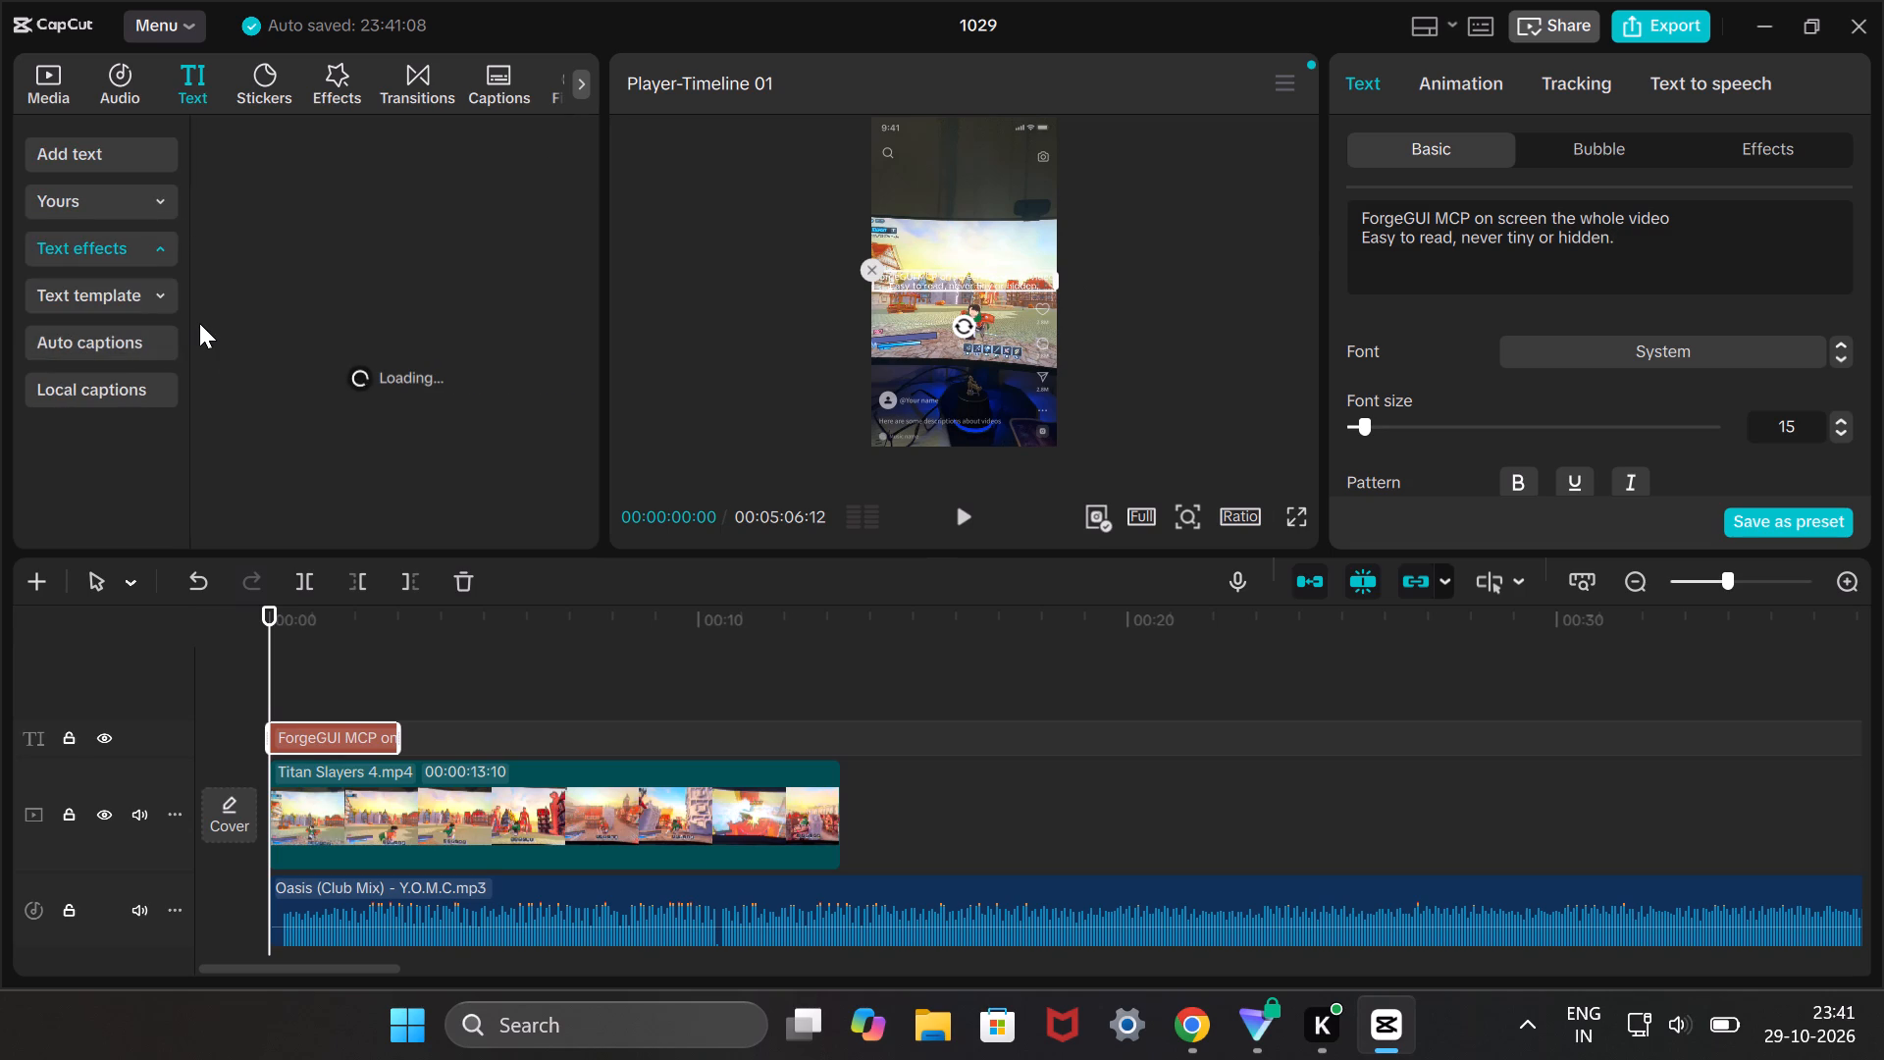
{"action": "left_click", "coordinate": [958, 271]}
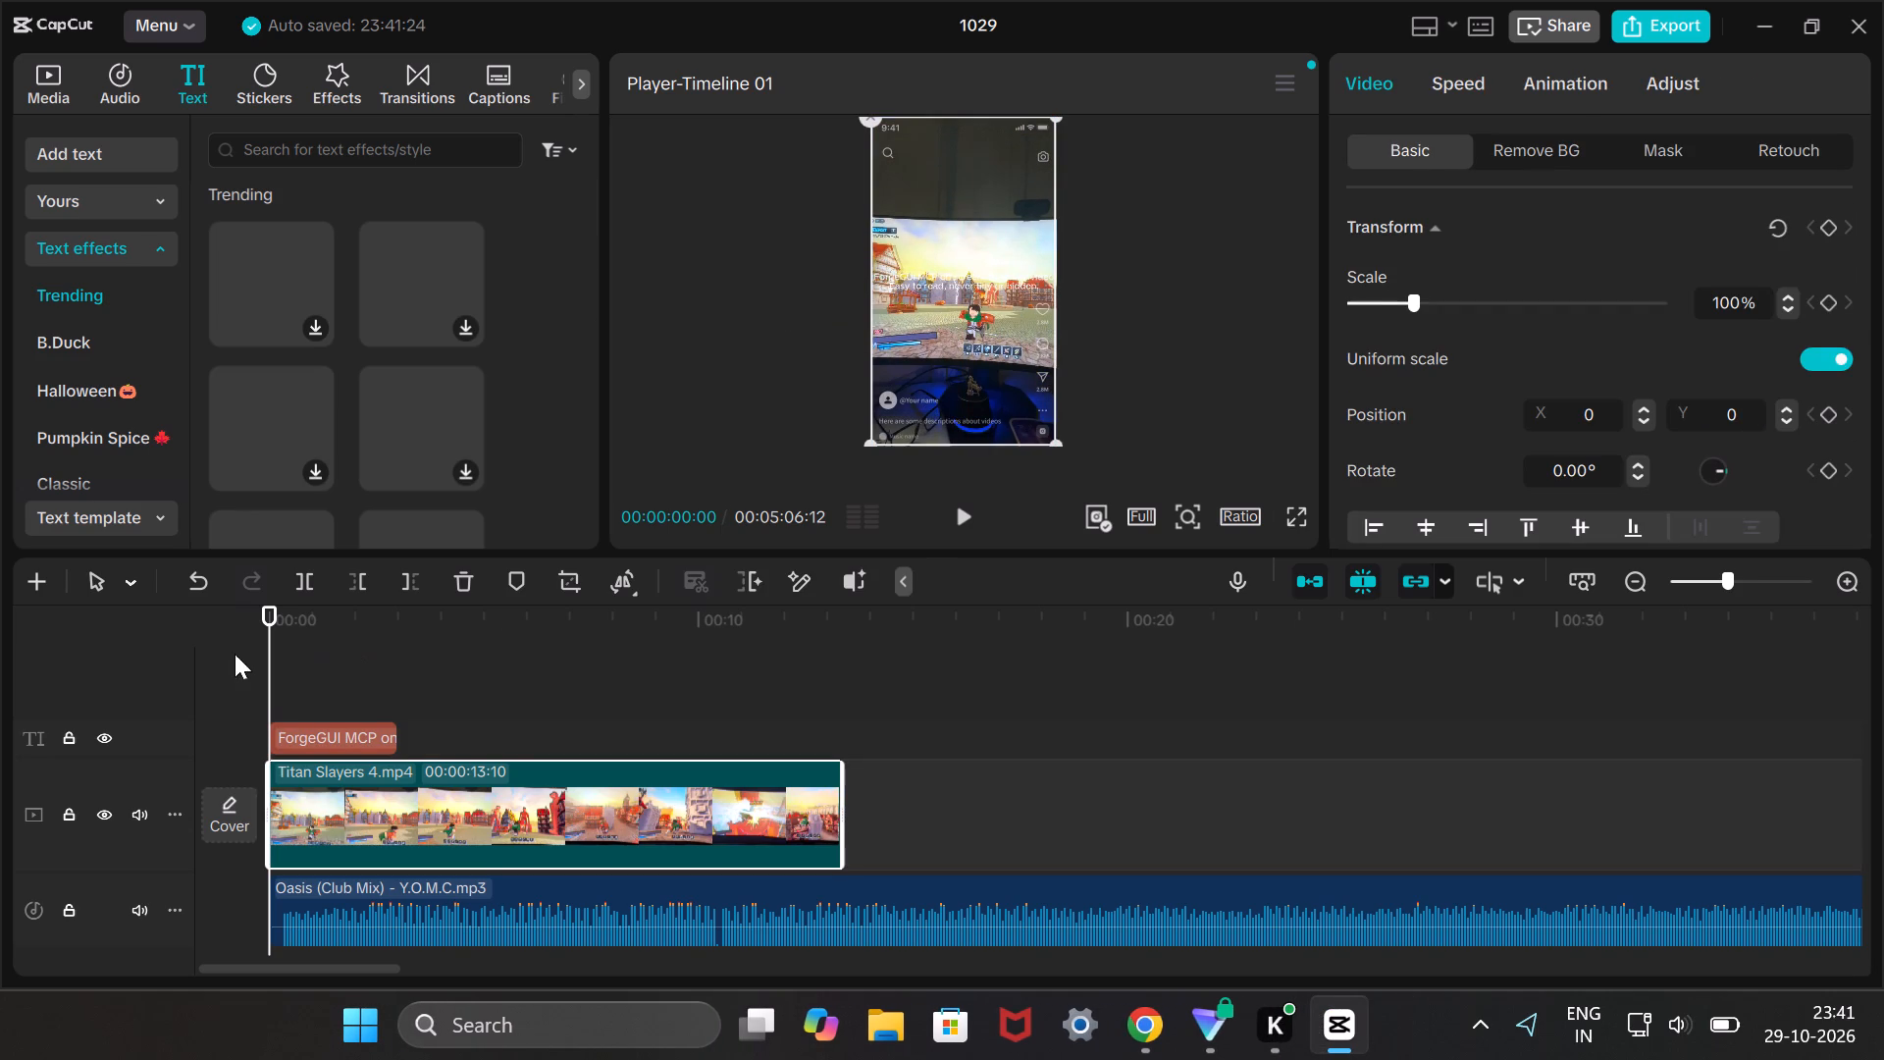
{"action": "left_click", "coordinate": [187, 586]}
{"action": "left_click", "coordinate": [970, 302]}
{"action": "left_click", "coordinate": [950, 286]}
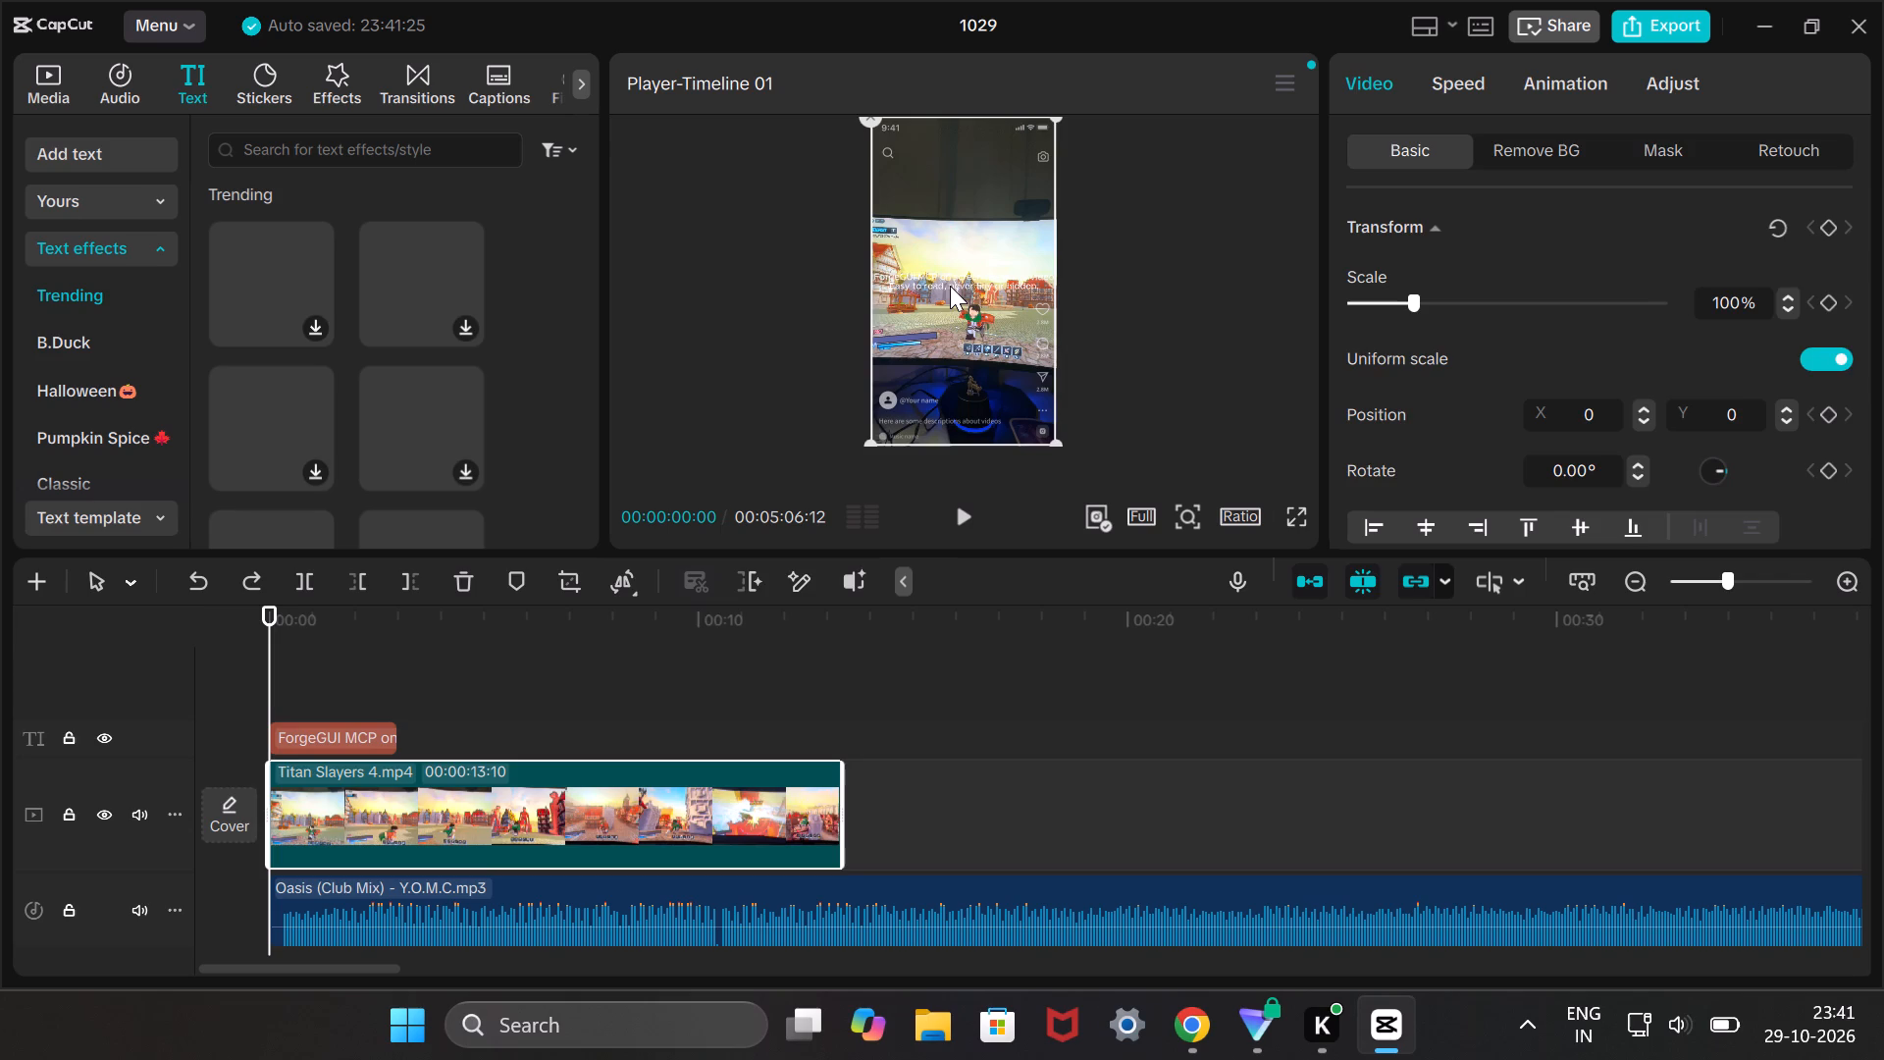
Extend the ForgeGUI MCP text on the timeline to about 13 seconds, near the end of the Titan Slayers 4 clip.
{"action": "left_click", "coordinate": [344, 745]}
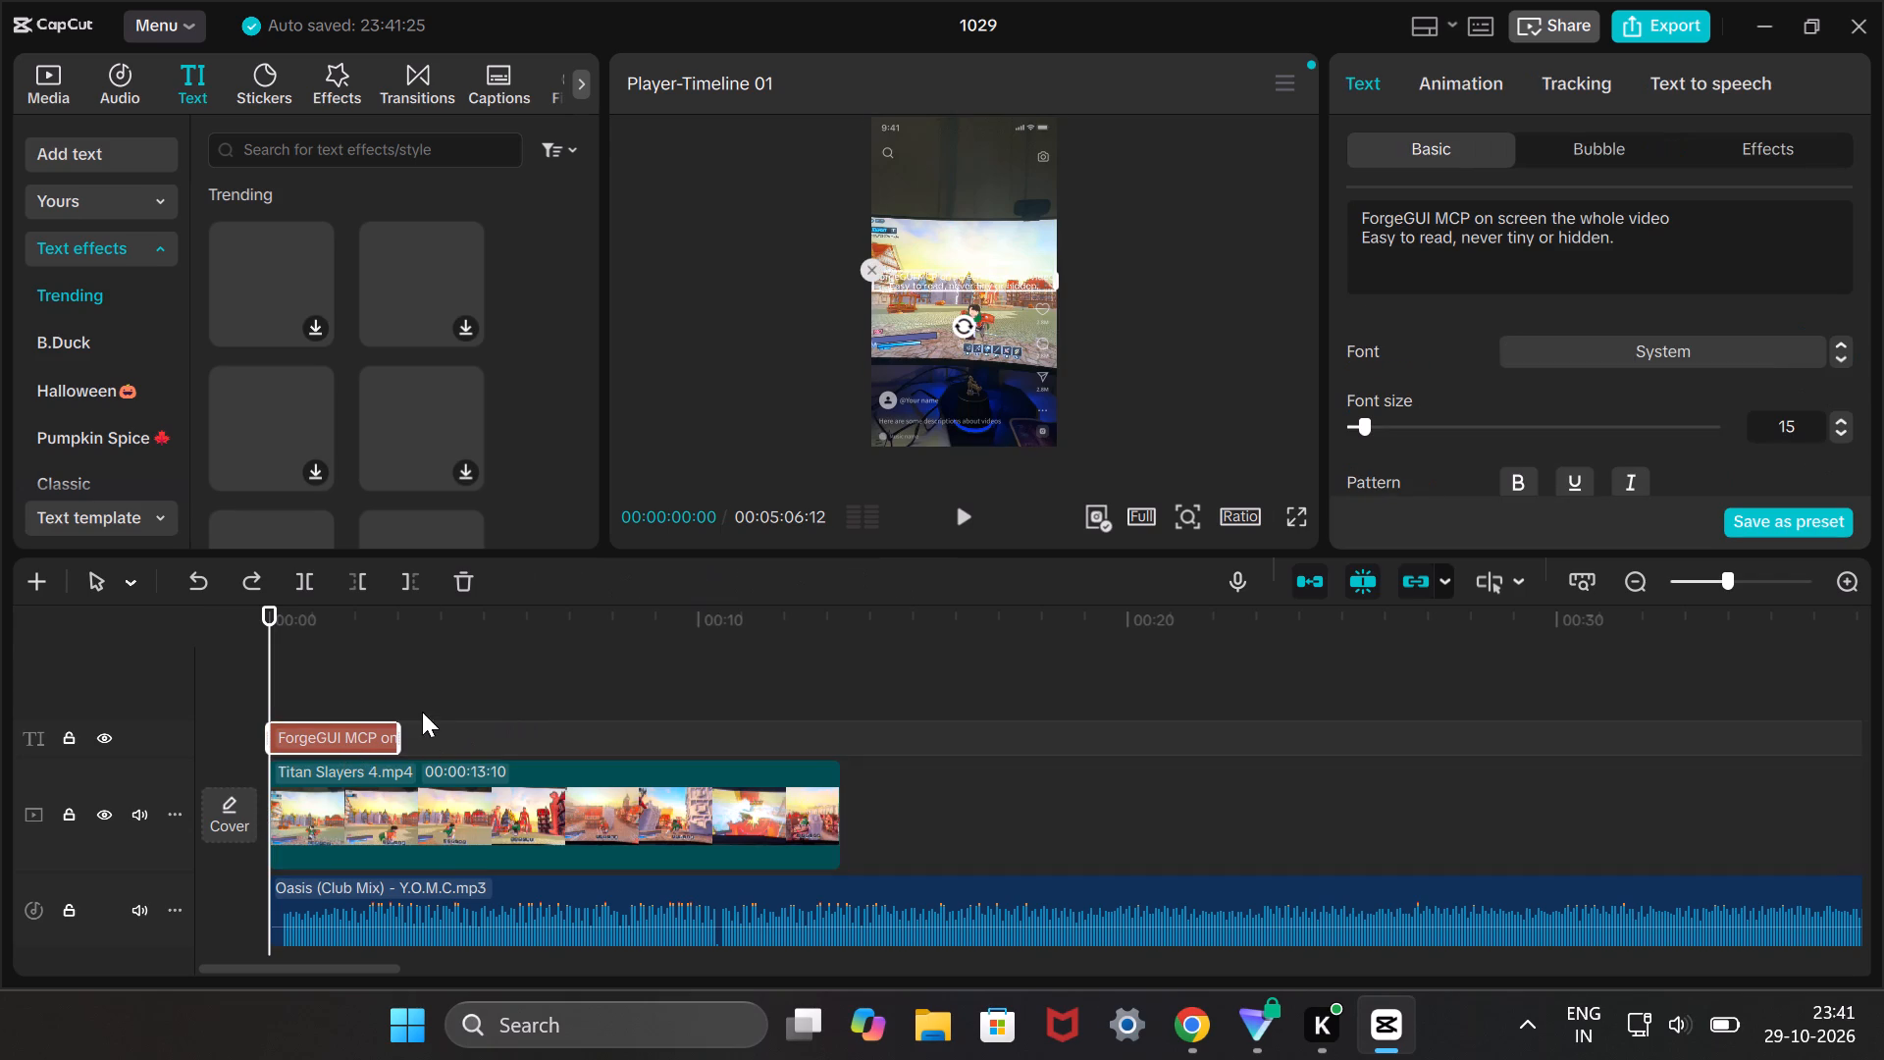
{"action": "left_click_drag", "start_coordinate": [392, 740], "coordinate": [736, 731]}
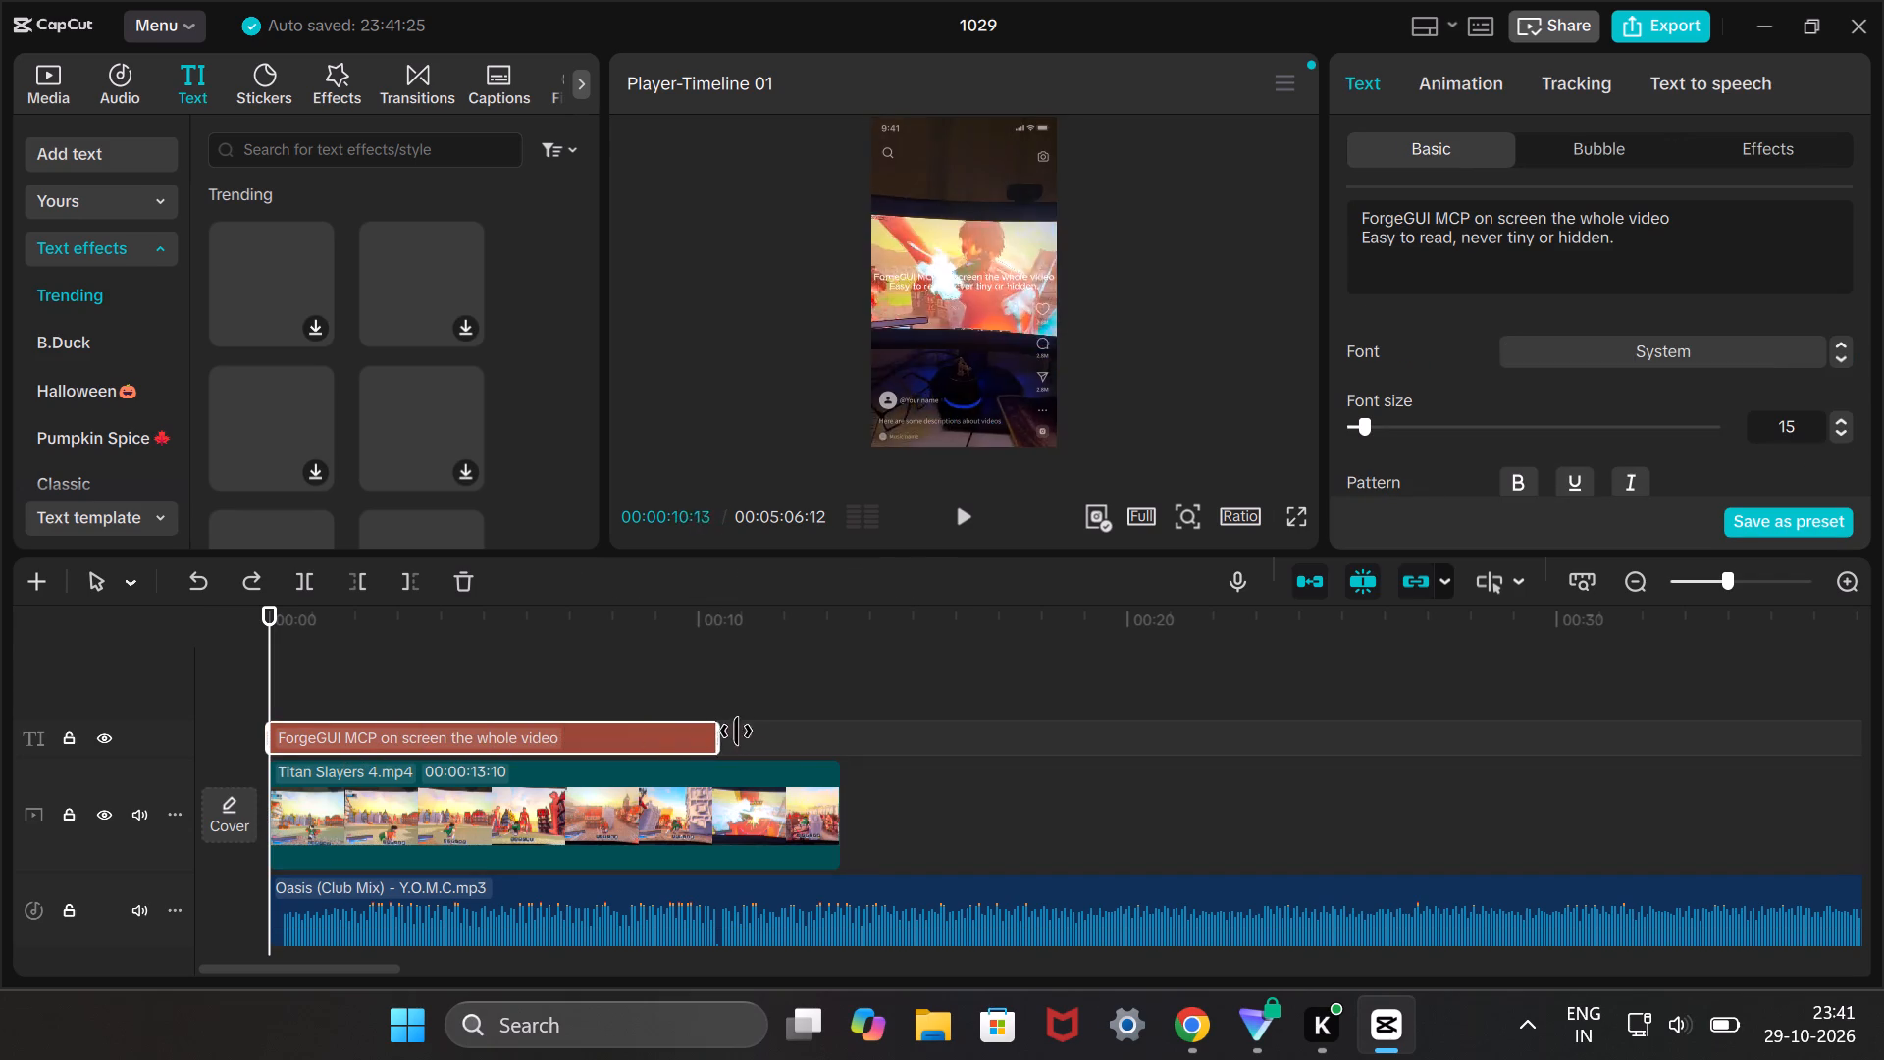
{"action": "left_click_drag", "start_coordinate": [736, 731], "coordinate": [826, 739]}
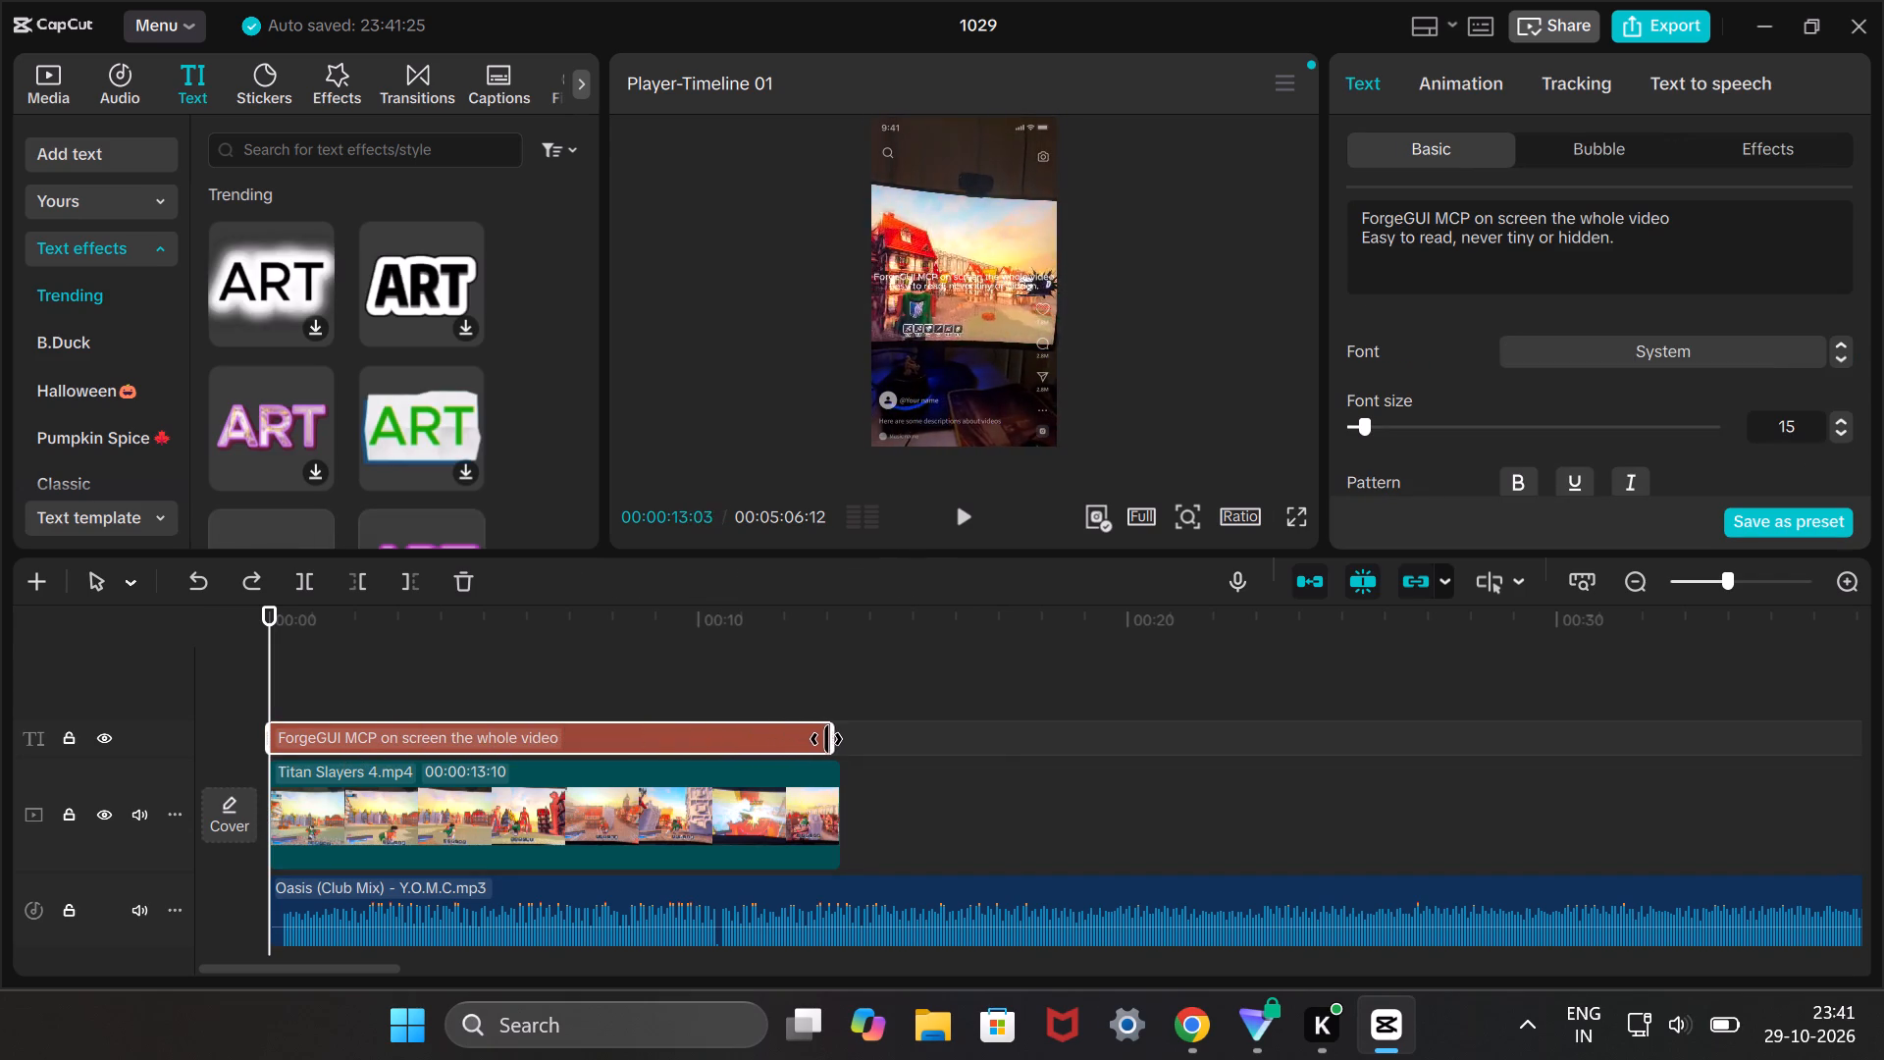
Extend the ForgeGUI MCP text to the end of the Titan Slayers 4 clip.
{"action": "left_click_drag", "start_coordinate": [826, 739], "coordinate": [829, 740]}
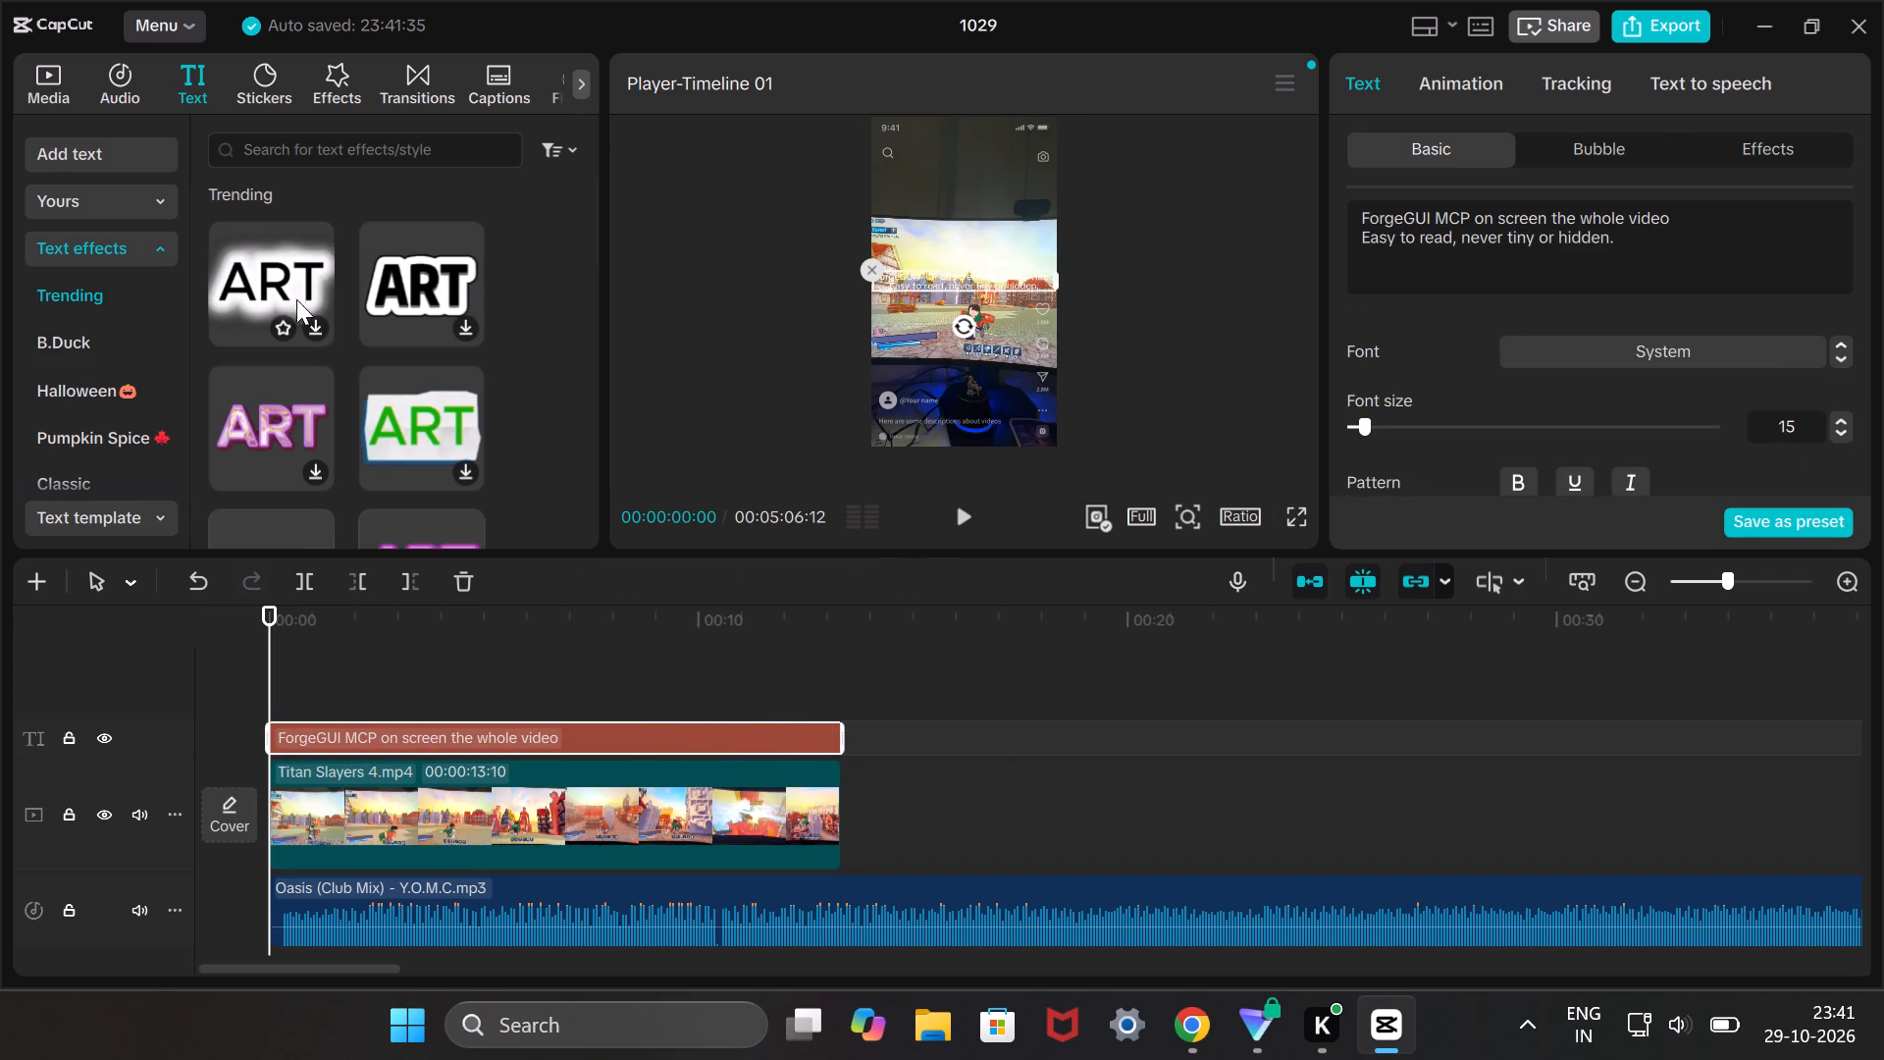
Add a default text at the start of the timeline using the trending effect with black letters and a thick white outline.
{"action": "left_click", "coordinate": [281, 272]}
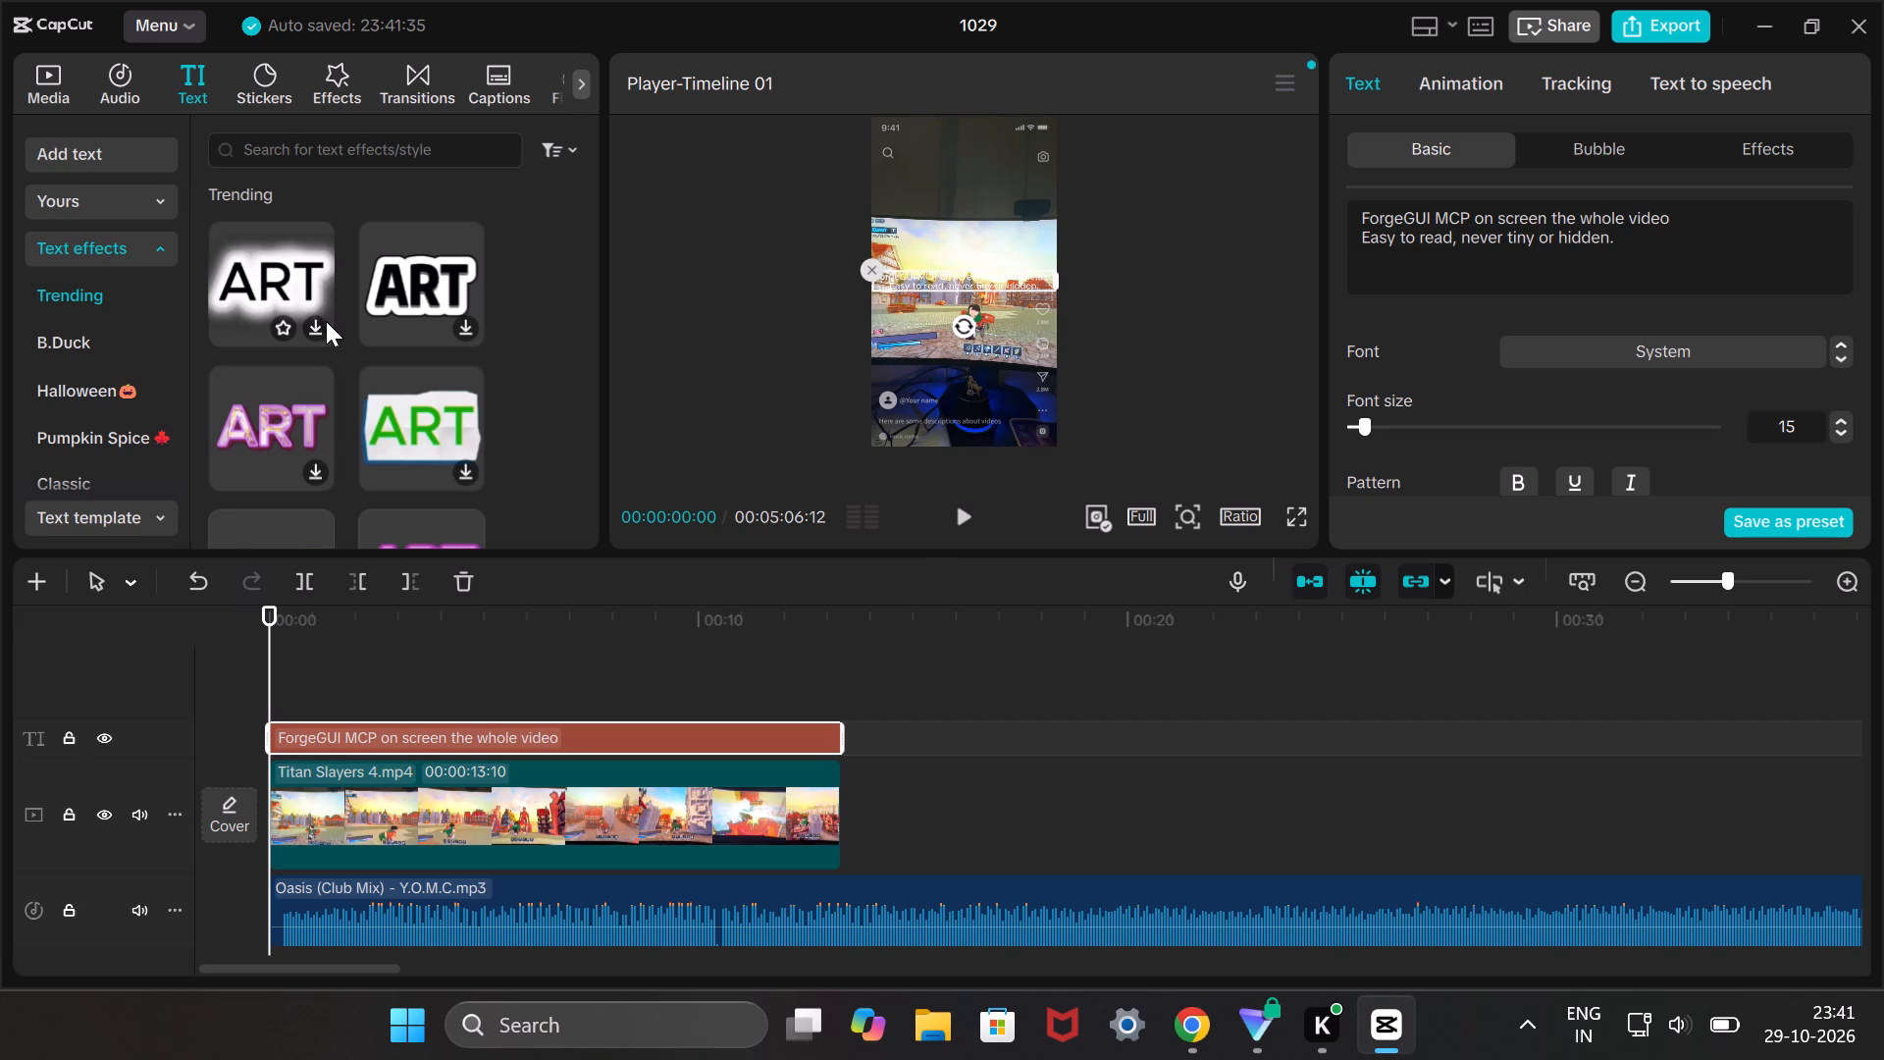
{"action": "left_click", "coordinate": [312, 322]}
{"action": "double_click", "coordinate": [312, 322]}
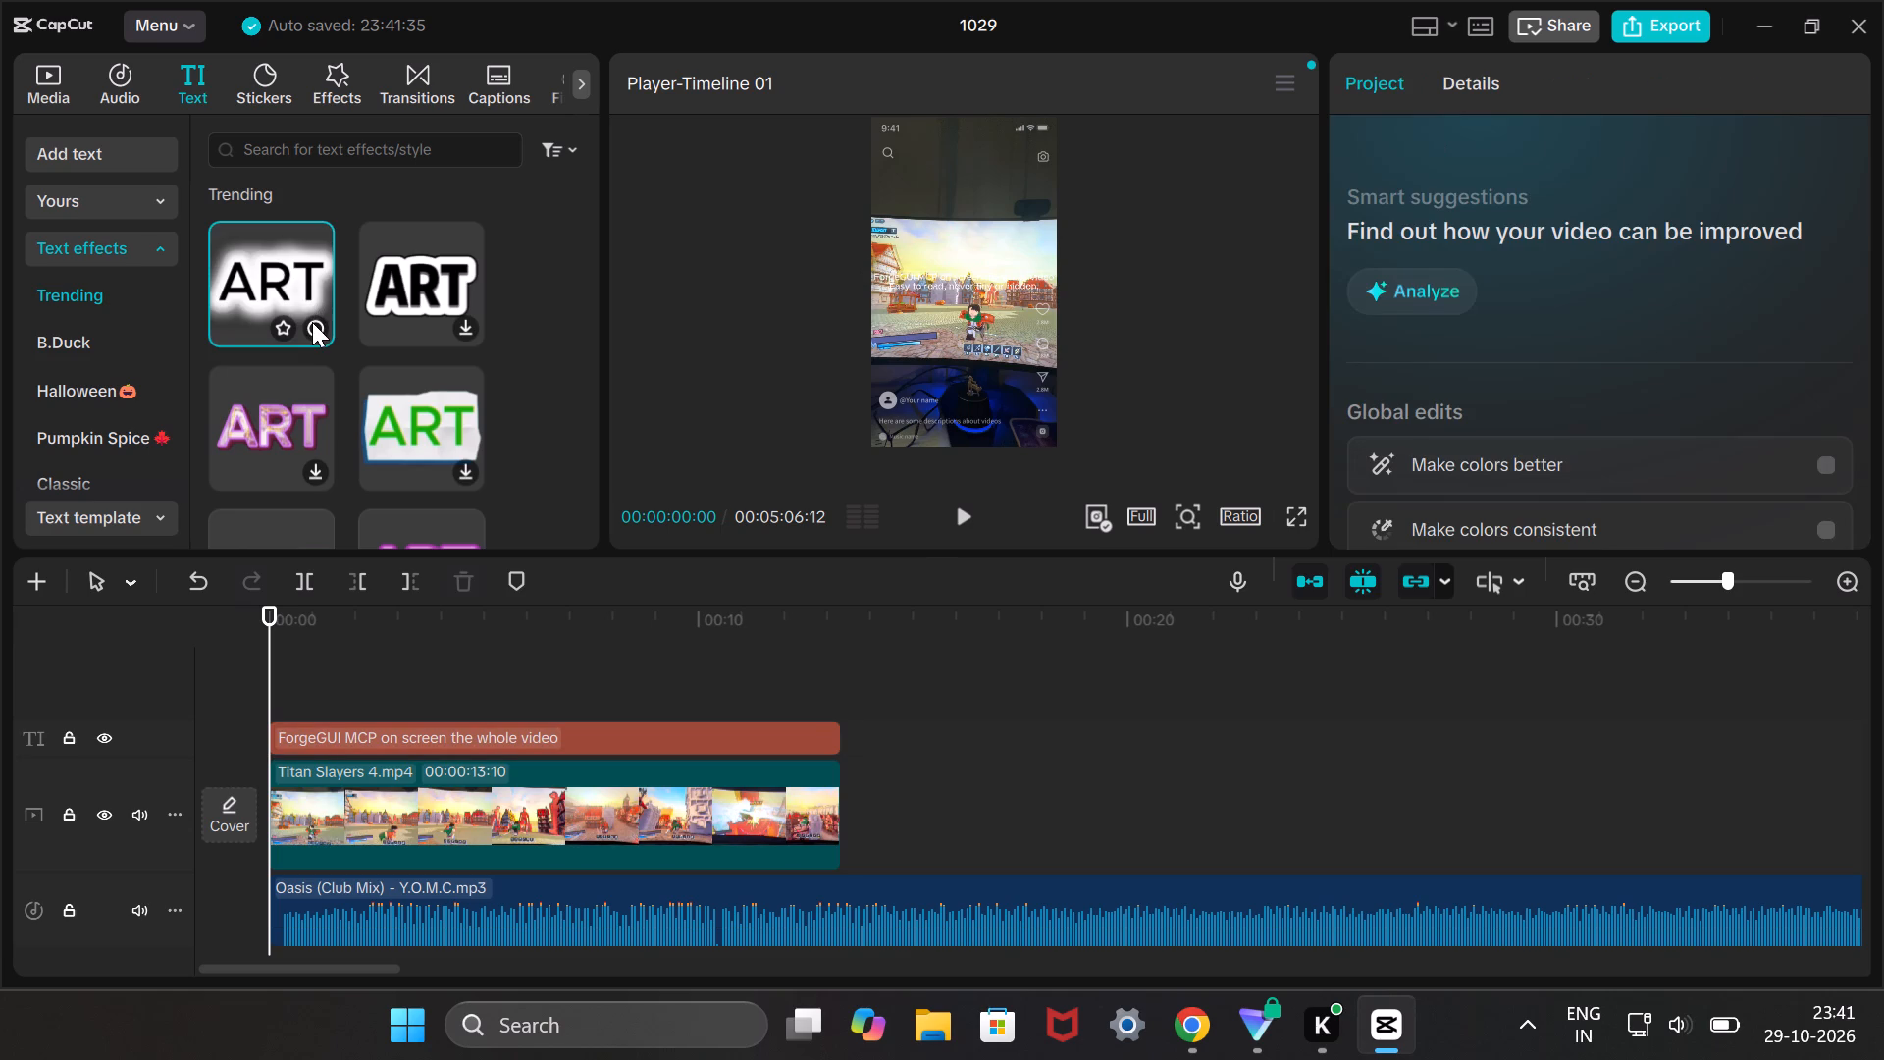
{"action": "double_click", "coordinate": [466, 322]}
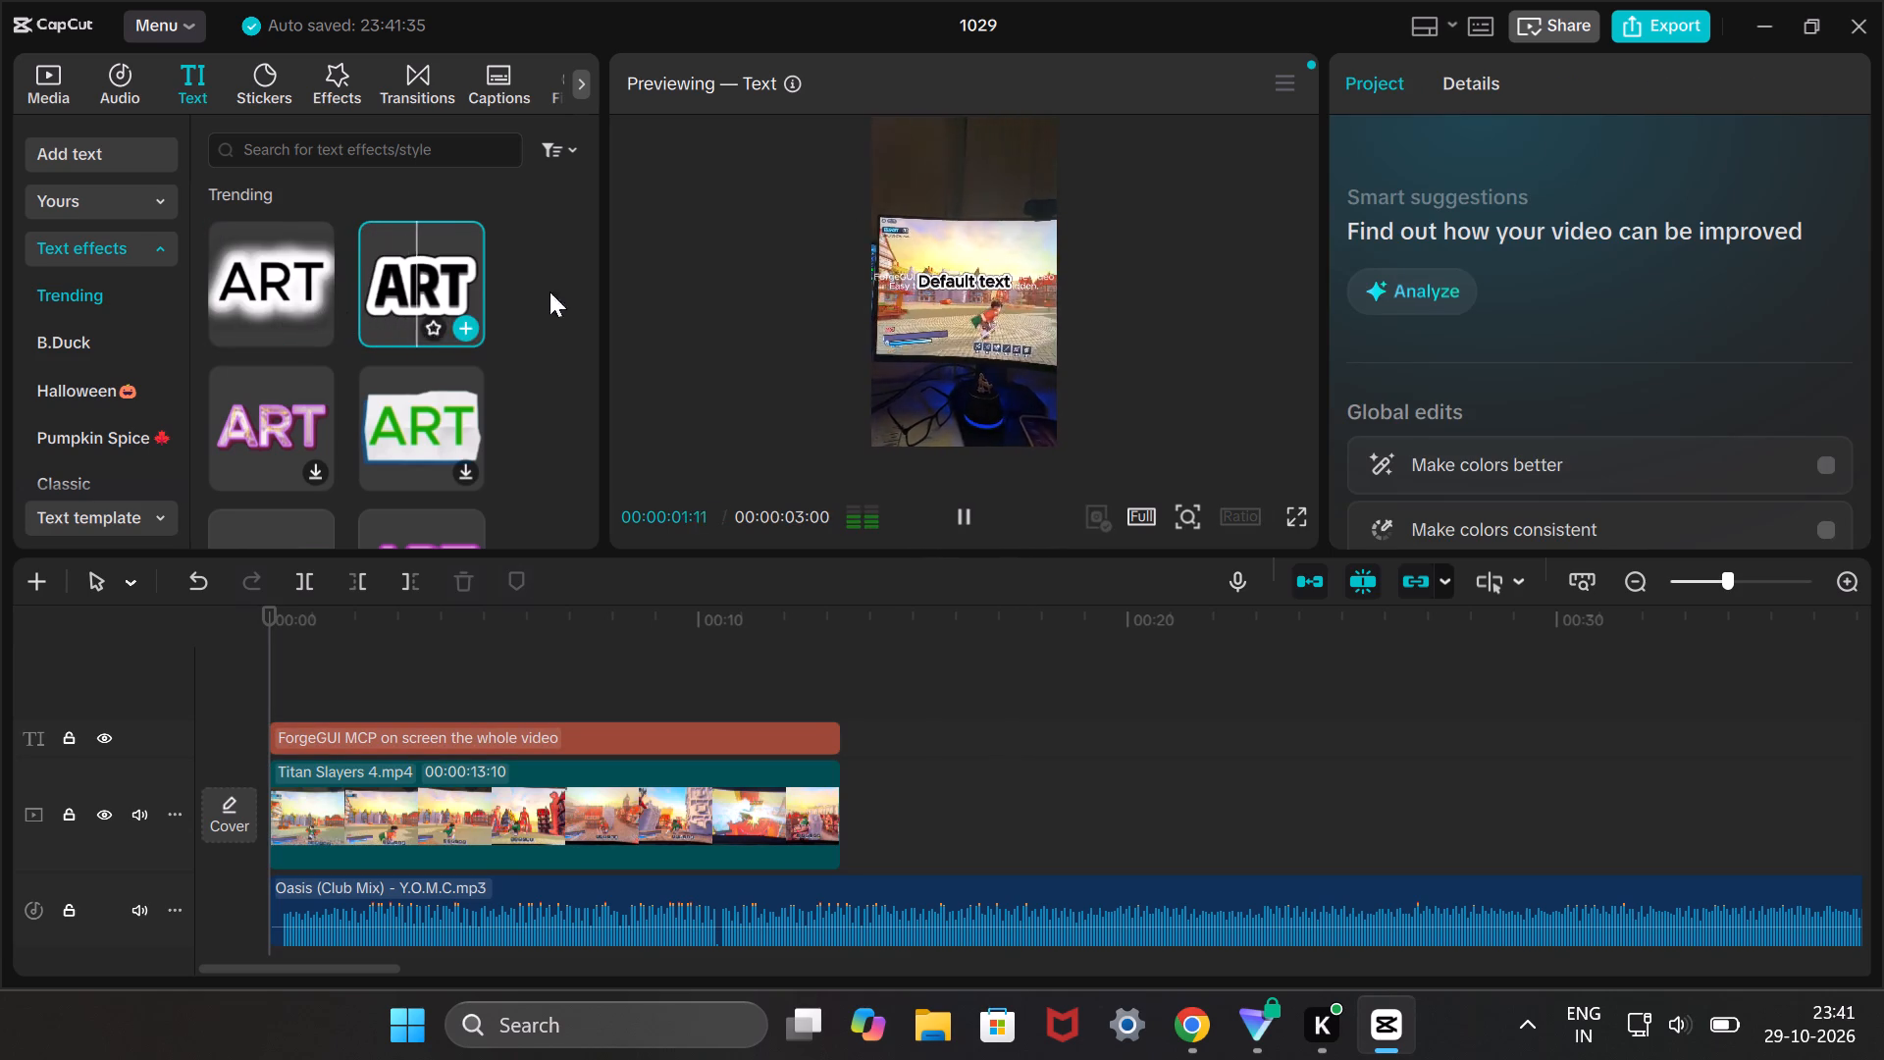
{"action": "left_click", "coordinate": [971, 276]}
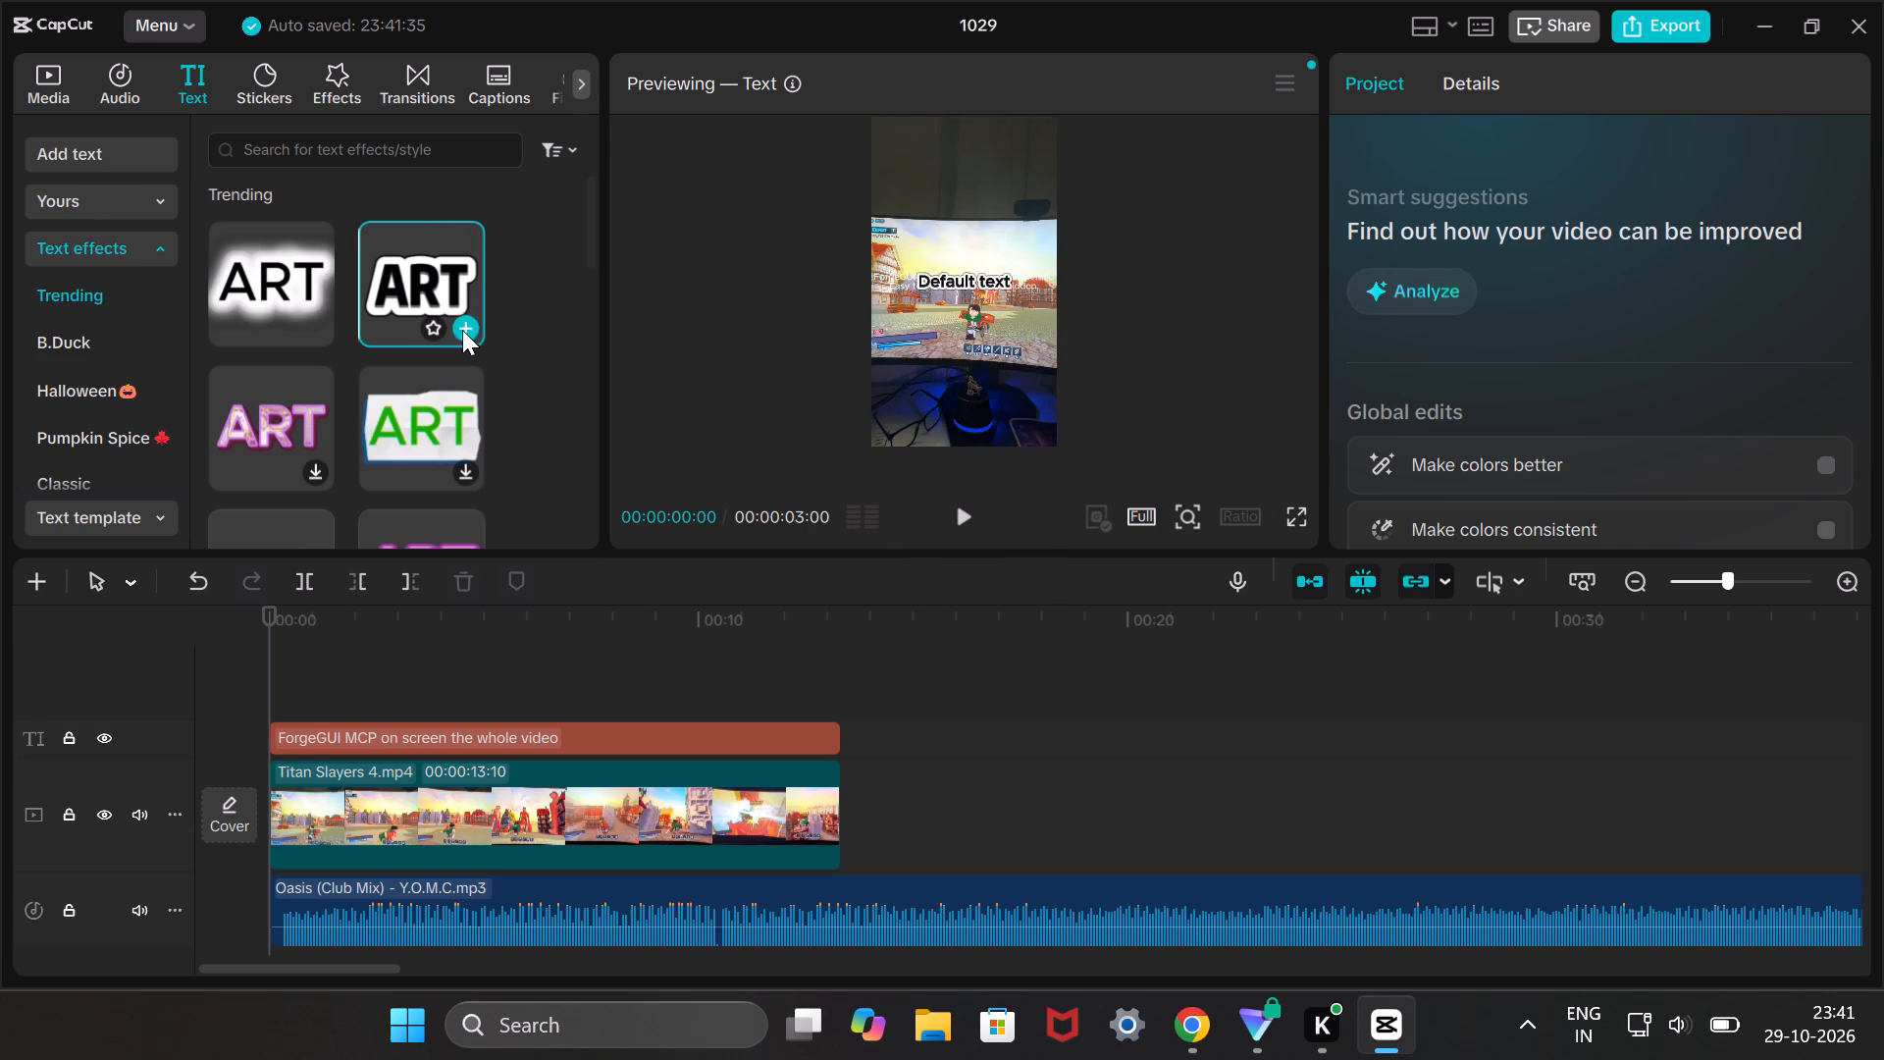
{"action": "left_click", "coordinate": [461, 327]}
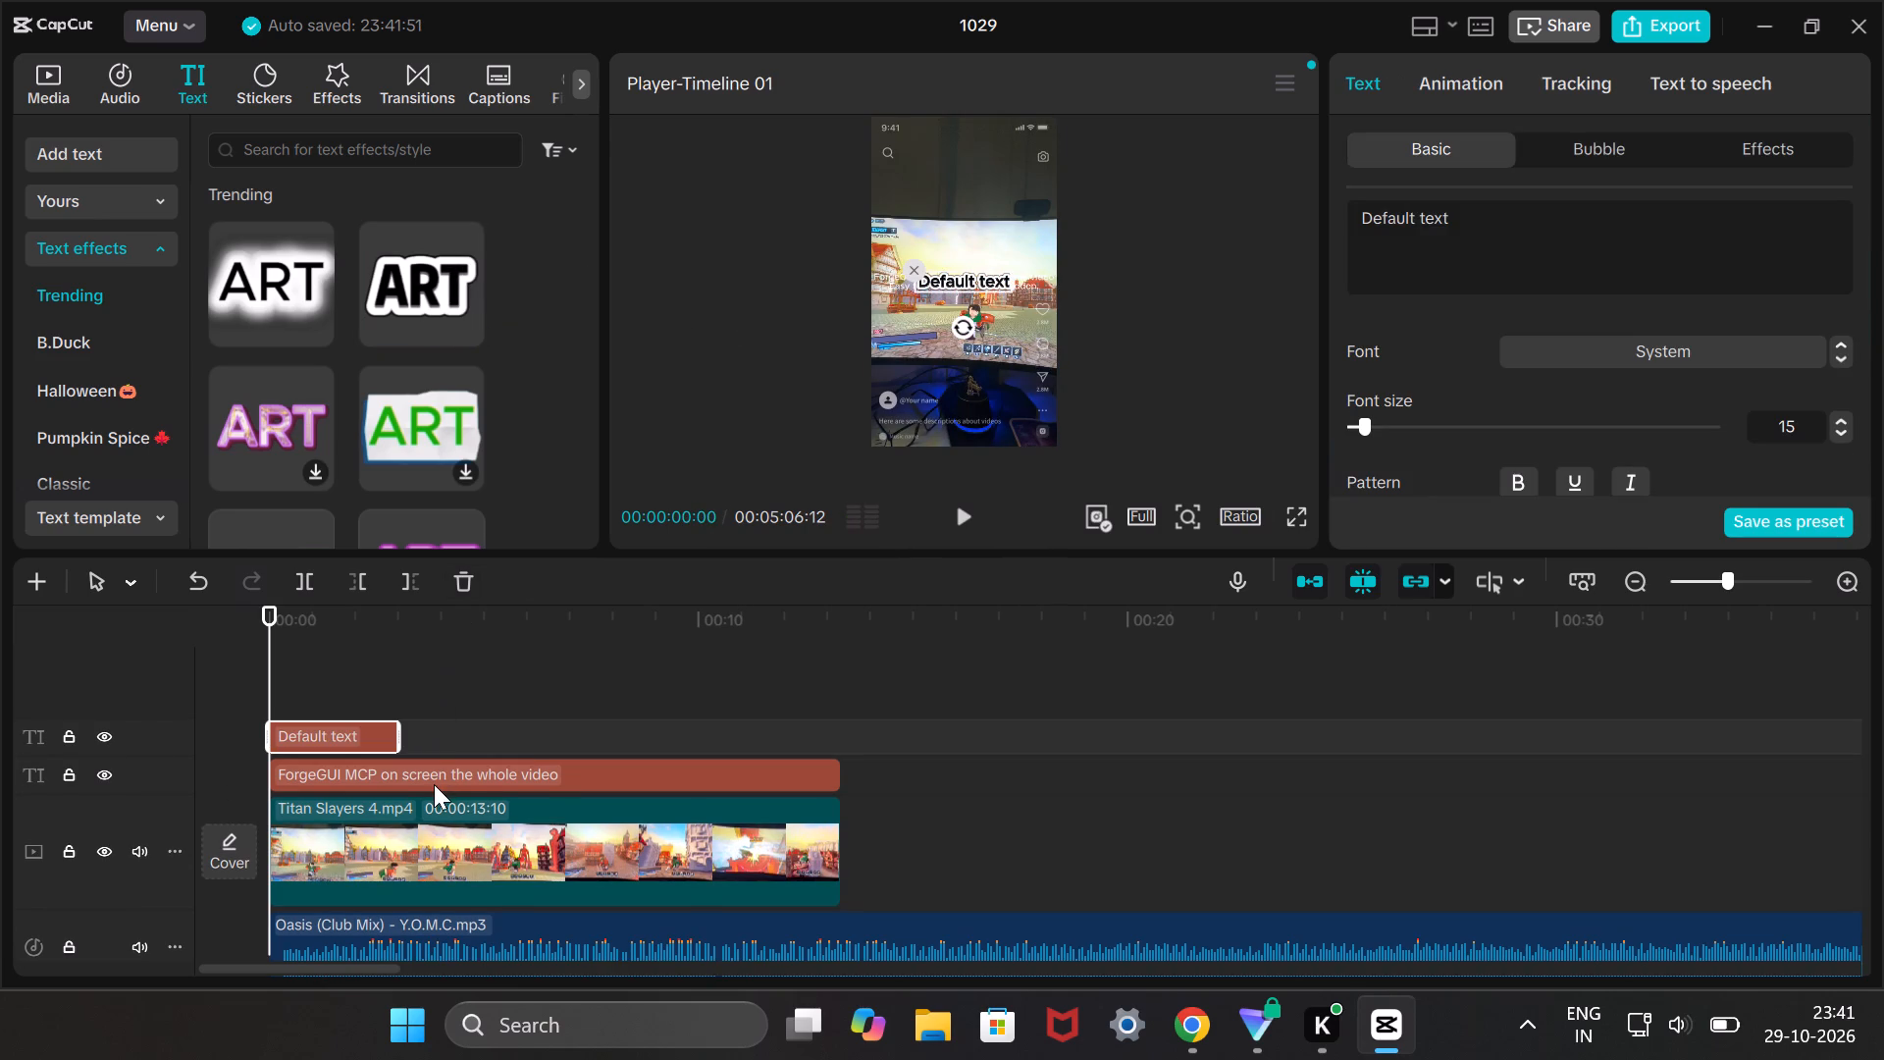
Delete the earlier ForgeGUI MCP text clip from the timeline.
{"action": "left_click", "coordinate": [460, 775]}
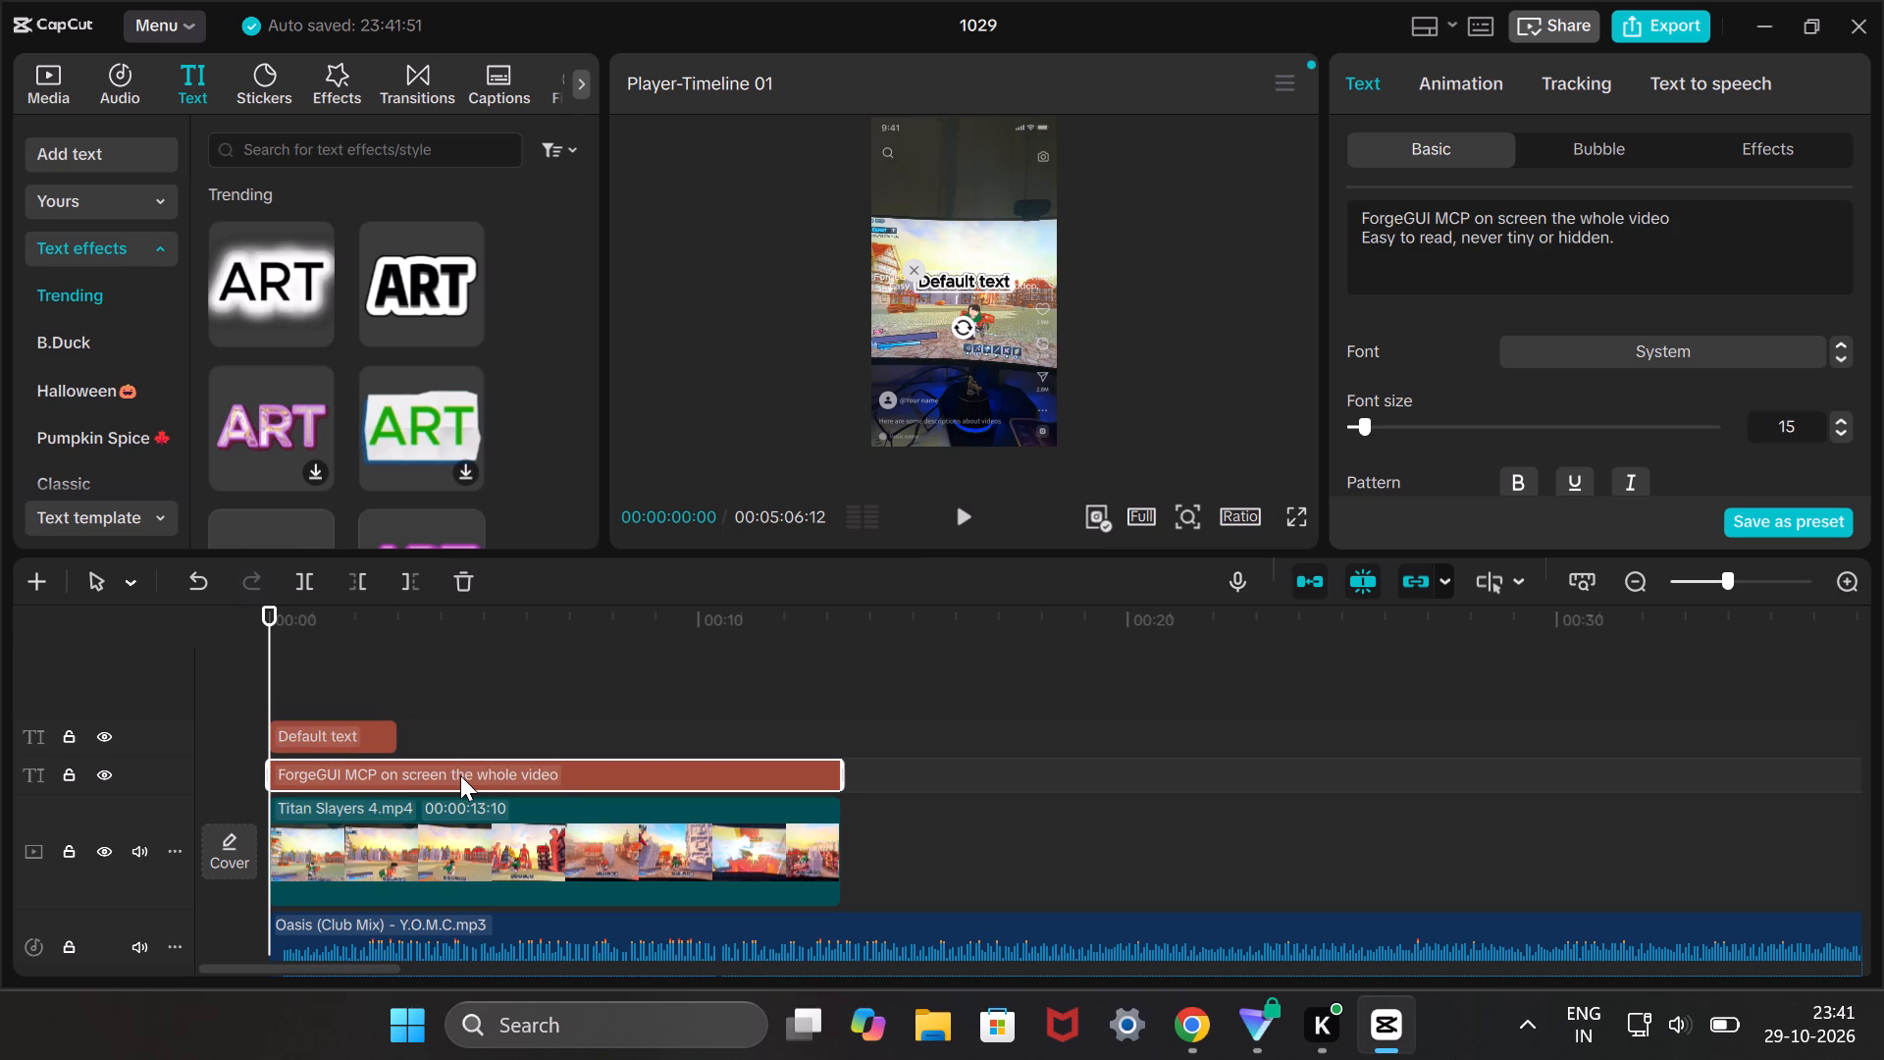
{"action": "key", "text": "Insert"}
{"action": "key", "text": "Delete"}
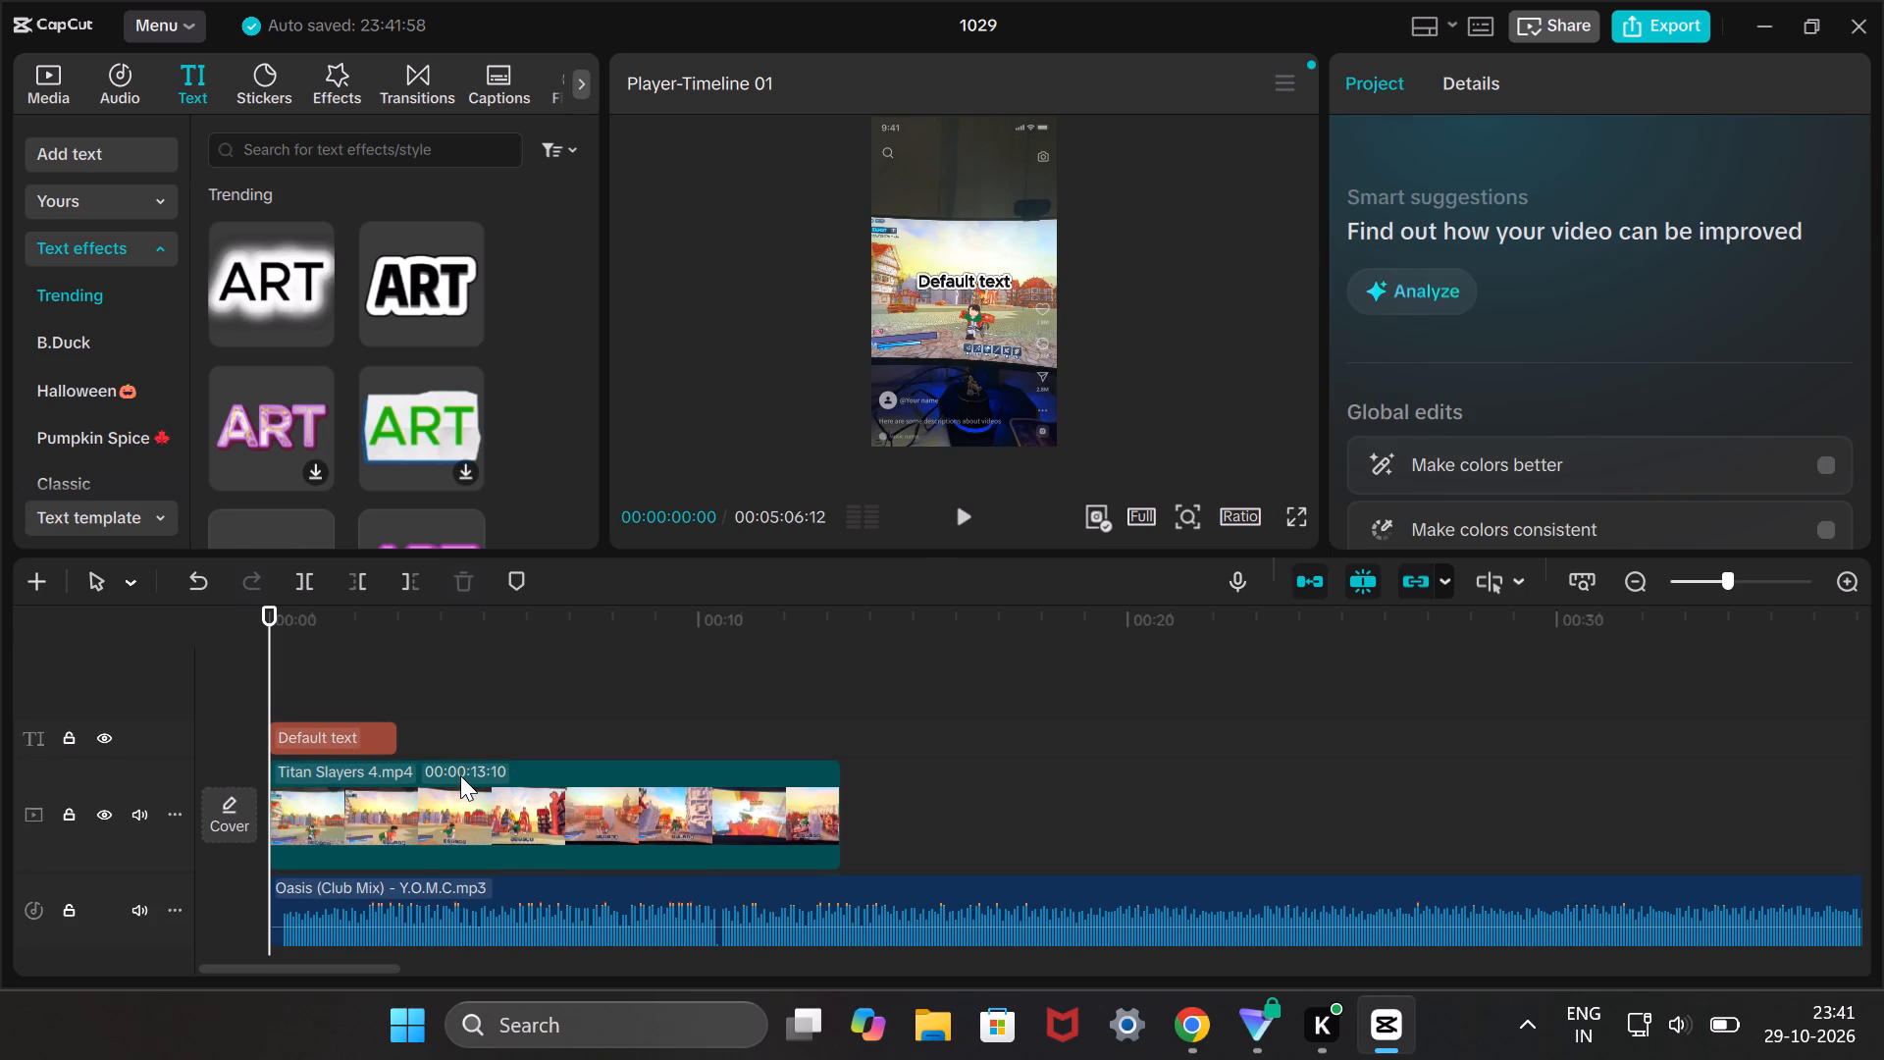
Extend the new default text clip to the end of the Titan Slayers 4 clip at 00:00:13:10.
{"action": "left_click", "coordinate": [340, 732]}
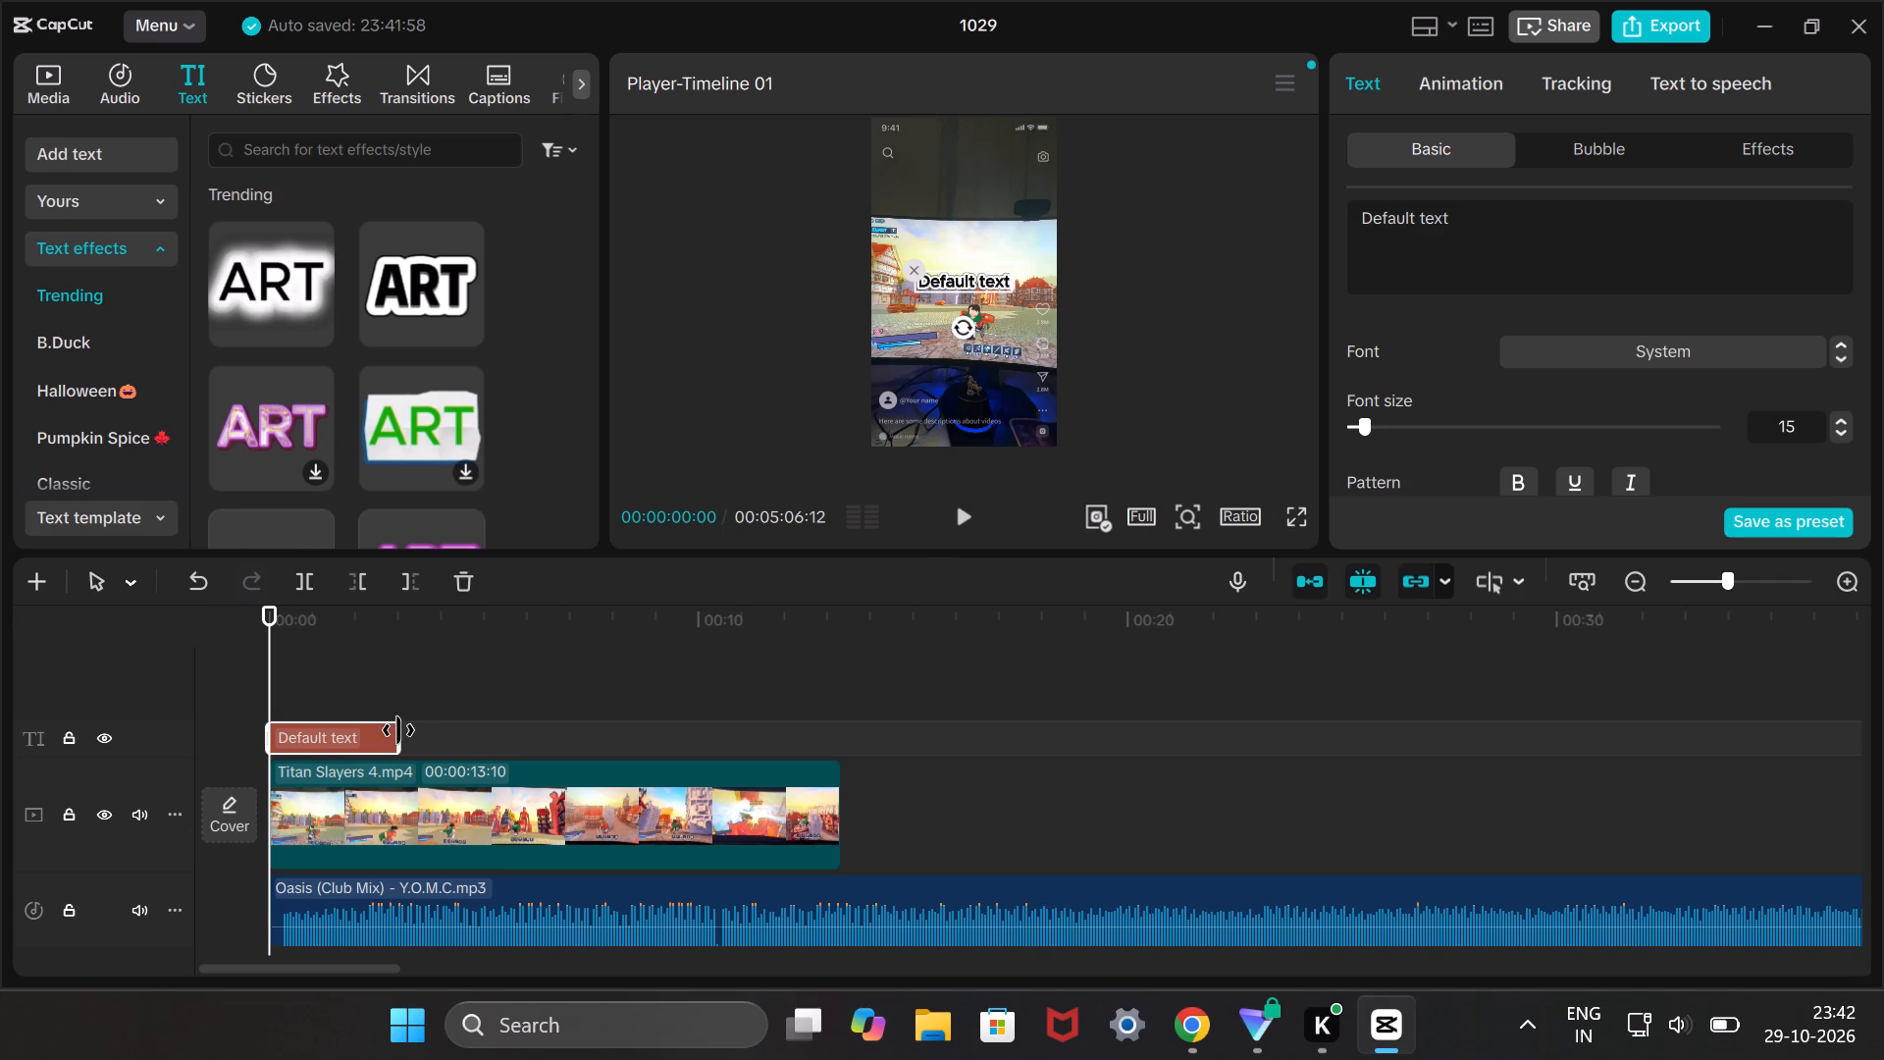
{"action": "left_click_drag", "start_coordinate": [401, 731], "coordinate": [780, 742]}
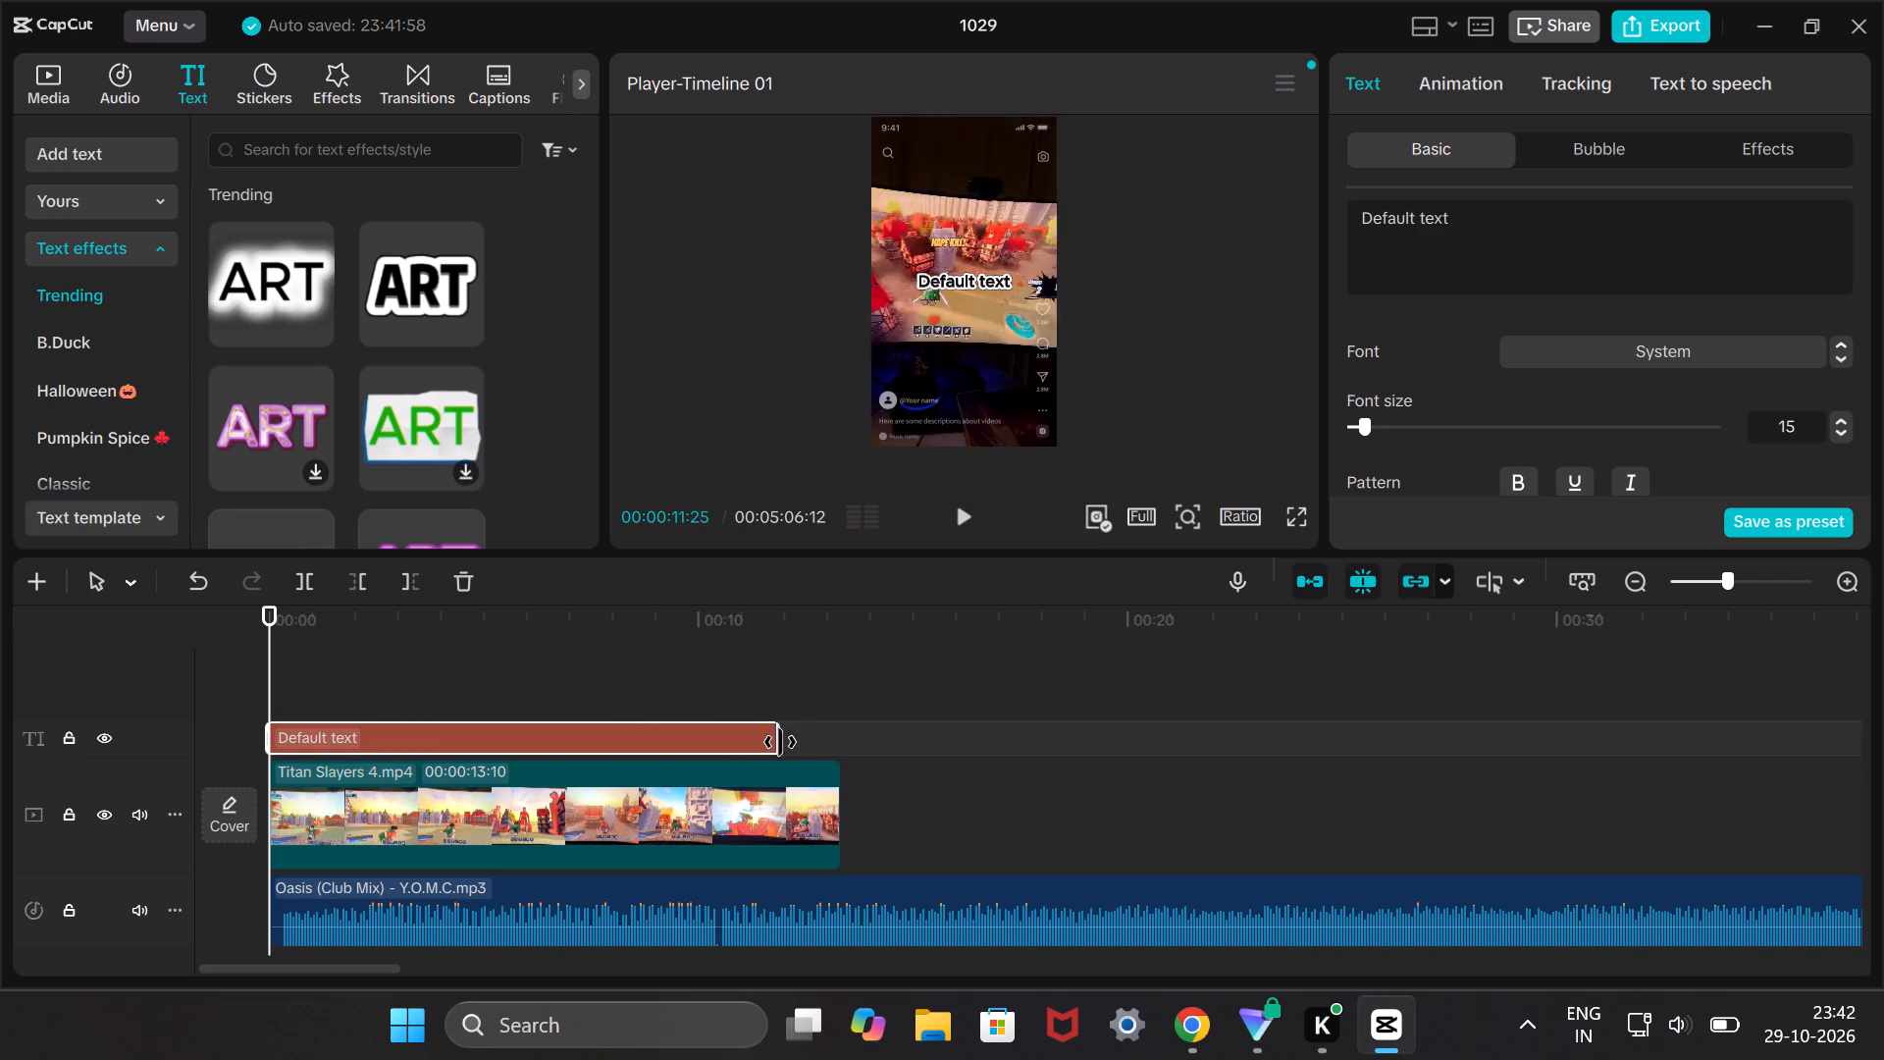
{"action": "left_click_drag", "start_coordinate": [780, 742], "coordinate": [818, 749]}
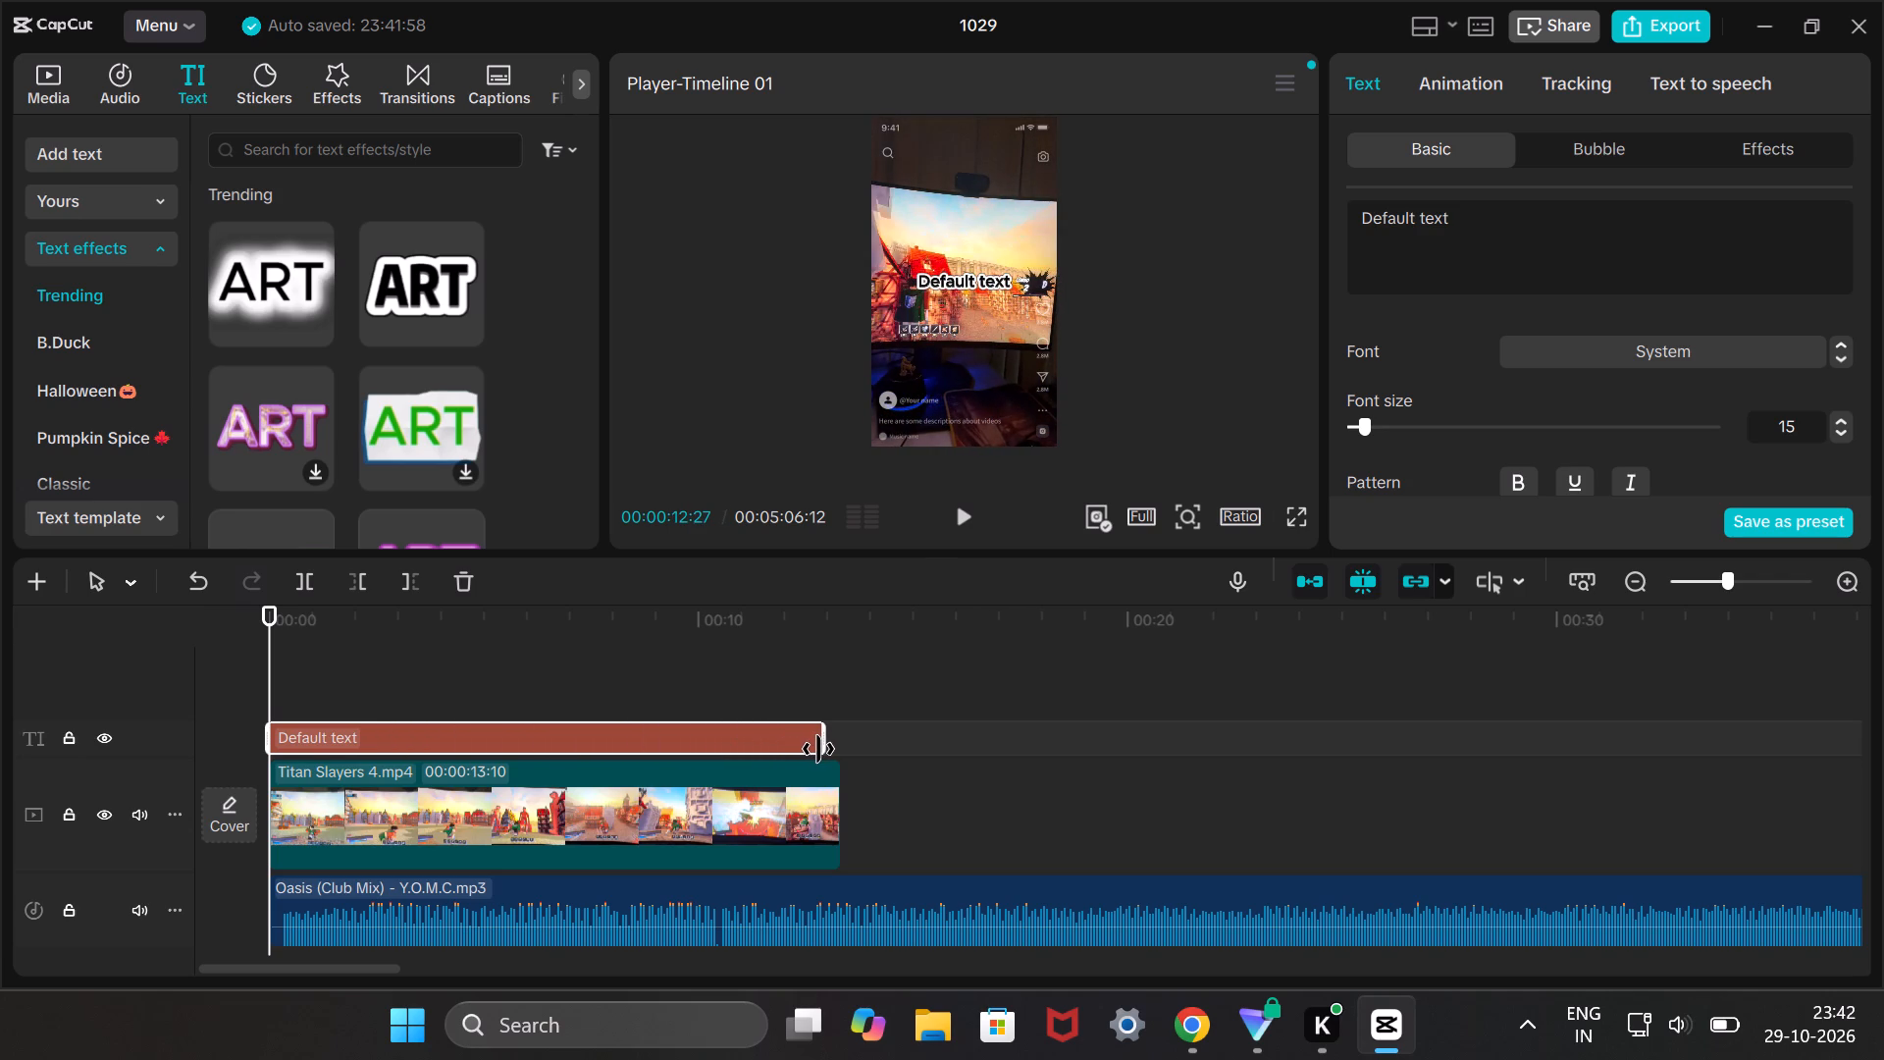
{"action": "left_click_drag", "start_coordinate": [818, 749], "coordinate": [831, 752]}
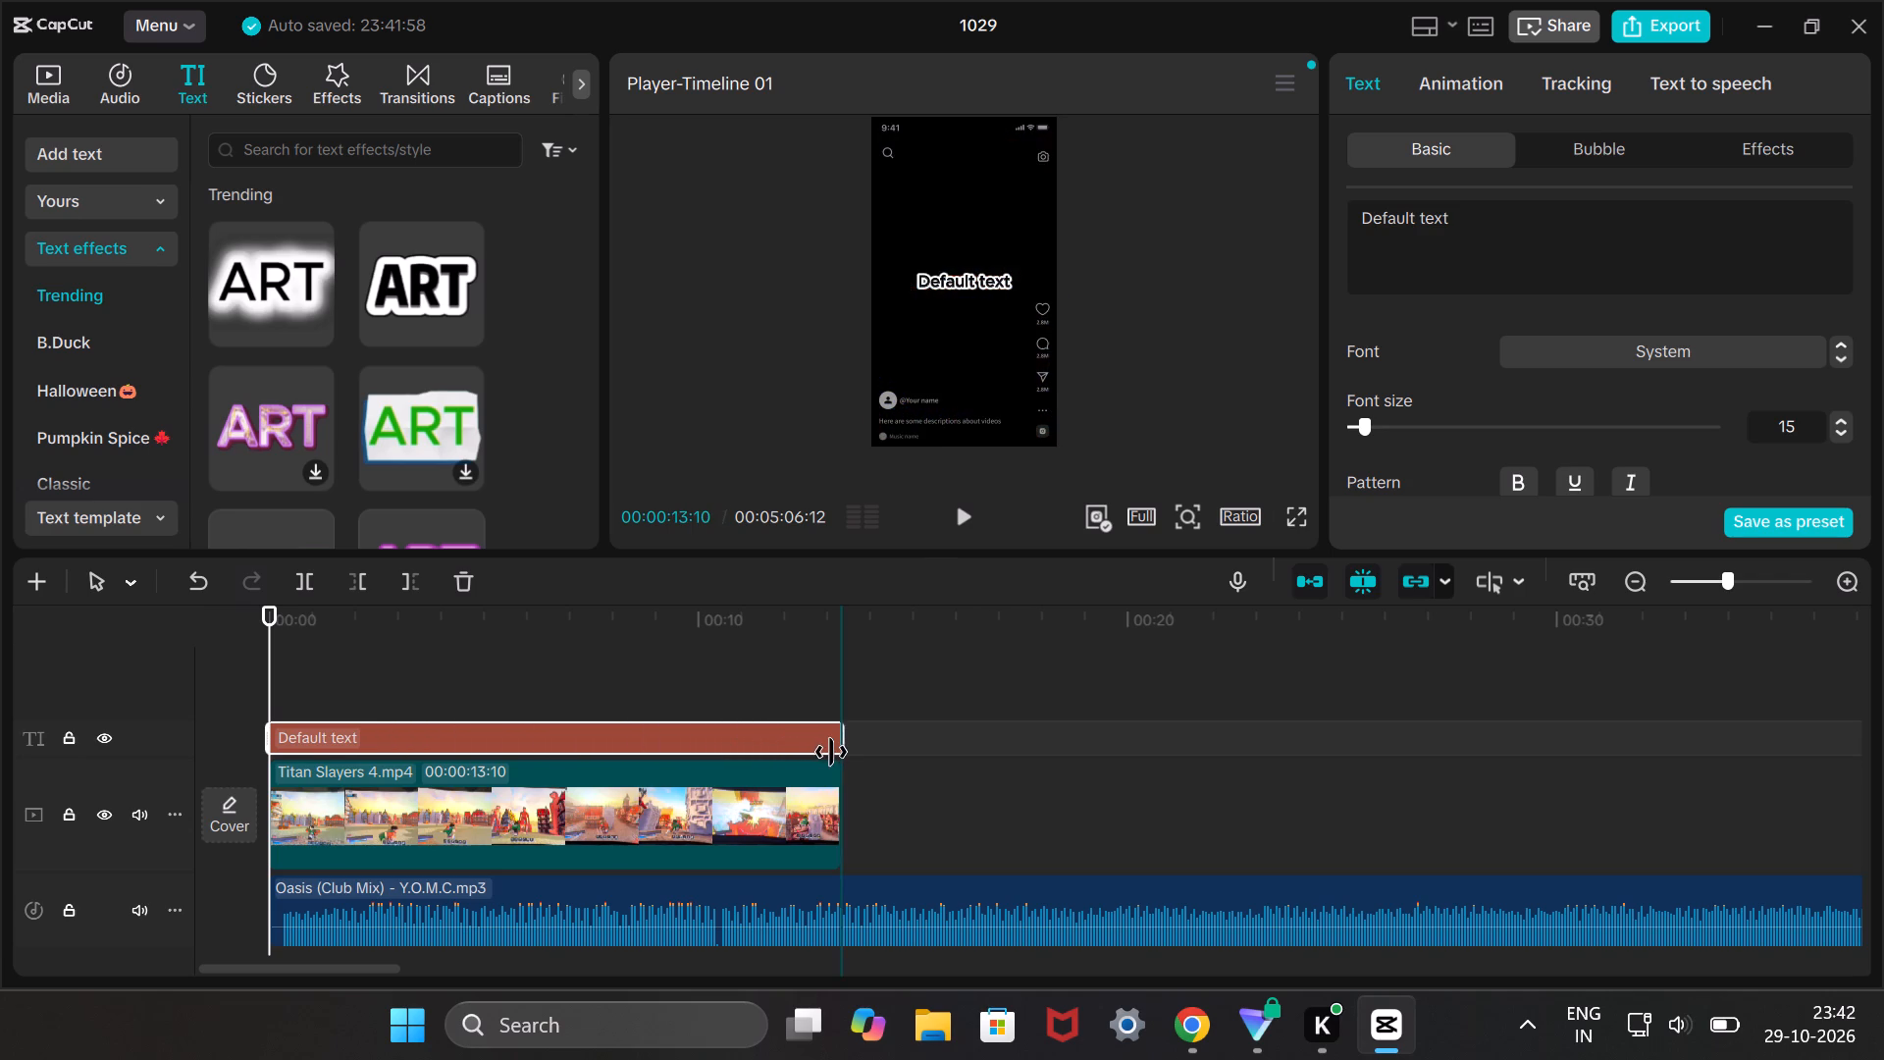
{"action": "left_click_drag", "start_coordinate": [831, 752], "coordinate": [832, 753]}
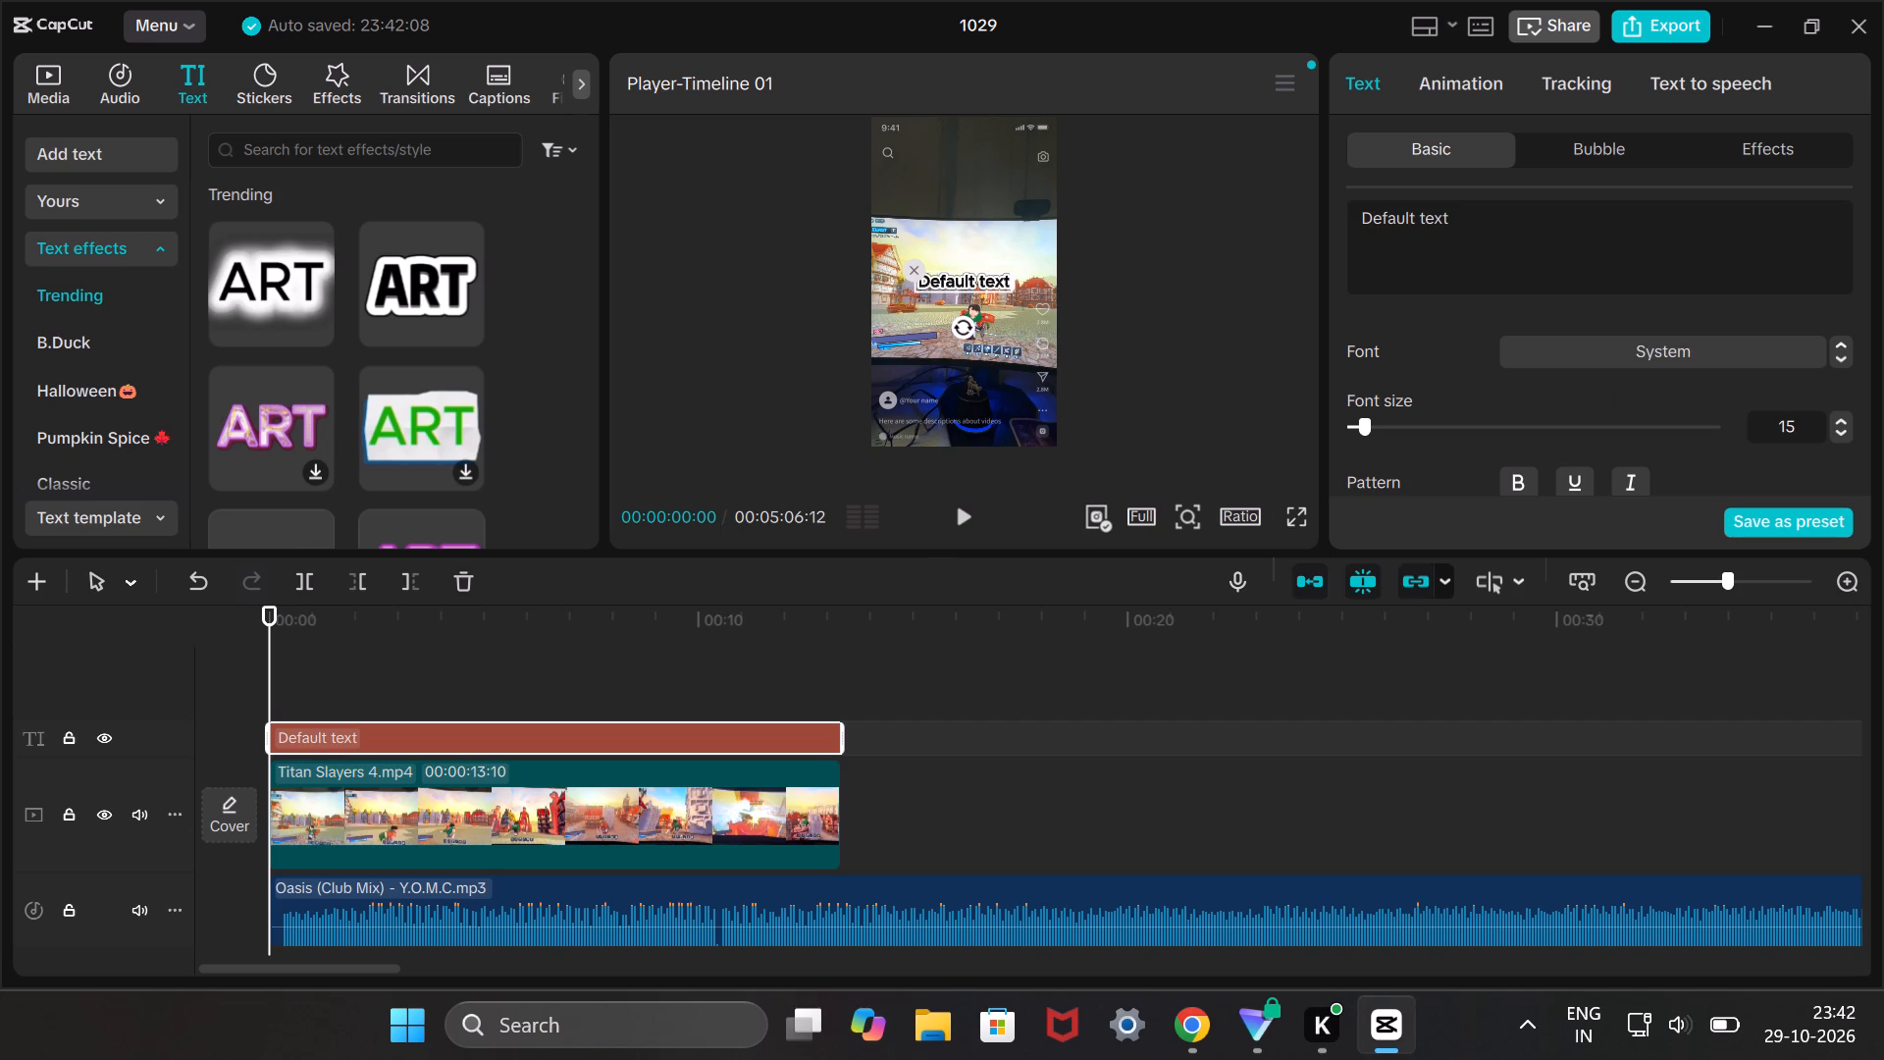
Replace the default text with the copied lines "ForgeGUI MCP on screen the whole video" and "Easy to read, never tiny or hidden.".
{"action": "left_click", "coordinate": [1514, 246]}
{"action": "left_click_drag", "start_coordinate": [1514, 246], "coordinate": [1518, 213]}
{"action": "left_click_drag", "start_coordinate": [1518, 213], "coordinate": [1341, 217]}
{"action": "key", "text": "Insert"}
{"action": "key", "text": "Delete"}
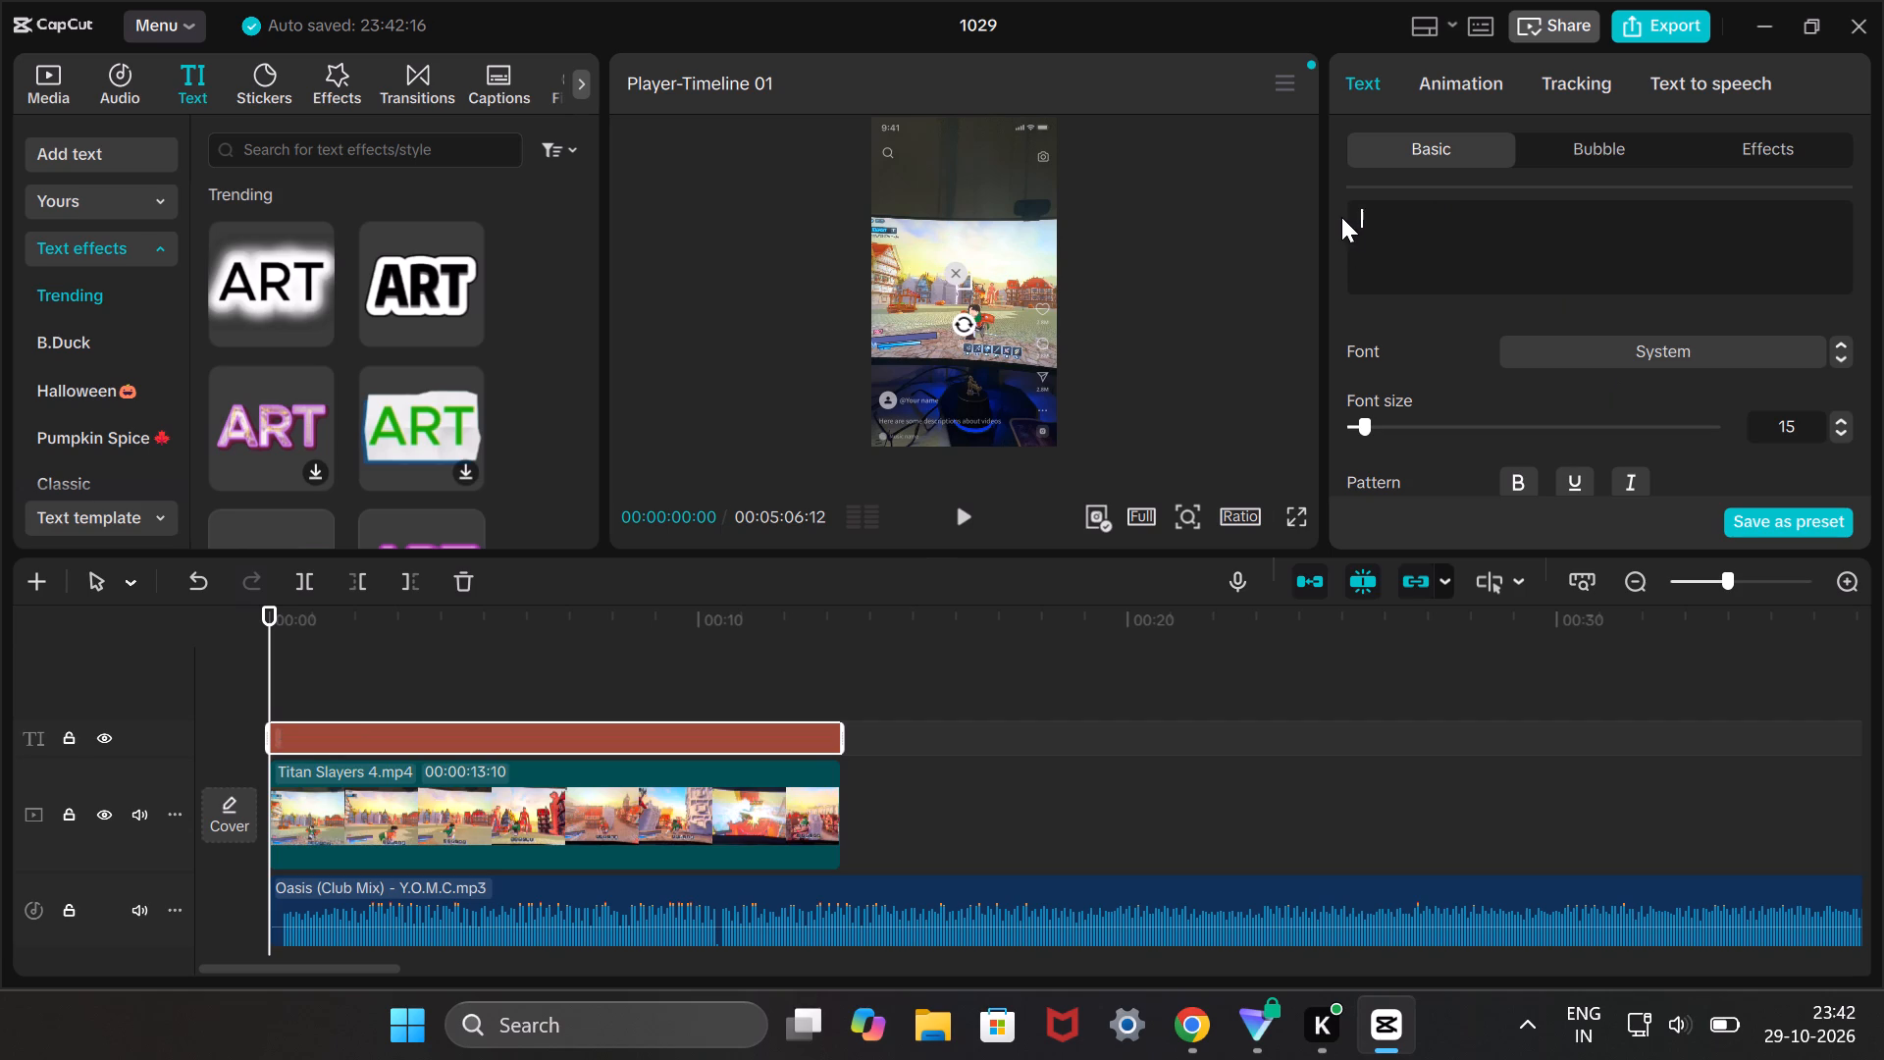
{"action": "left_click", "coordinate": [1393, 219]}
{"action": "key", "text": "ctrl+v"}
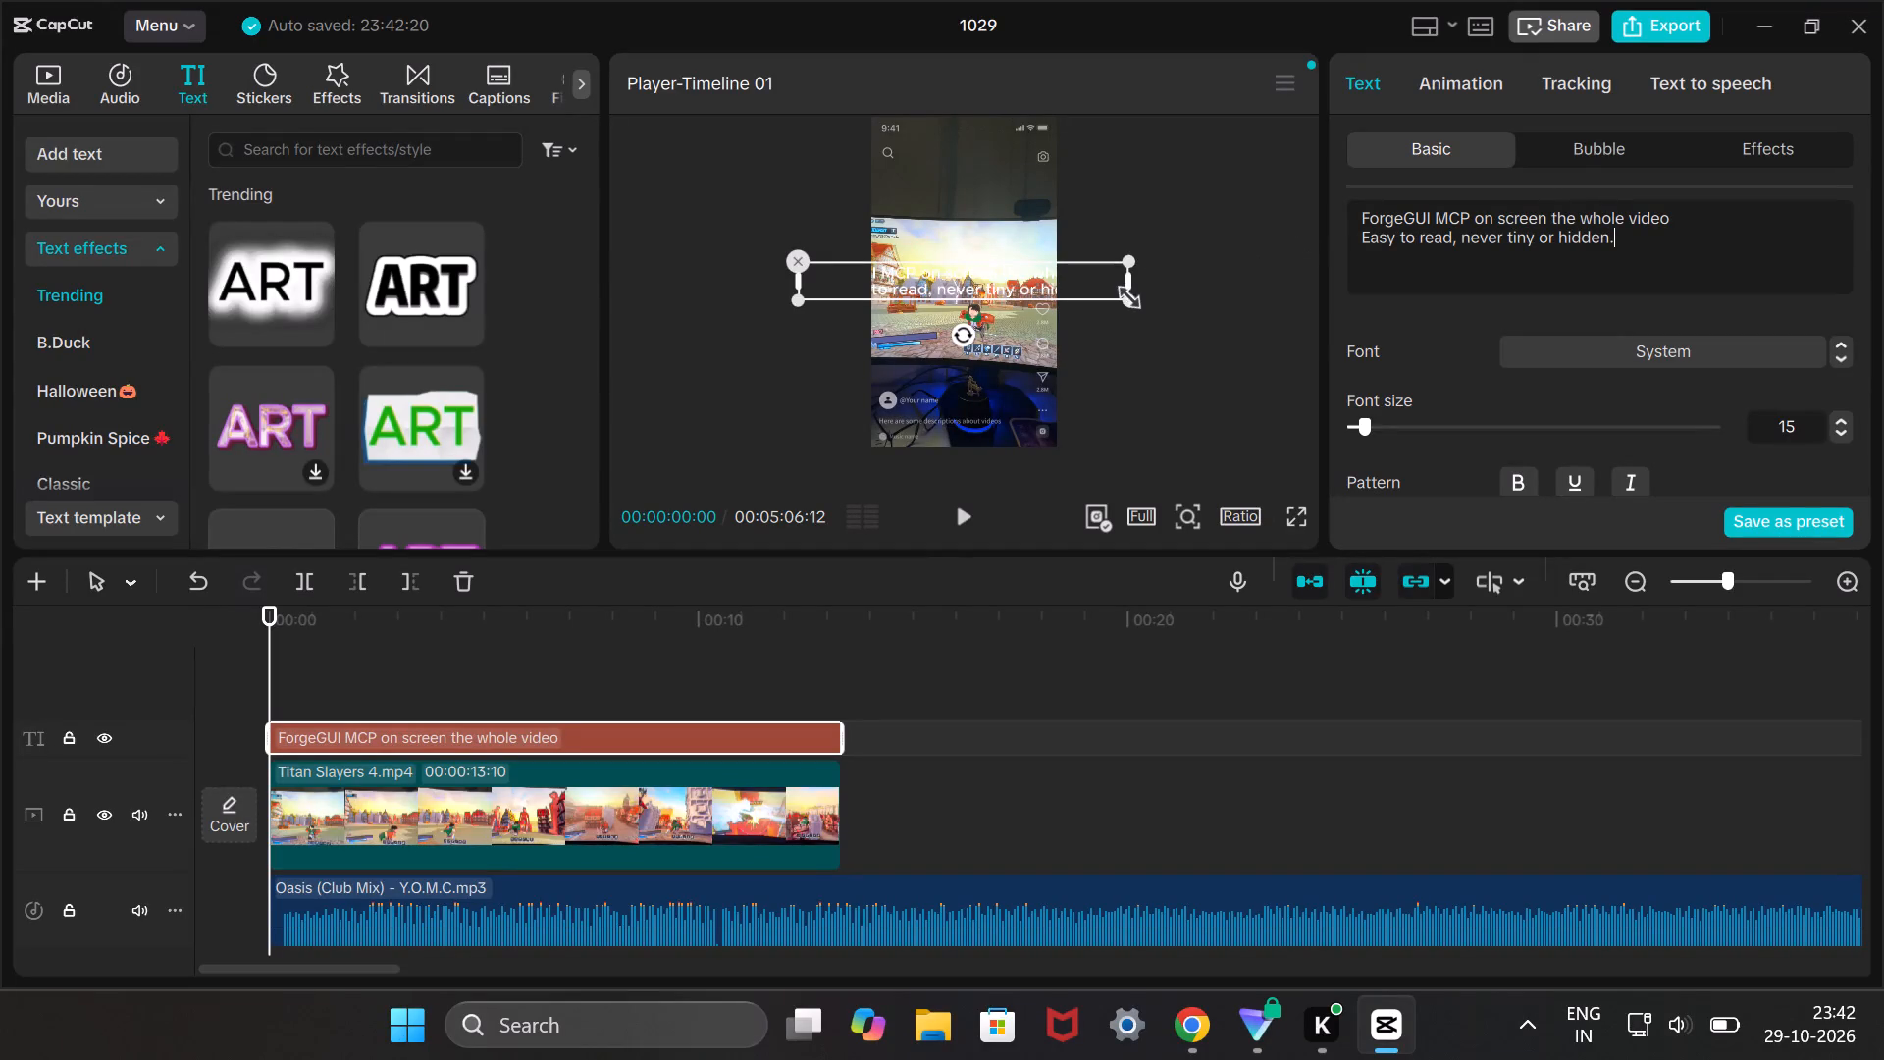
Scale the ForgeGUI MCP text down in the preview until it fits the width of the vertical frame.
{"action": "left_click_drag", "start_coordinate": [1122, 294], "coordinate": [985, 281]}
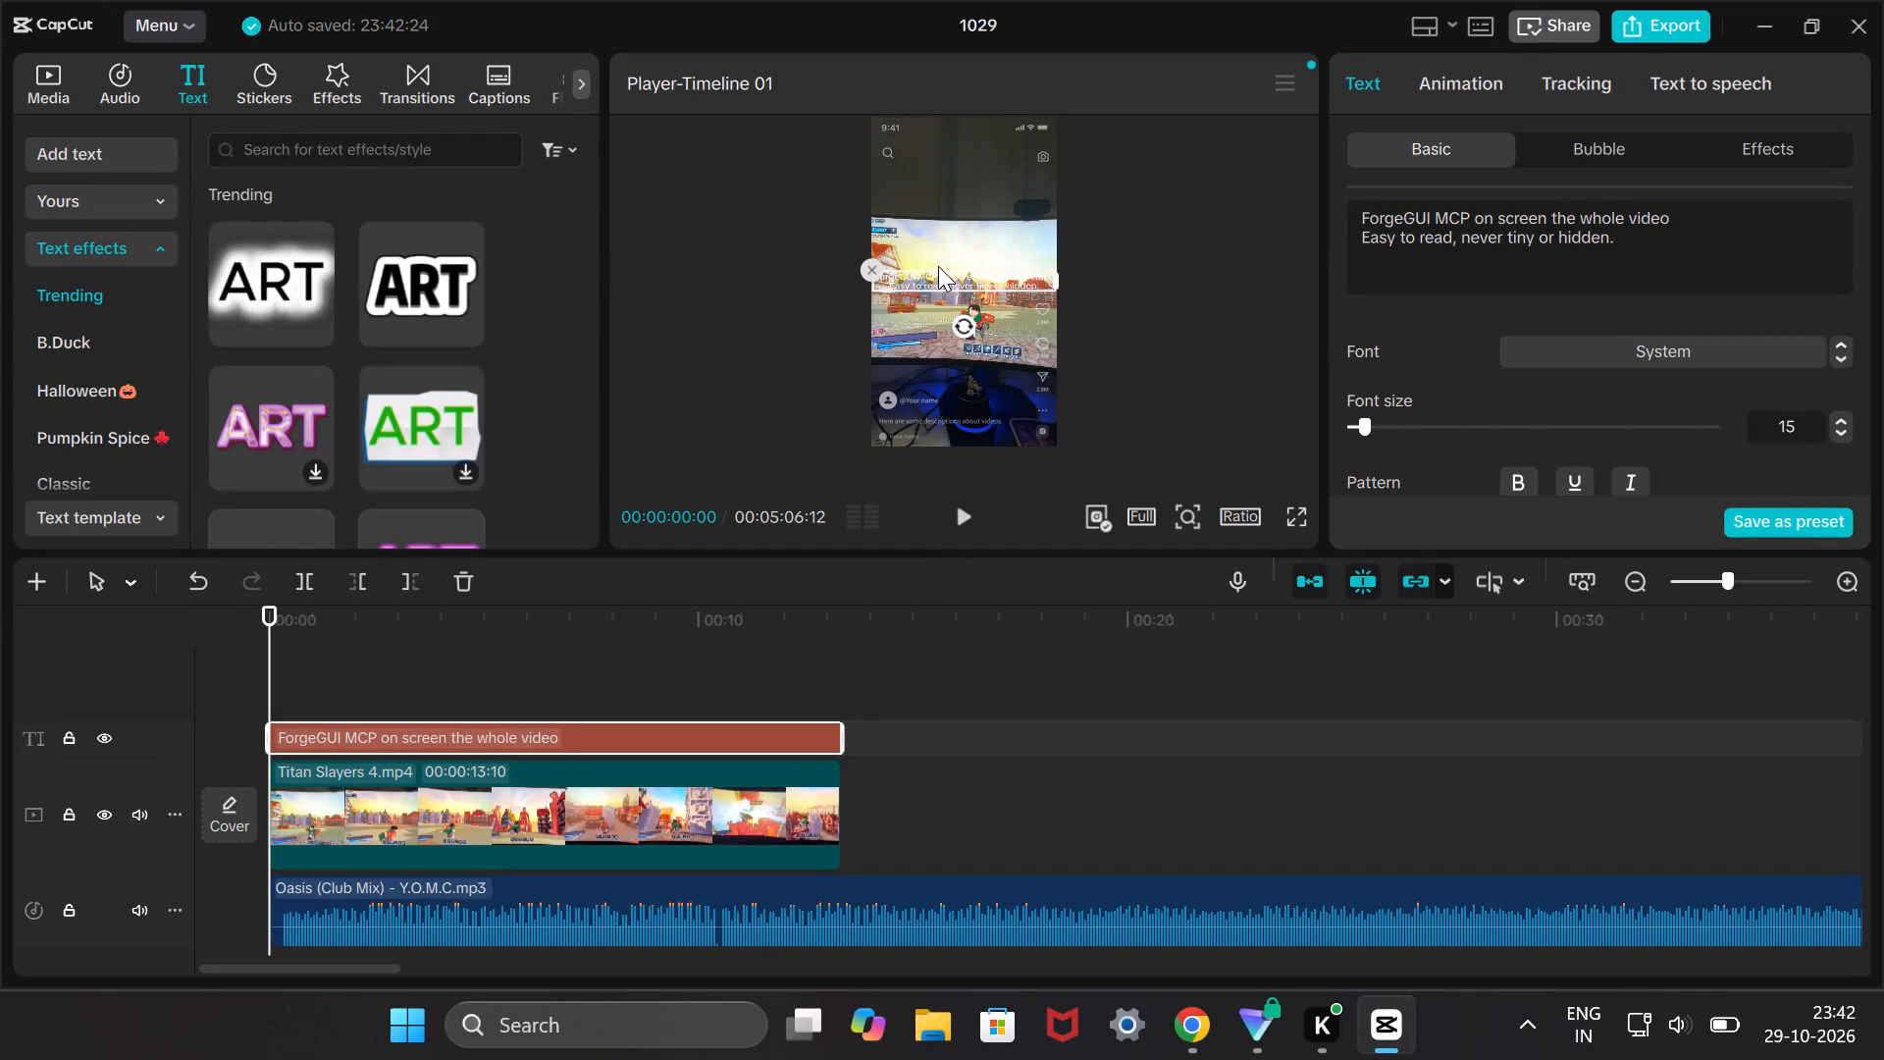
{"action": "left_click", "coordinate": [965, 268]}
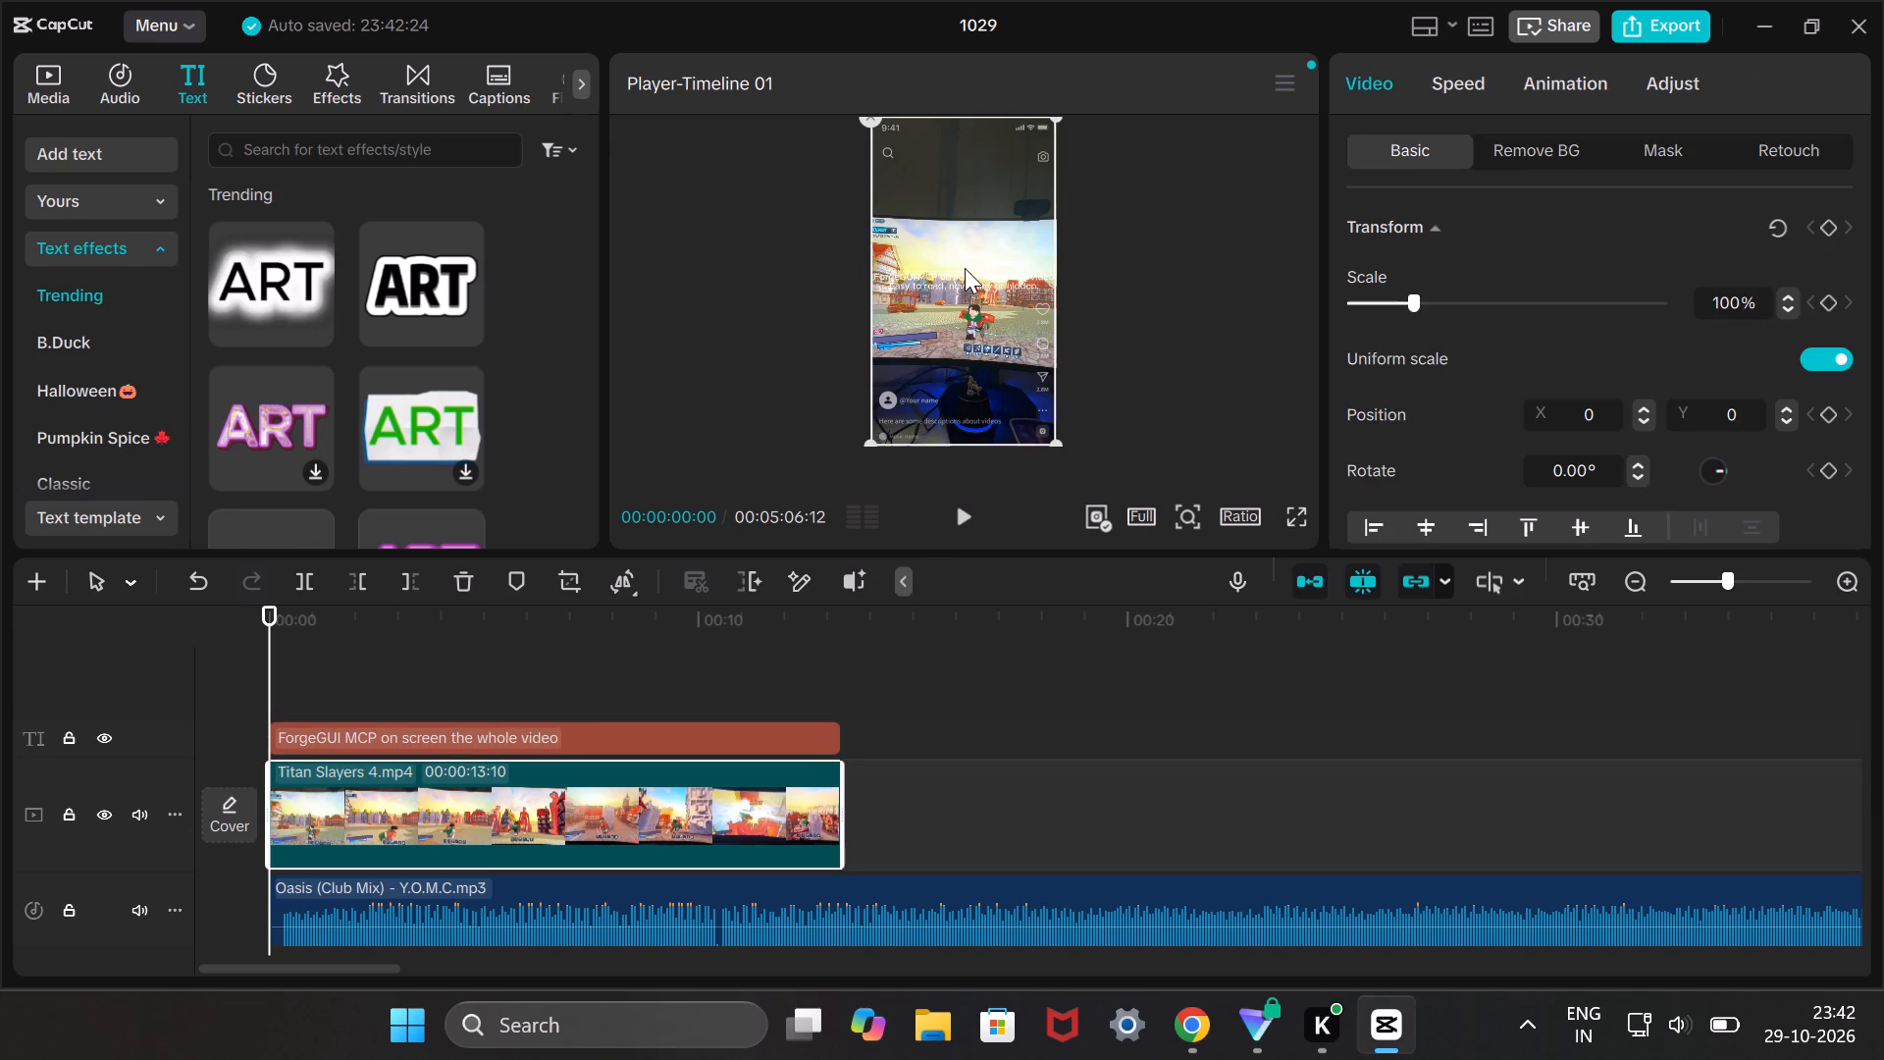
Narrow the ForgeGUI MCP text box in the preview so that its lines wrap.
{"action": "left_click", "coordinate": [790, 734]}
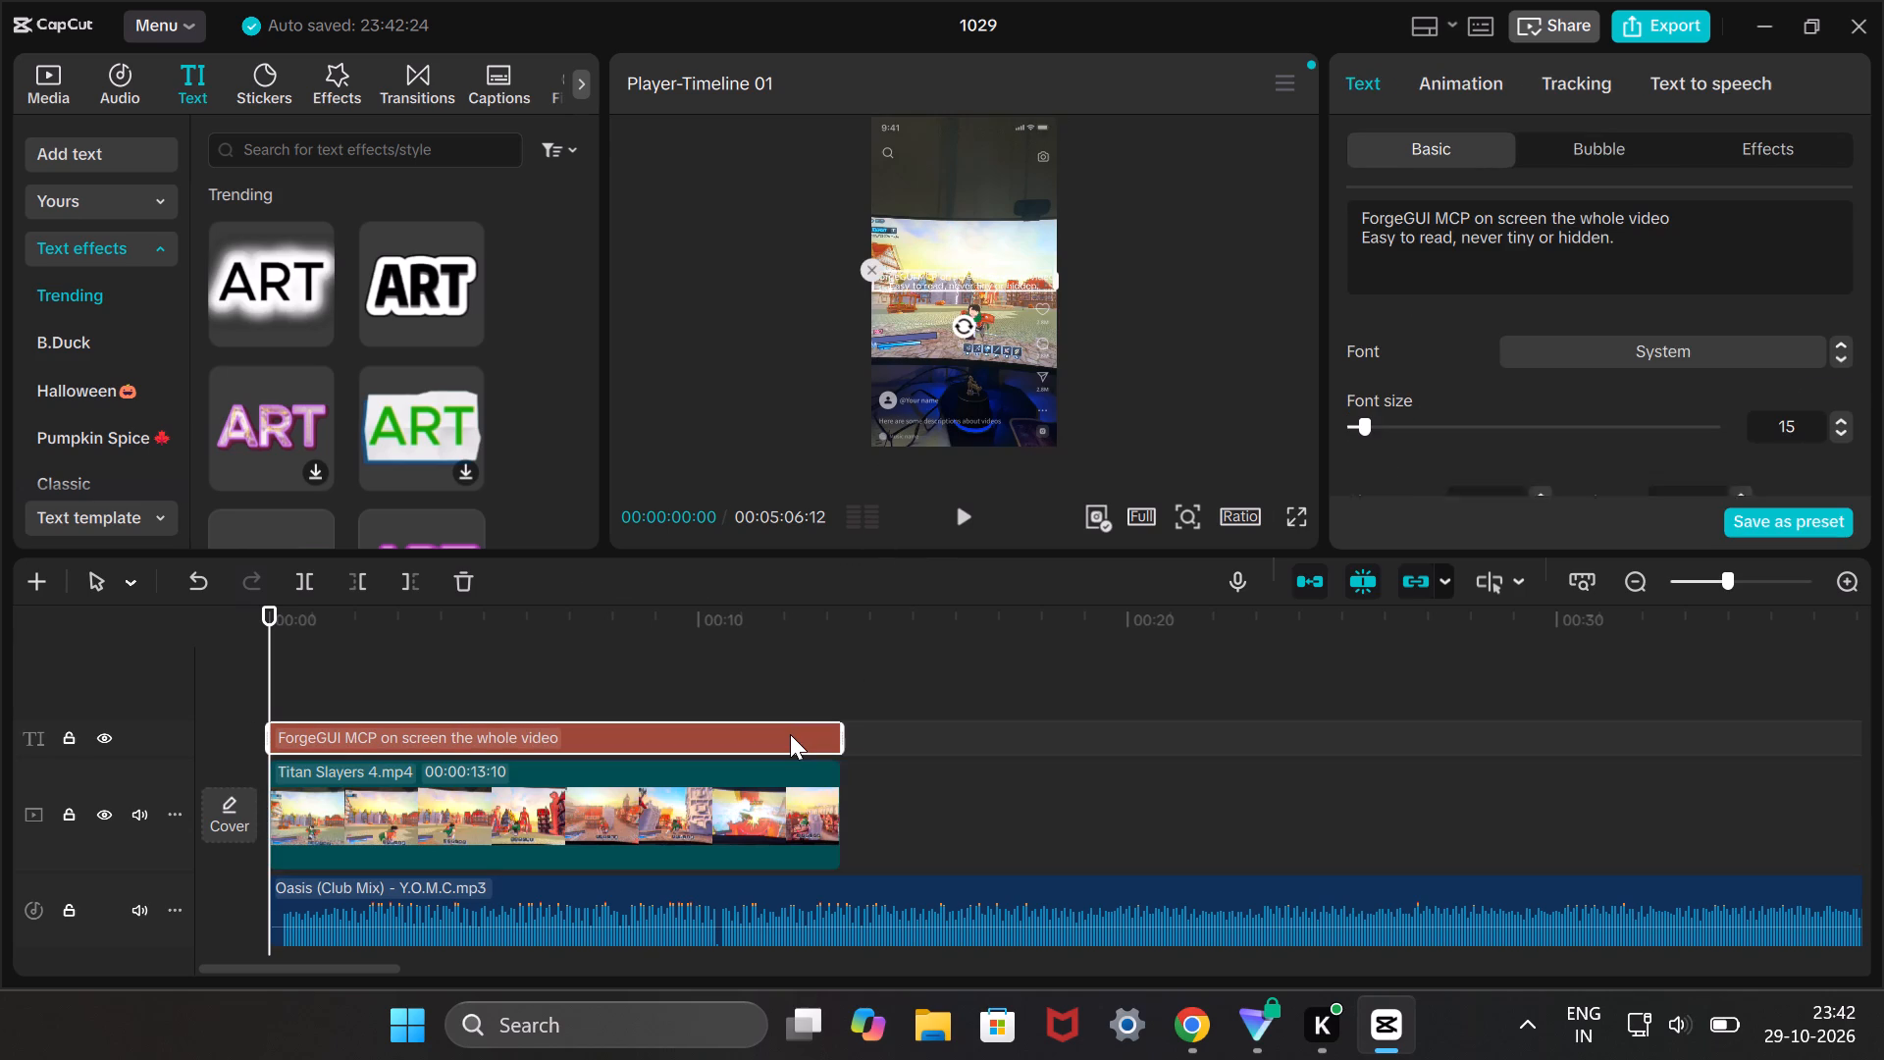
{"action": "left_click", "coordinate": [790, 734]}
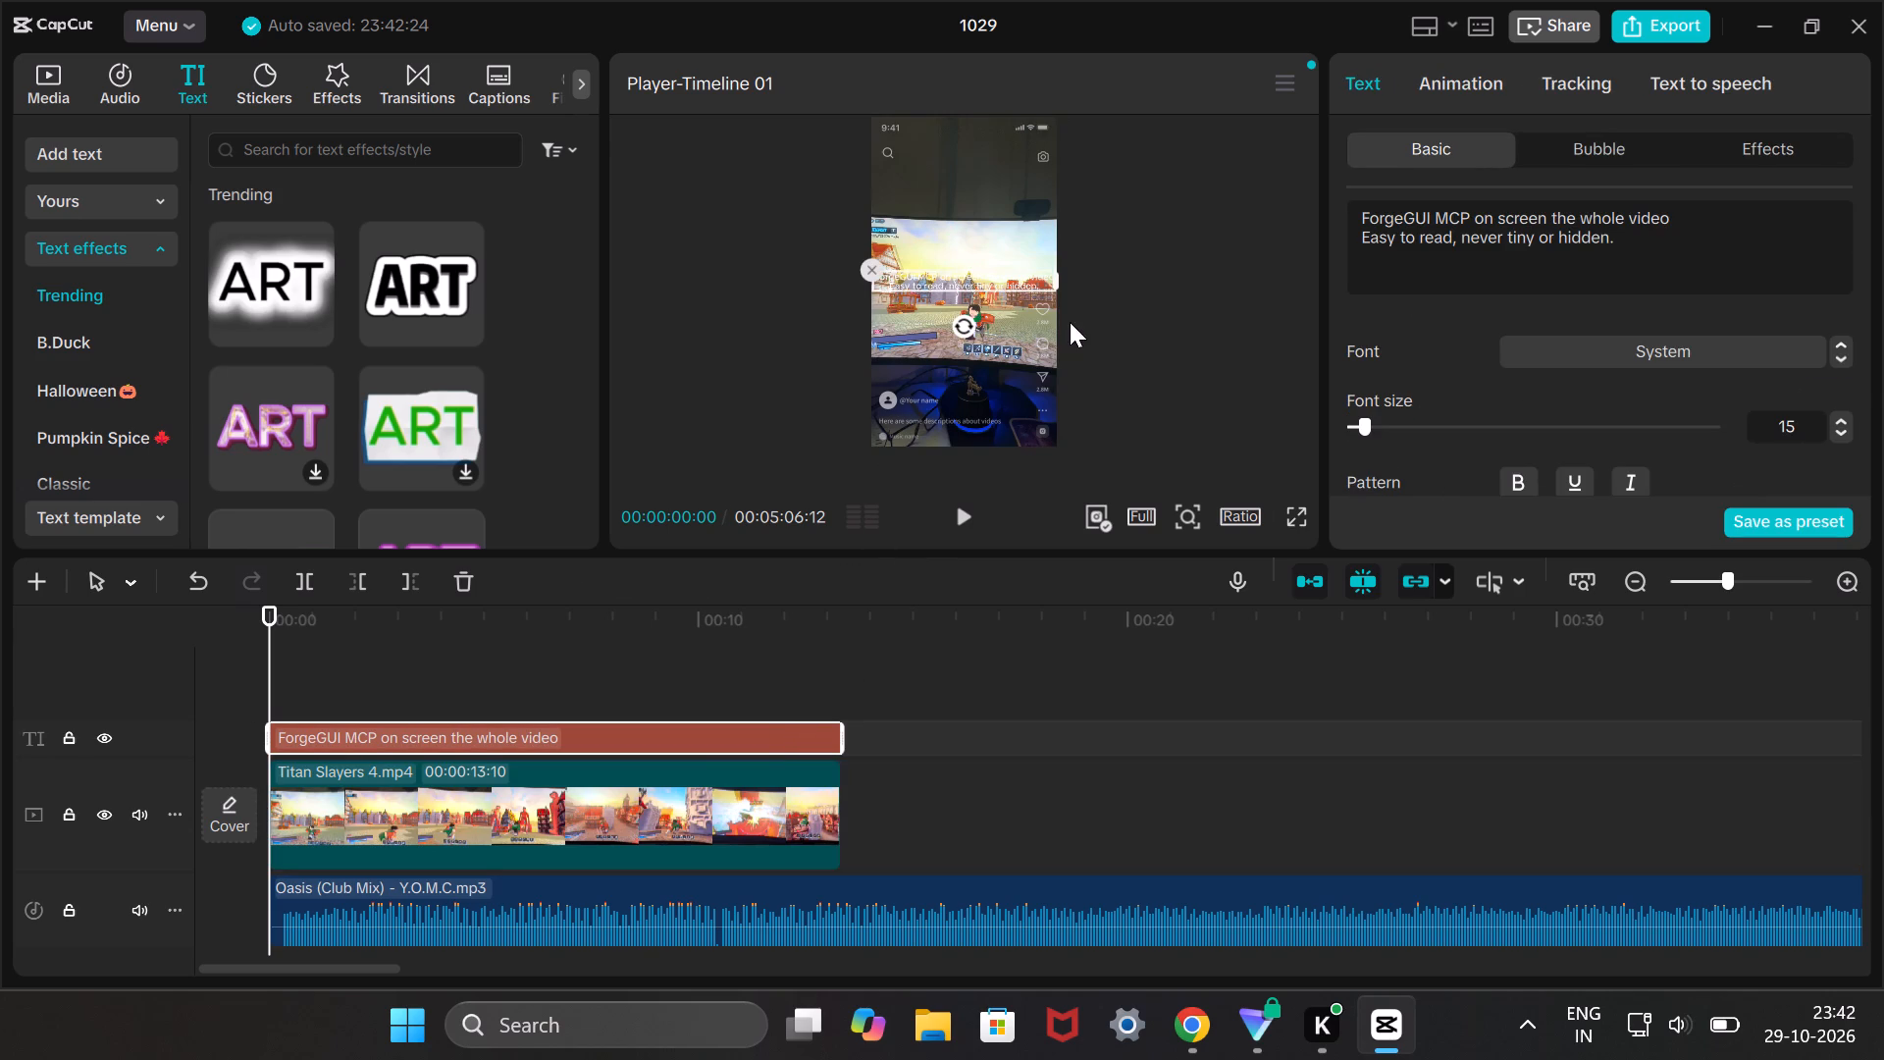
{"action": "left_click_drag", "start_coordinate": [1053, 284], "coordinate": [1026, 247]}
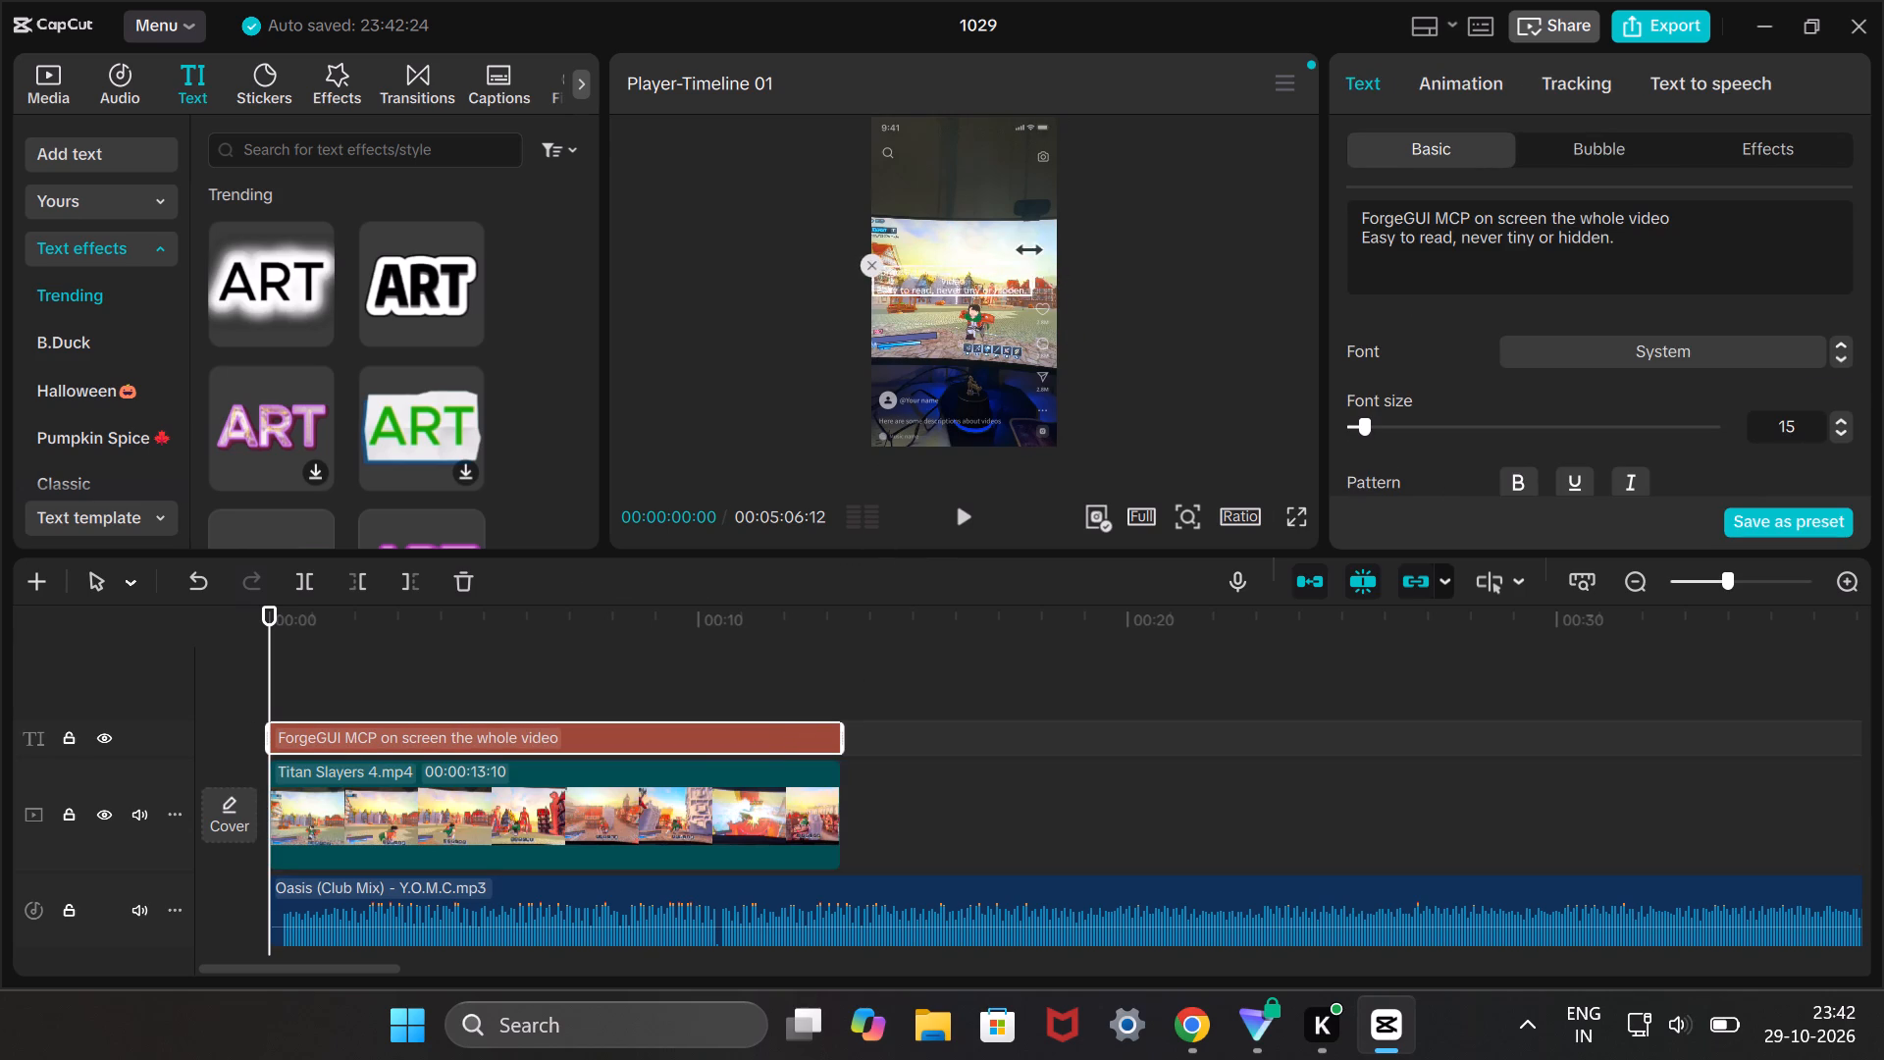
{"action": "left_click_drag", "start_coordinate": [1026, 247], "coordinate": [1003, 281]}
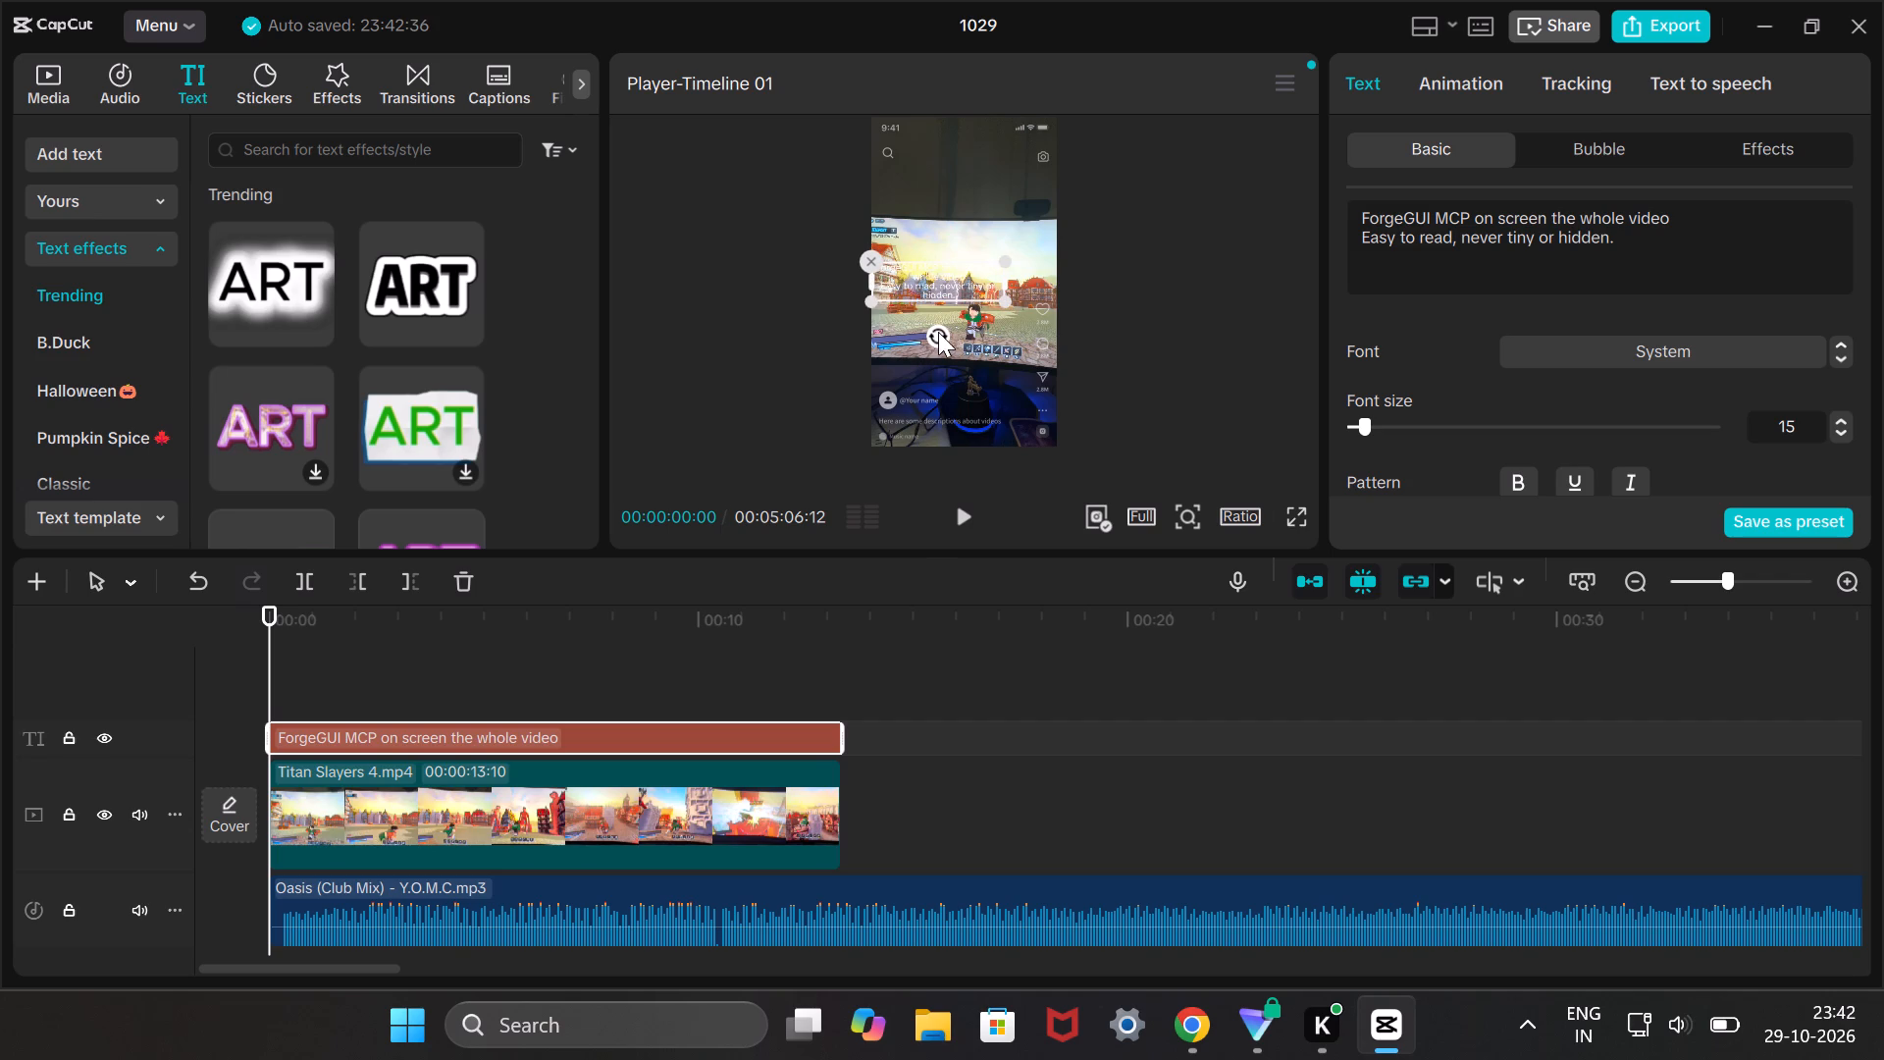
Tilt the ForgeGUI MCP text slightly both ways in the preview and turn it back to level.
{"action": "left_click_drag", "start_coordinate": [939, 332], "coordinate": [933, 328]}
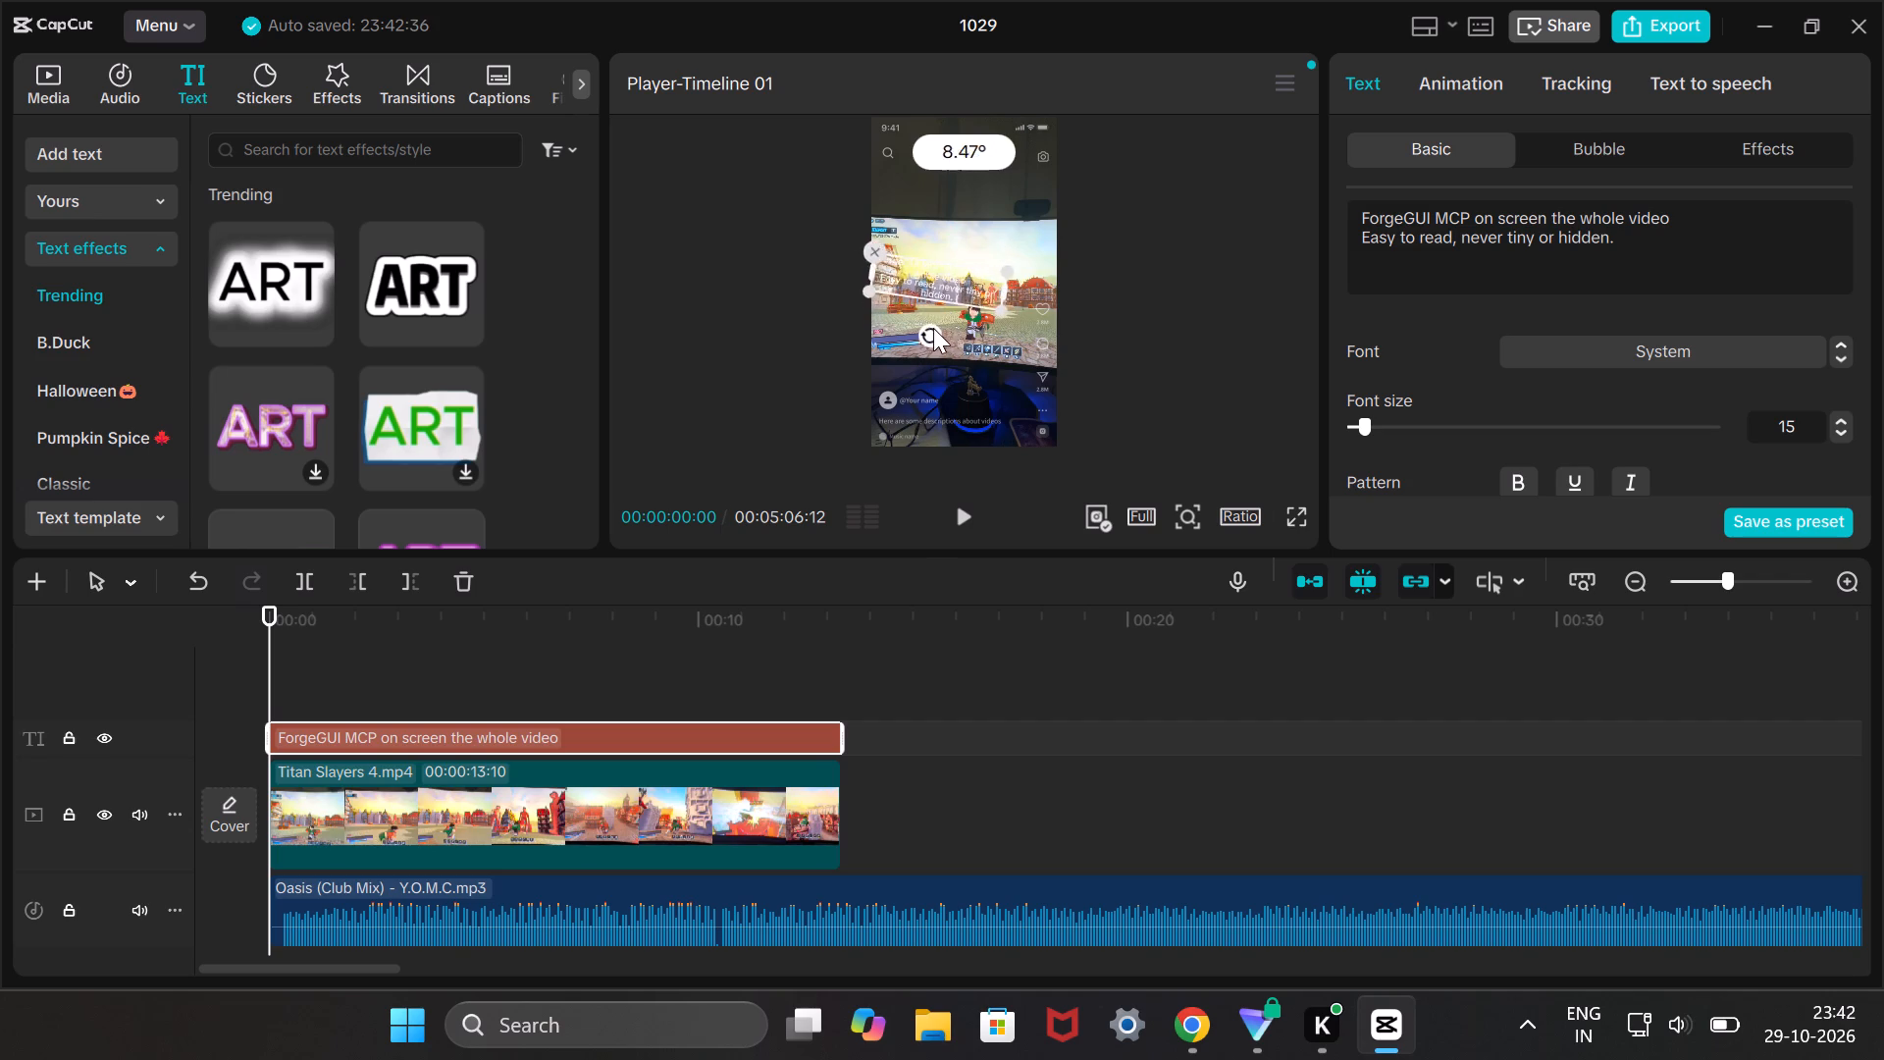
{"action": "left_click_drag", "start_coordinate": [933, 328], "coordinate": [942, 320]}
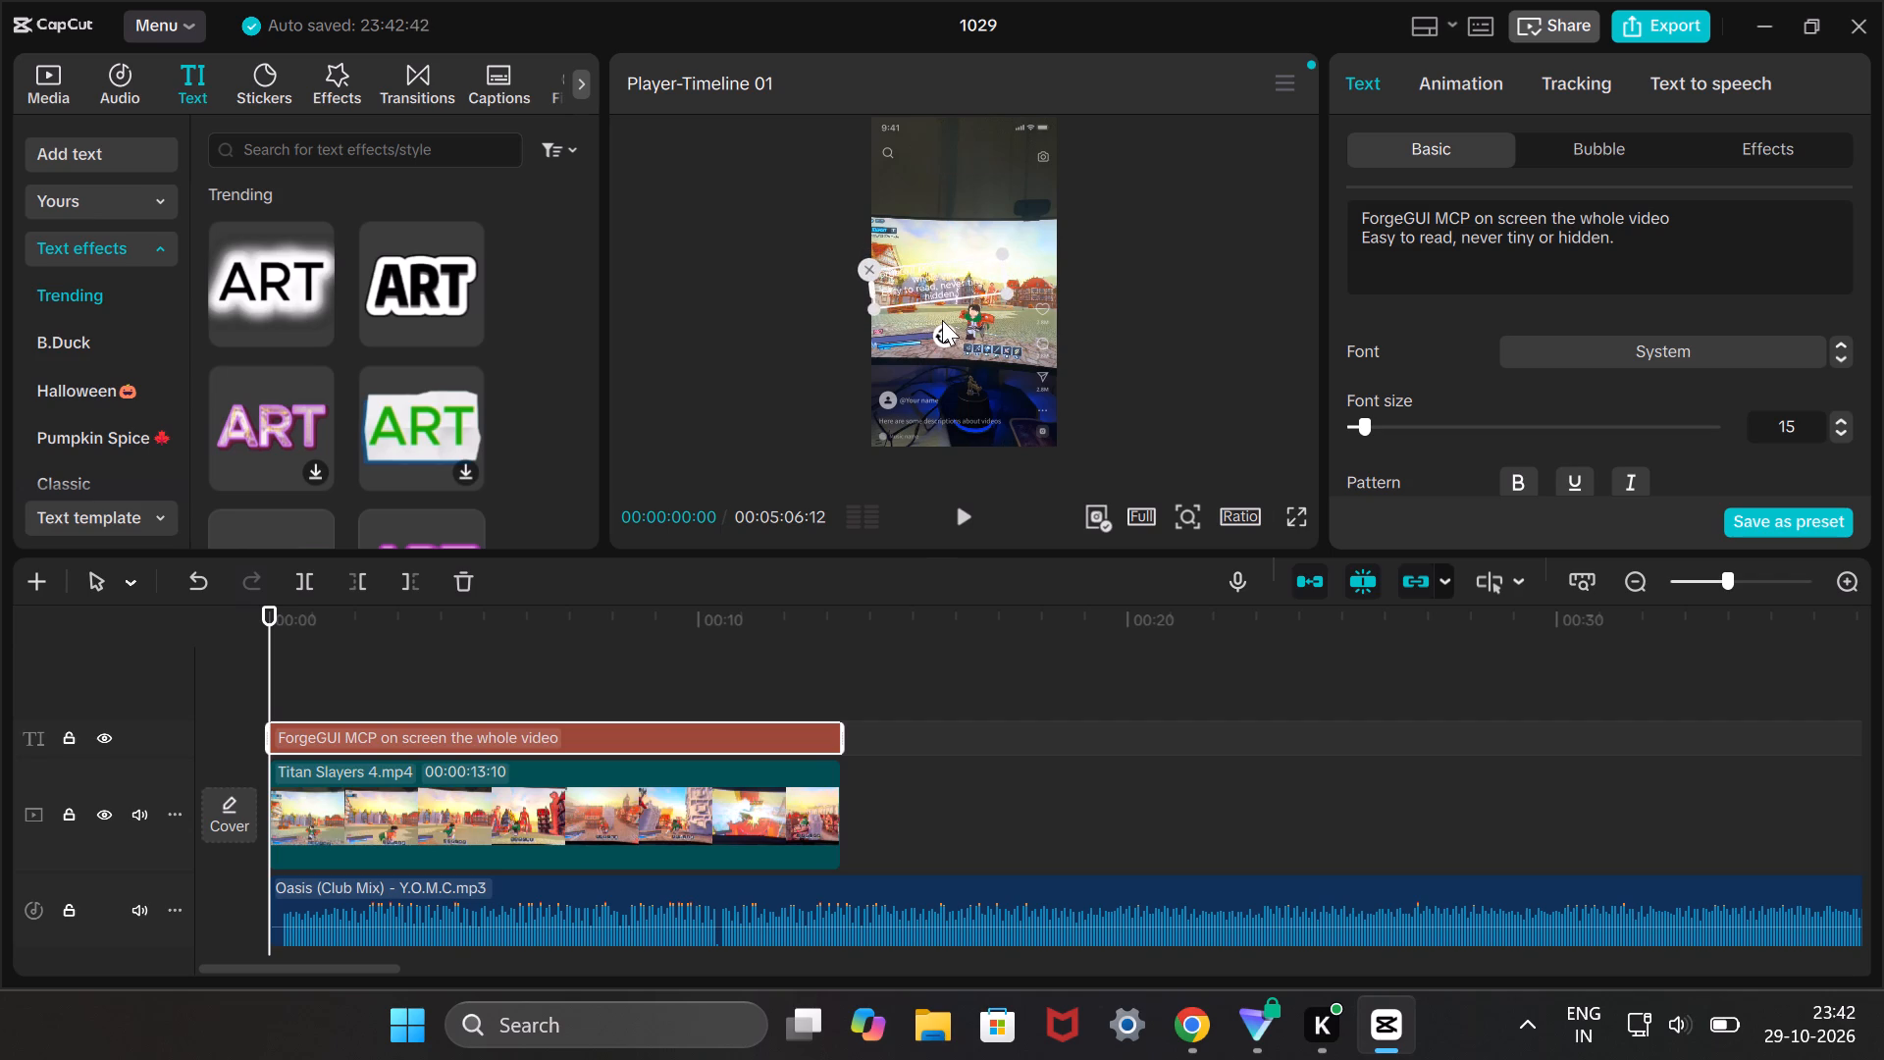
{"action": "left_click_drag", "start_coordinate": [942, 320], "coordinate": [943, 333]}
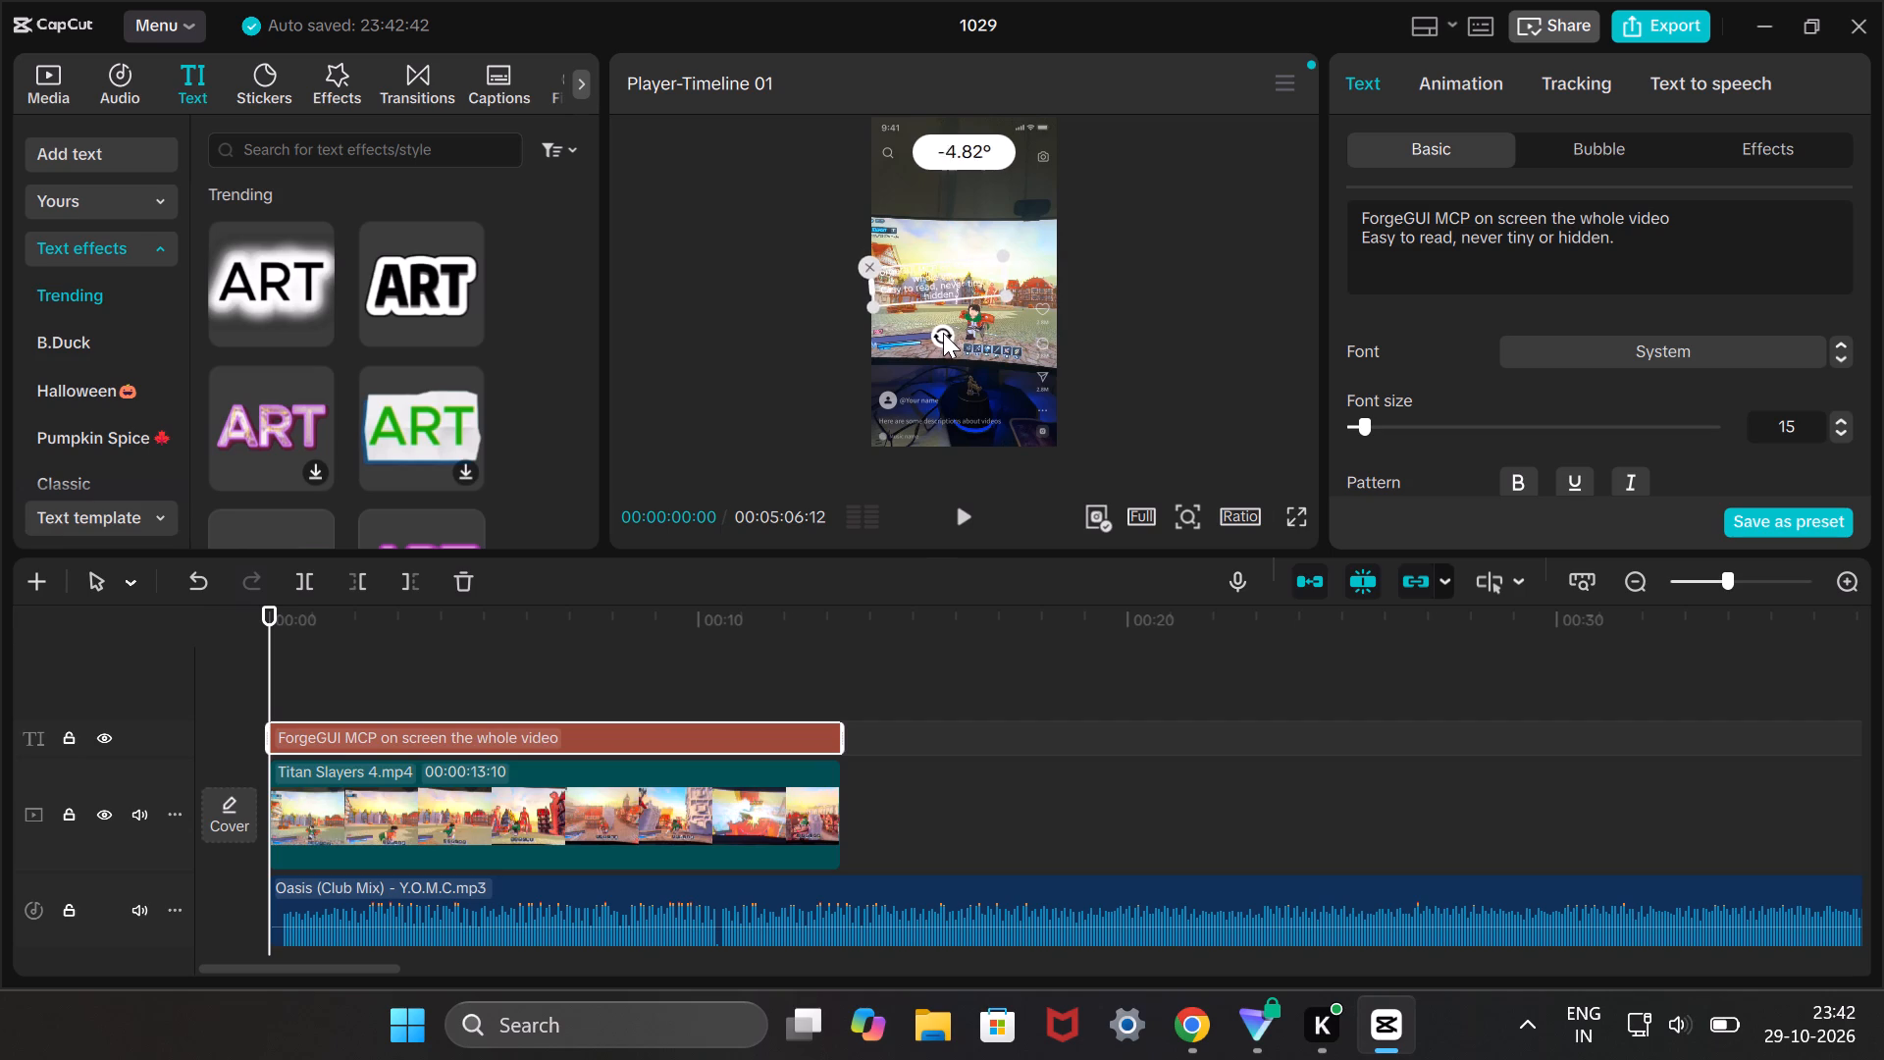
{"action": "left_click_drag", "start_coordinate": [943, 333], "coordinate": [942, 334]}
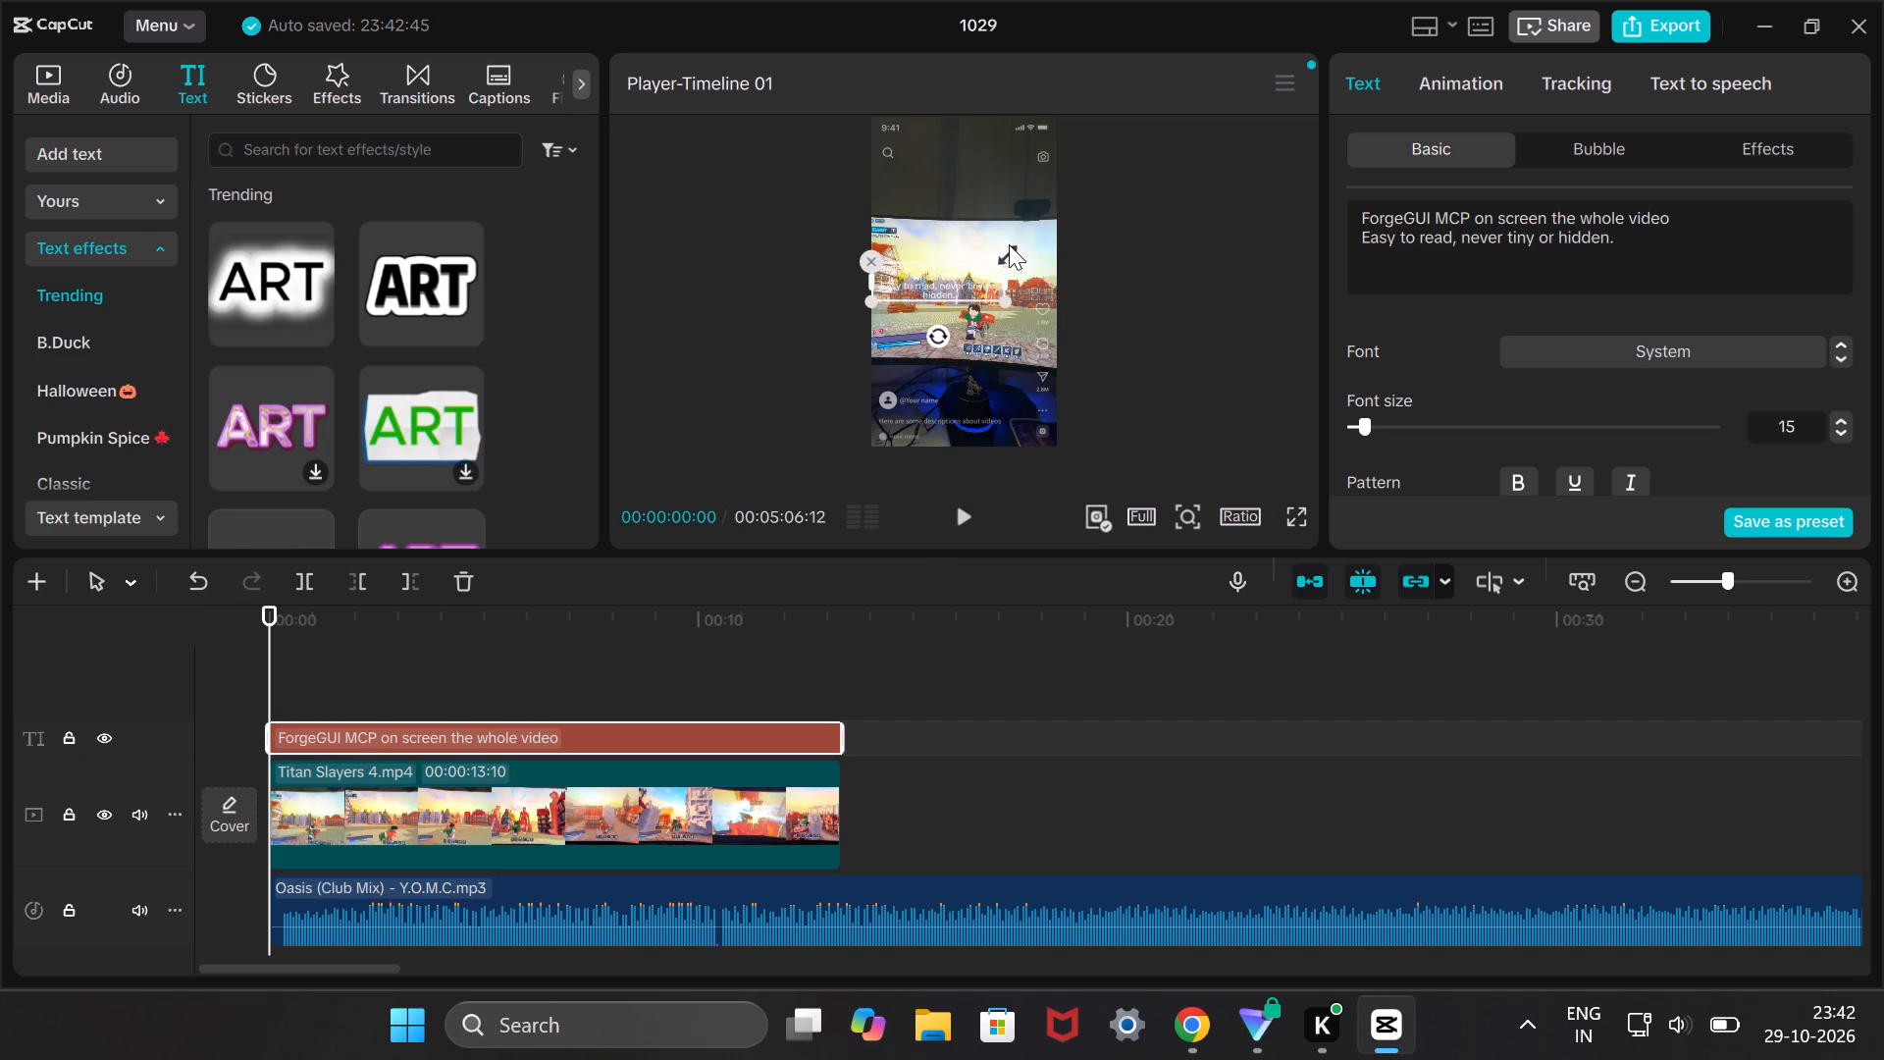
Enlarge the wrapped ForgeGUI MCP text until it nearly fills the frame's width.
{"action": "left_click_drag", "start_coordinate": [996, 265], "coordinate": [1007, 243]}
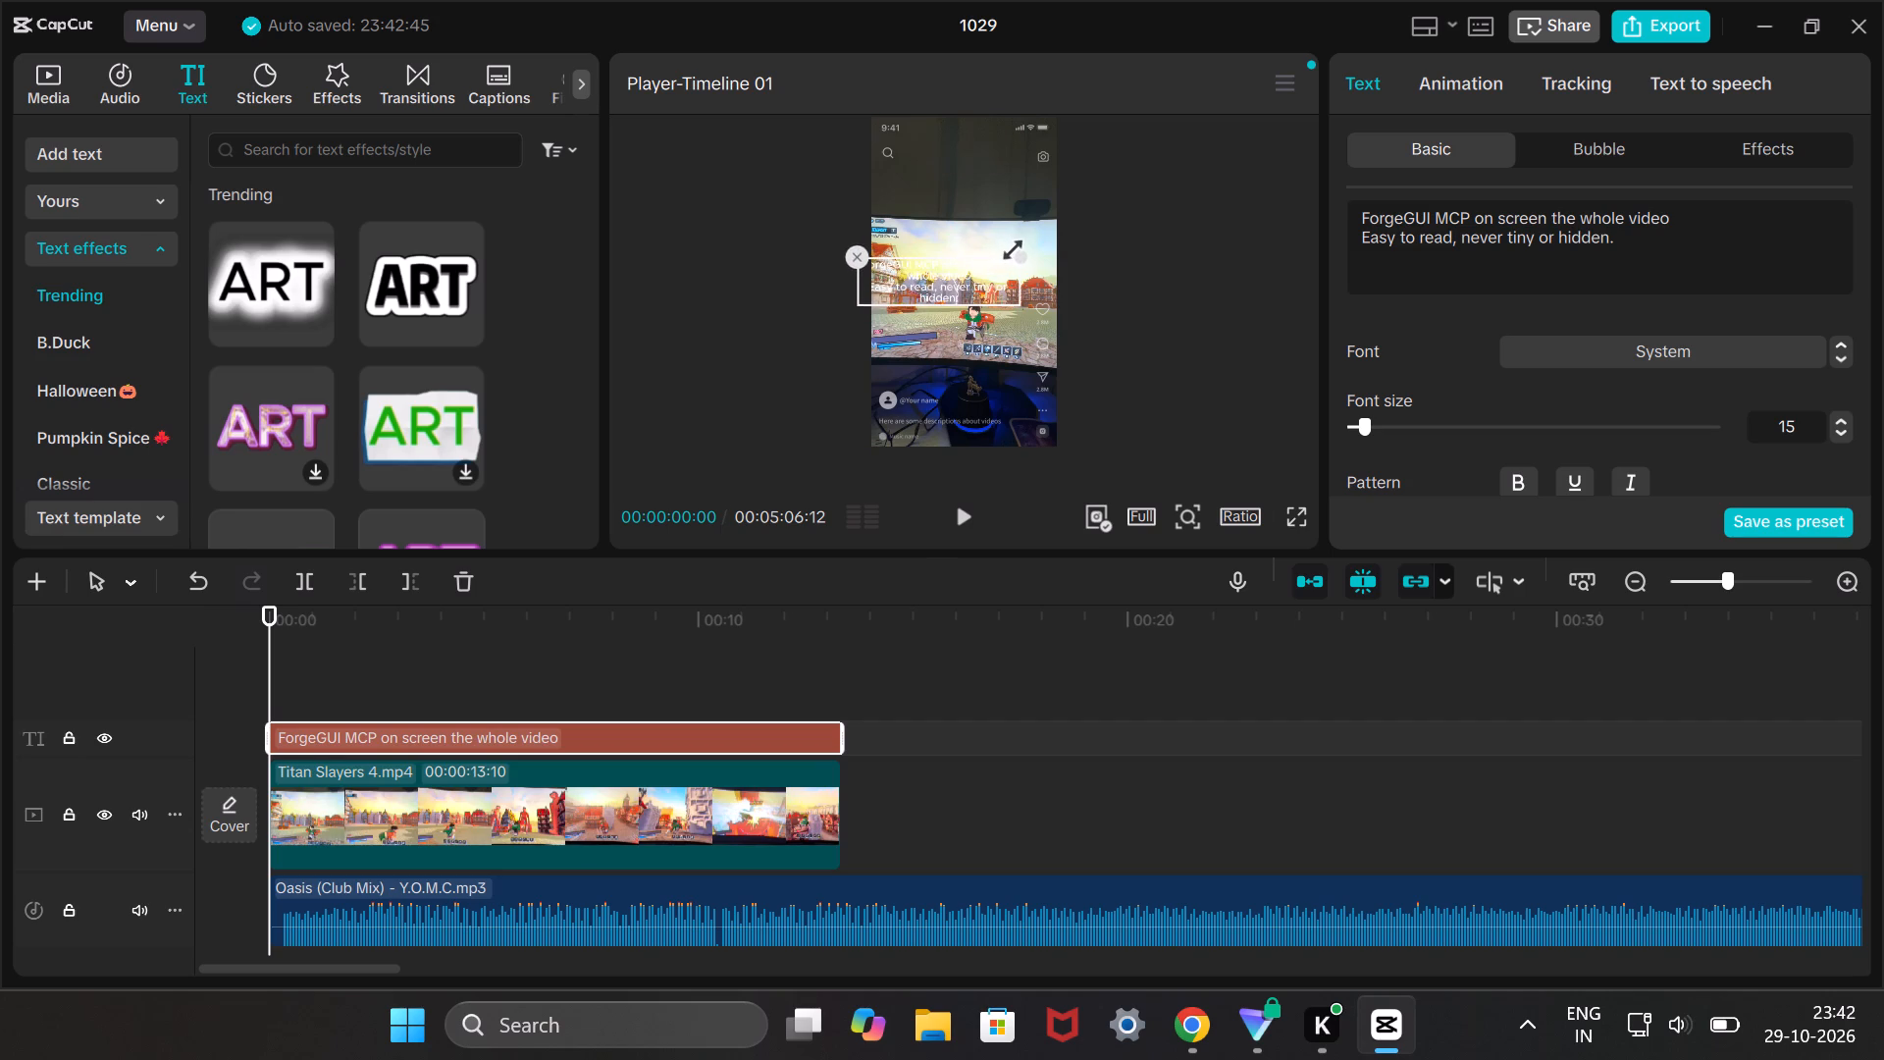
{"action": "left_click_drag", "start_coordinate": [1007, 243], "coordinate": [1008, 242]}
Move the ForgeGUI MCP text up to the dark area above the monitor, centred horizontally in the frame.
{"action": "left_click_drag", "start_coordinate": [963, 275], "coordinate": [982, 191]}
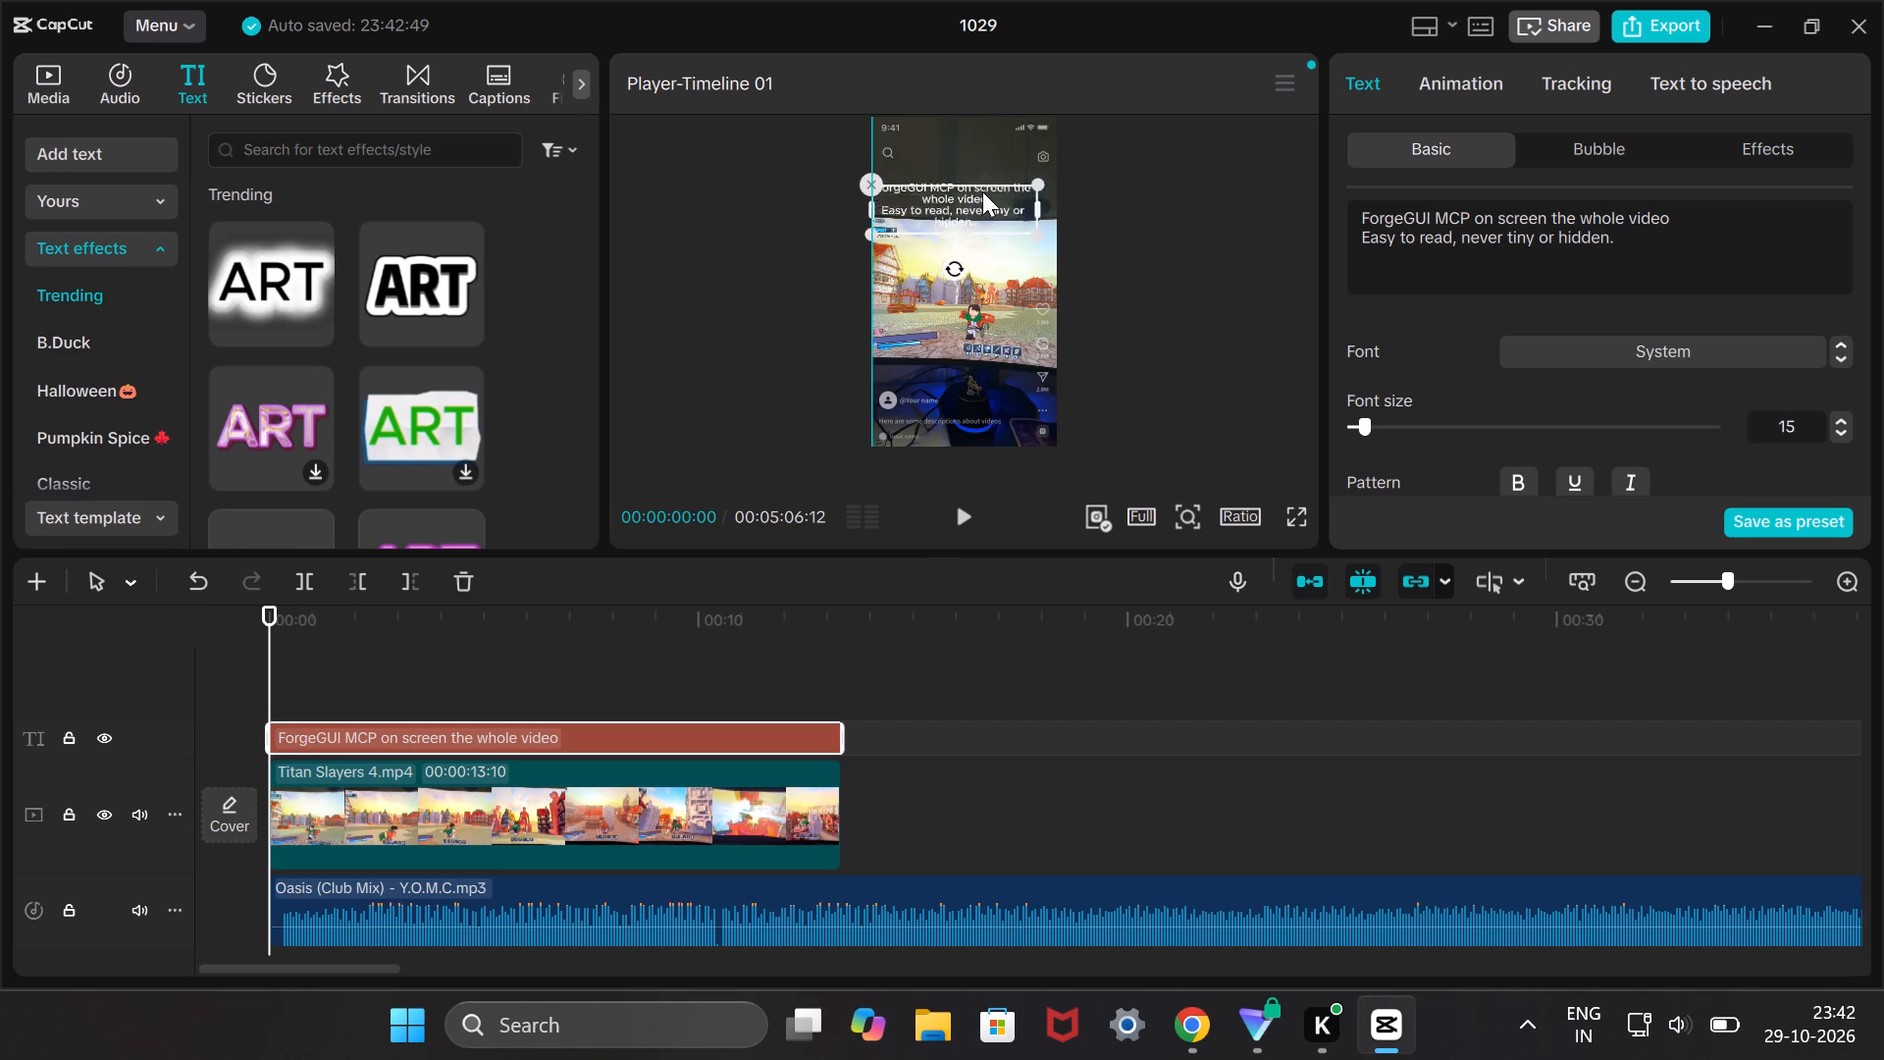
{"action": "left_click_drag", "start_coordinate": [982, 191], "coordinate": [984, 184]}
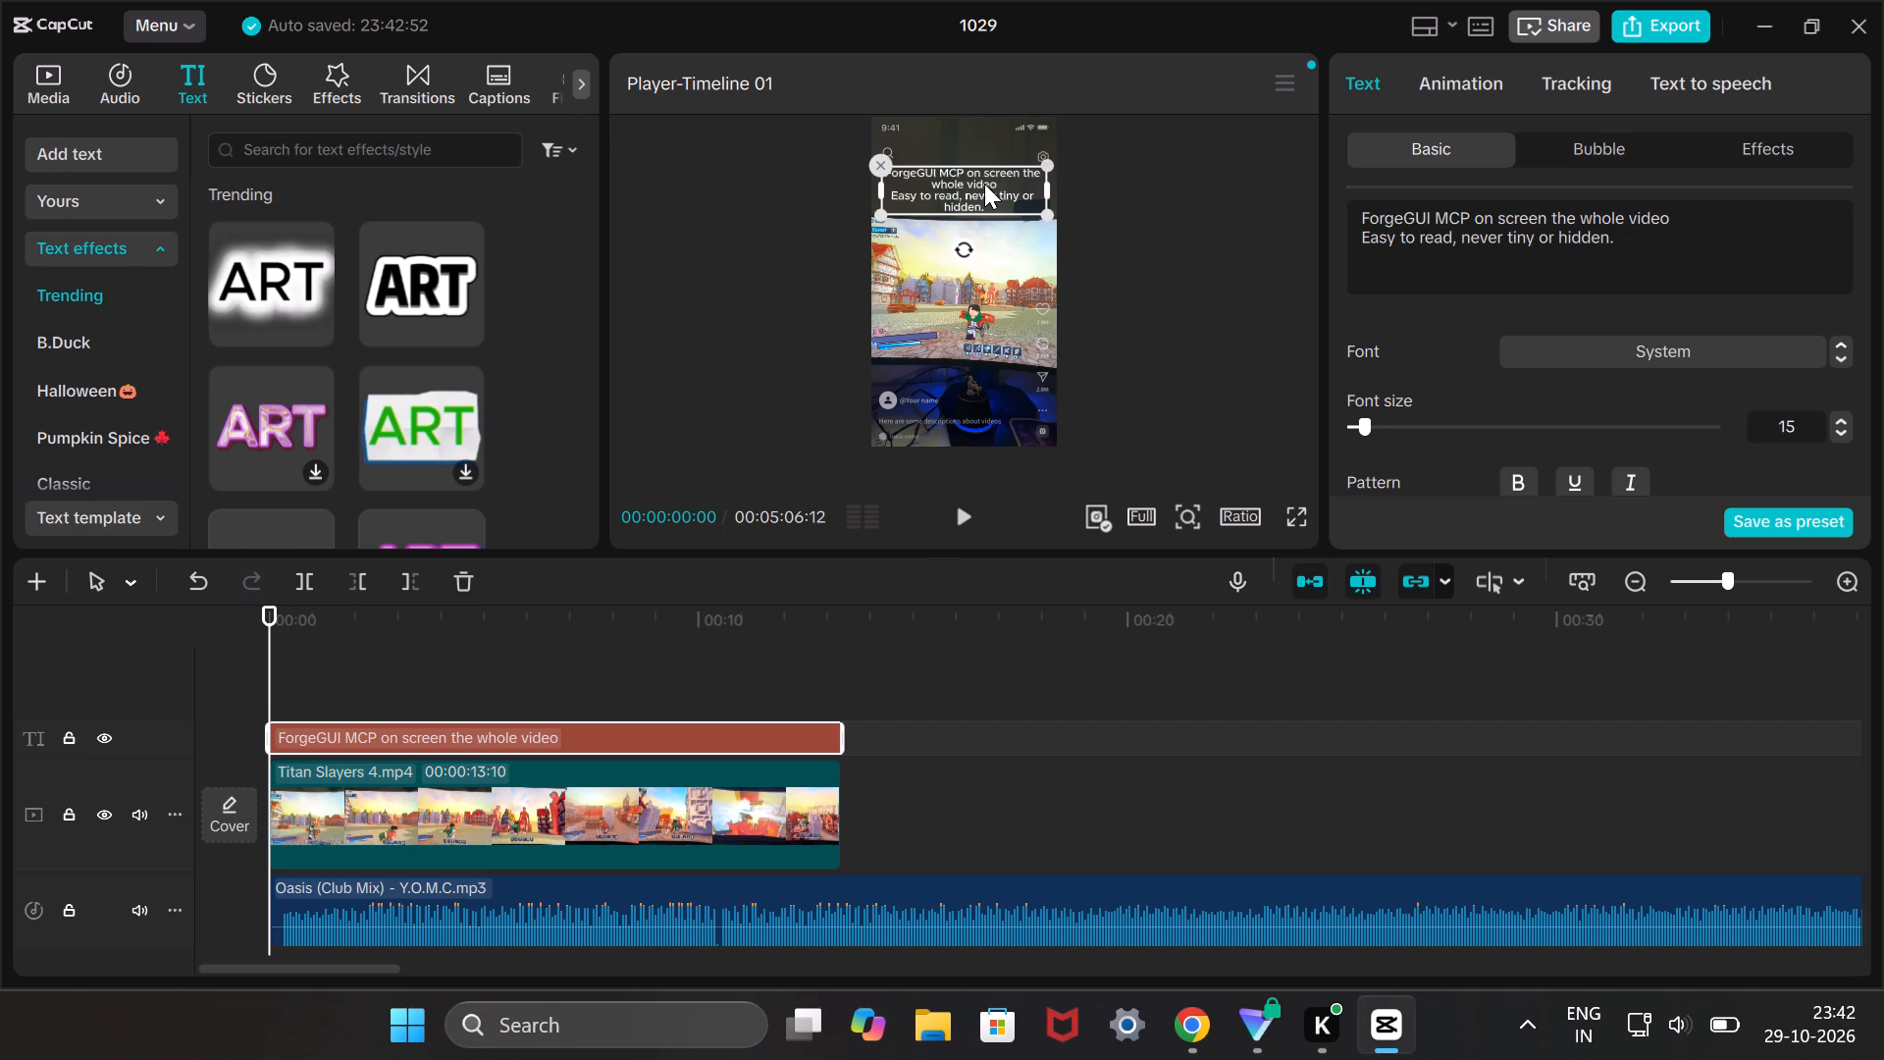
Play the video full screen past the end of the clip to check the caption, and return to the timeline.
{"action": "left_click", "coordinate": [1299, 519]}
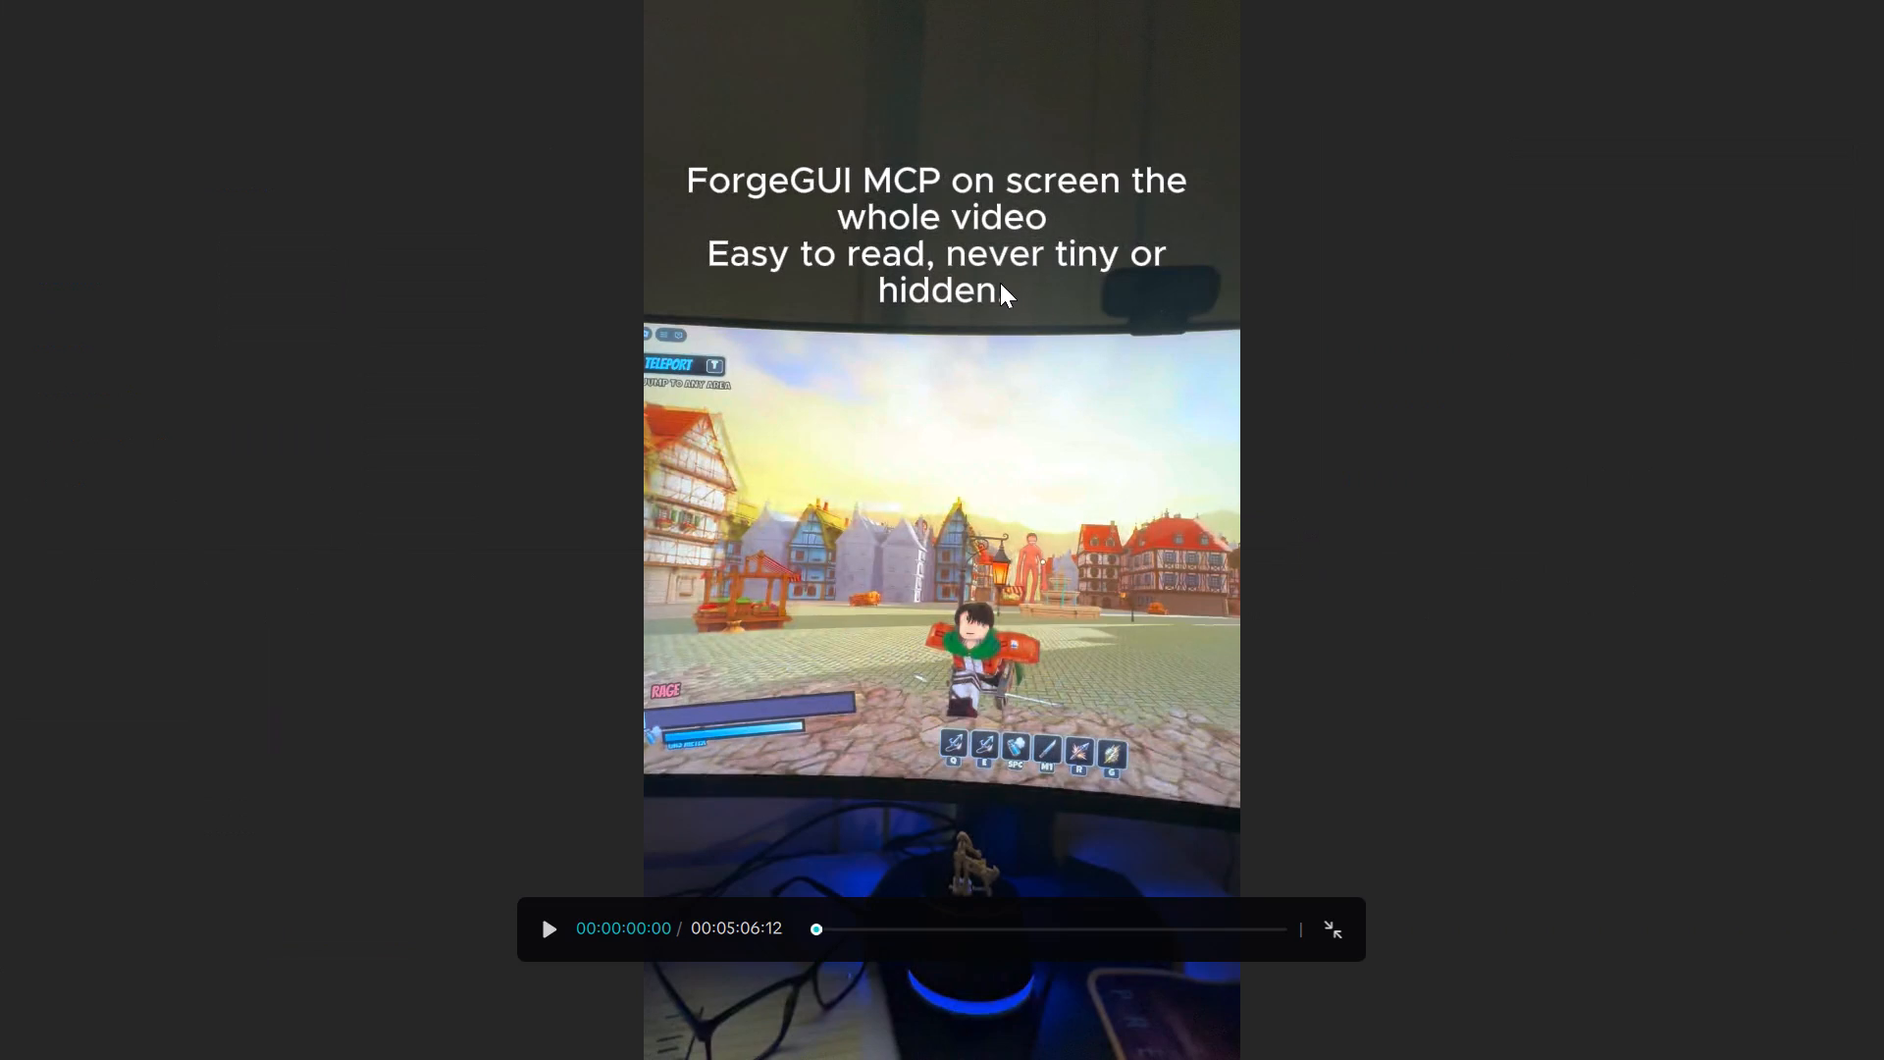
{"action": "key", "text": "space"}
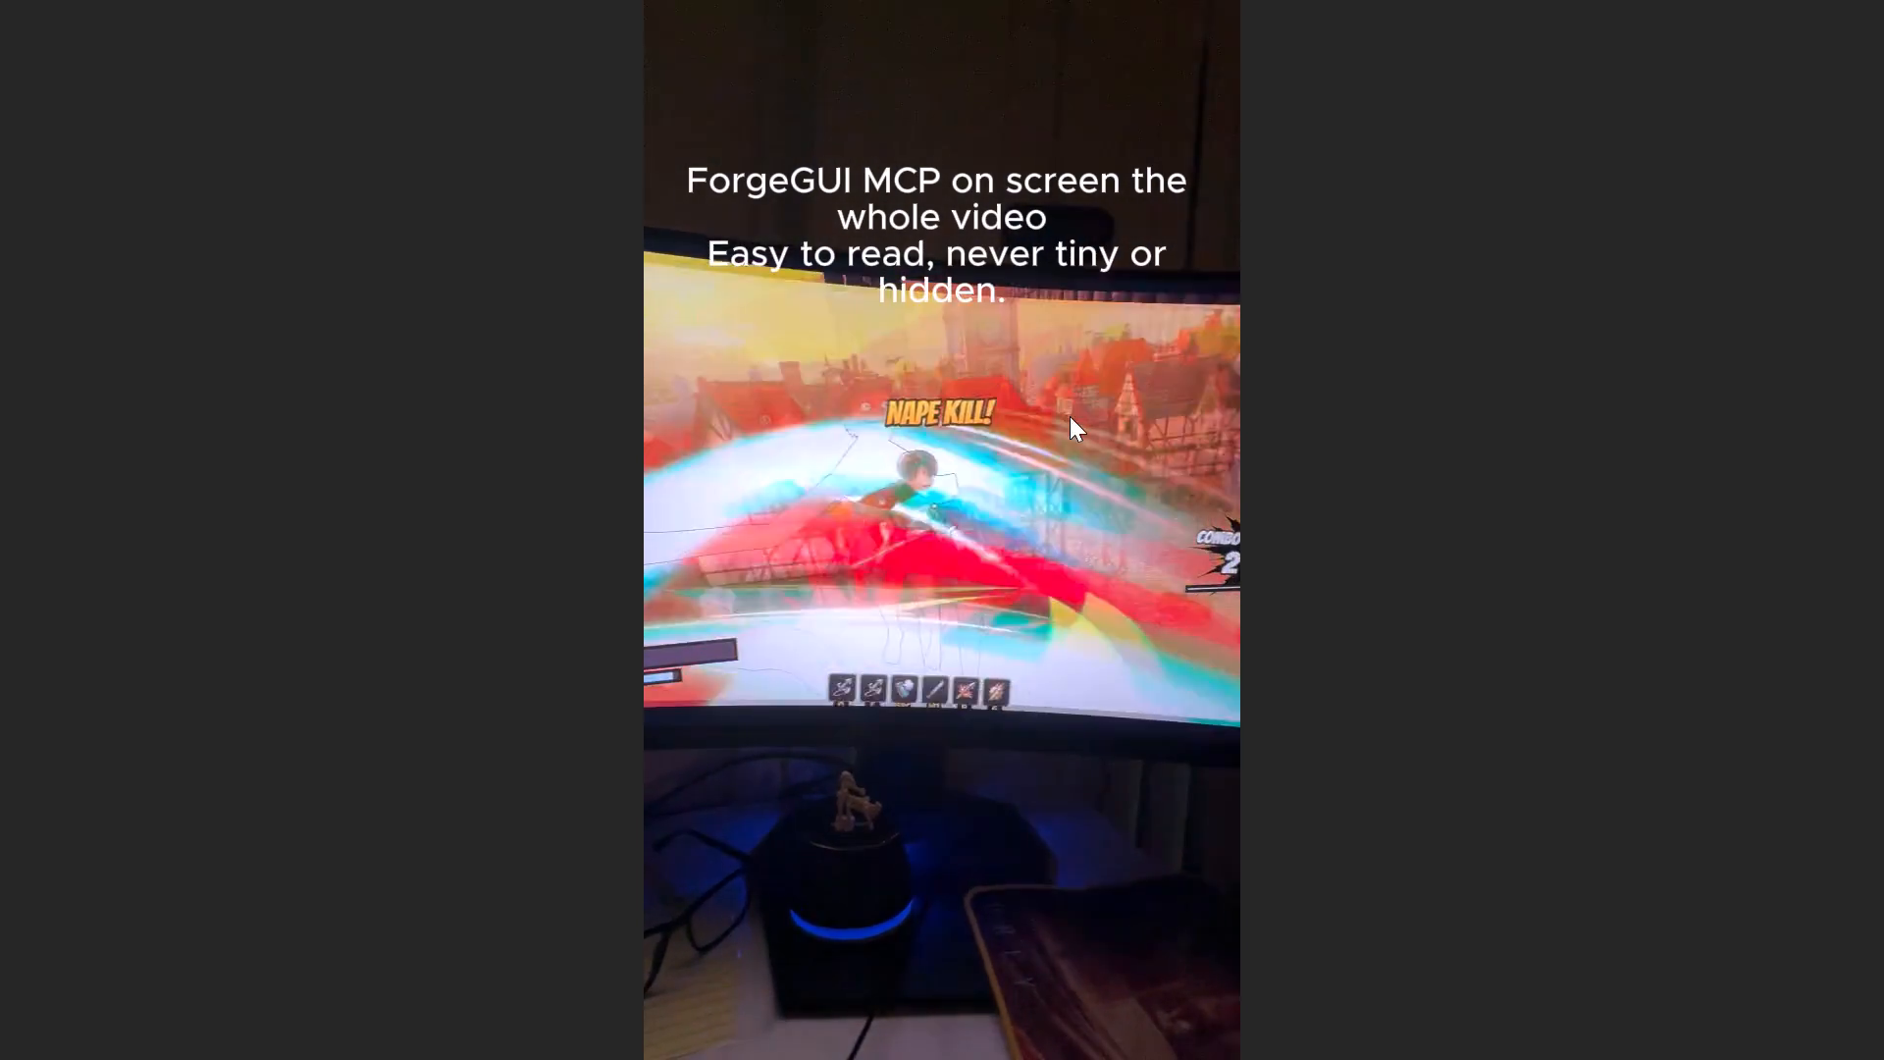
{"action": "left_click", "coordinate": [1696, 891]}
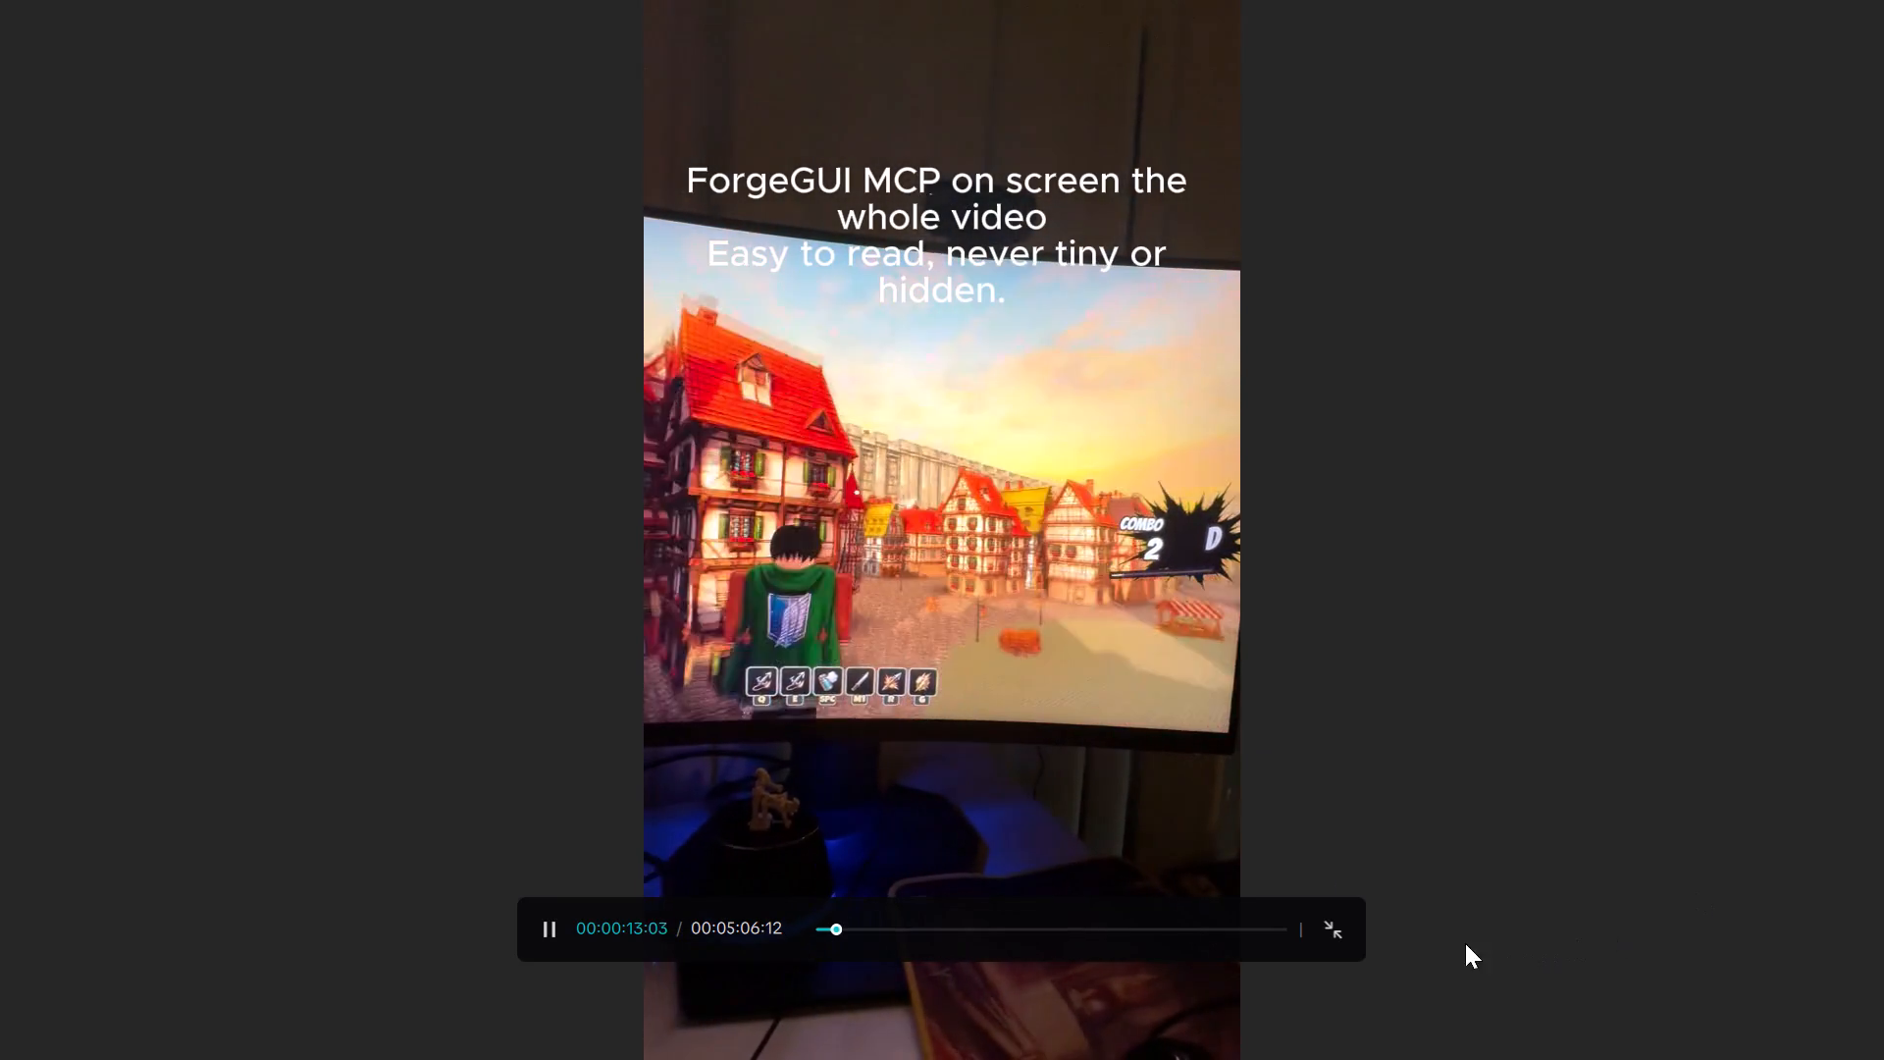
{"action": "left_click", "coordinate": [1346, 937]}
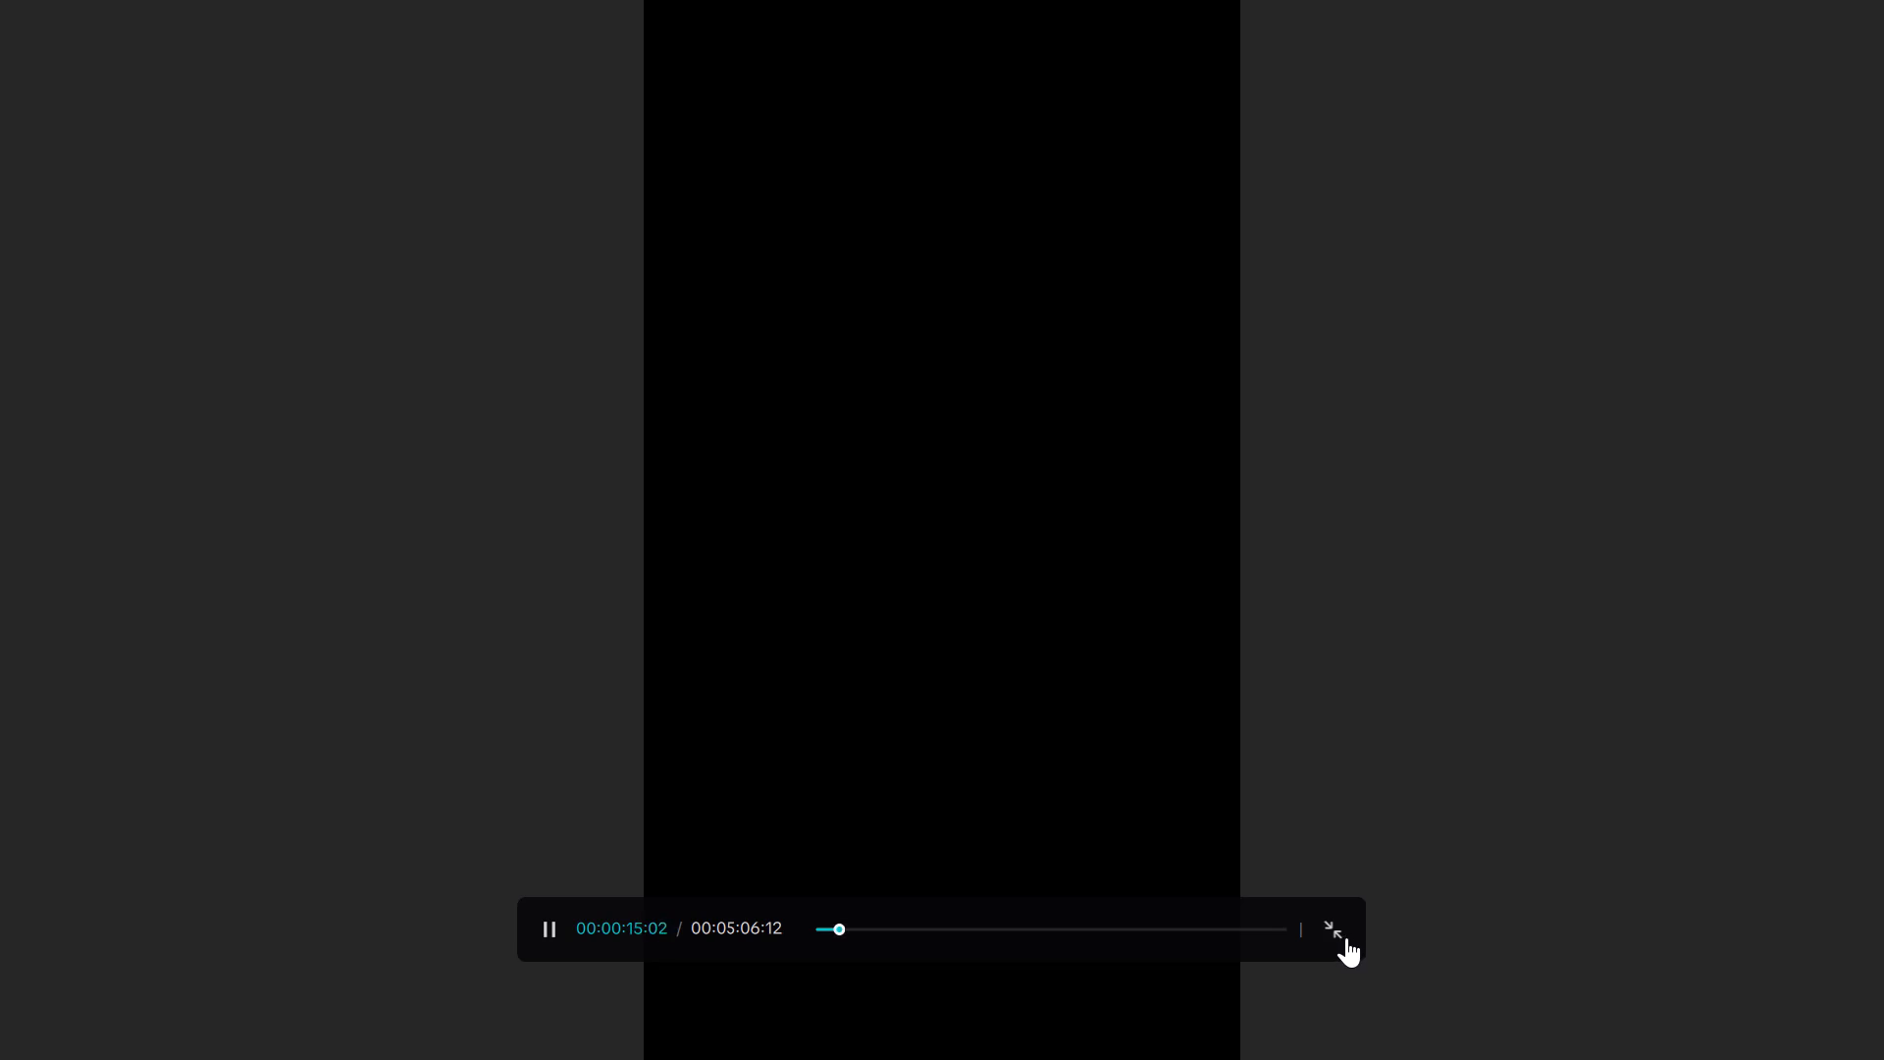
{"action": "left_click", "coordinate": [1076, 852]}
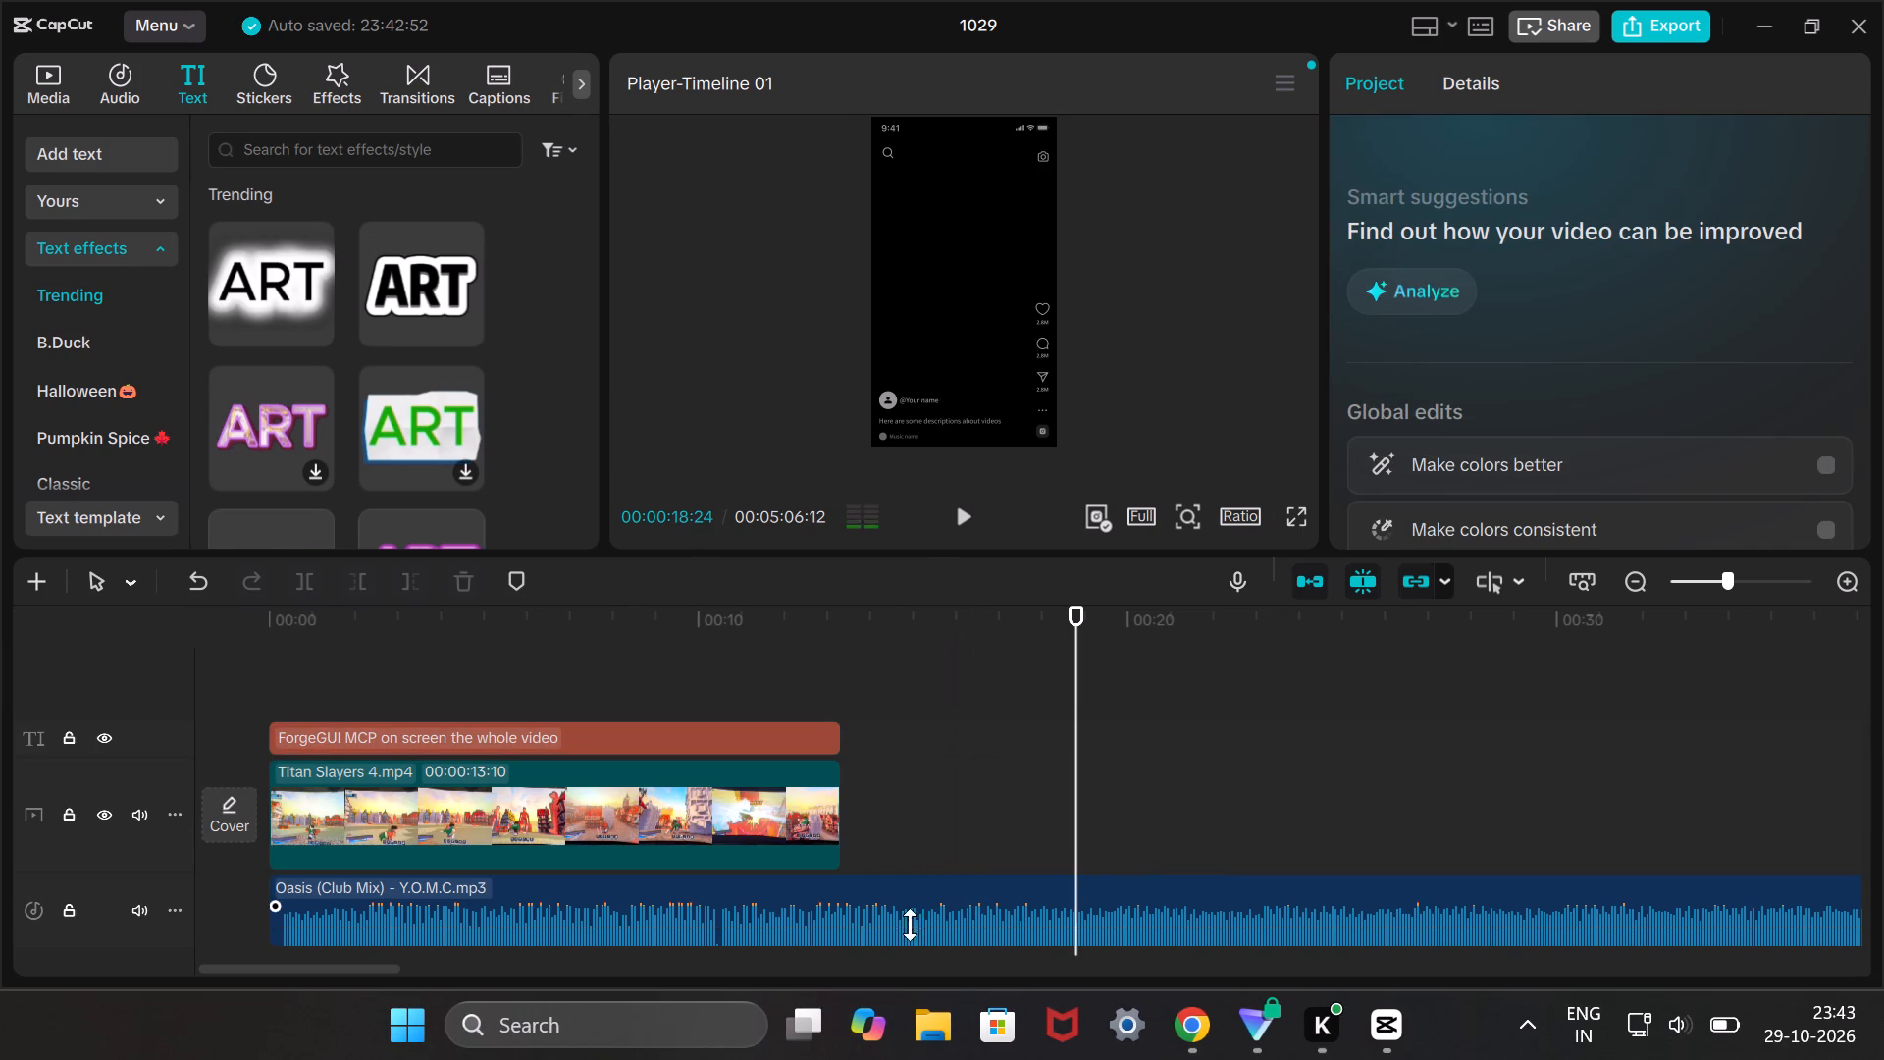
Split the Oasis (Club Mix) song at the end of the Titan Slayers 4 clip, 00:00:13:10, and delete the remainder.
{"action": "left_click", "coordinate": [901, 926]}
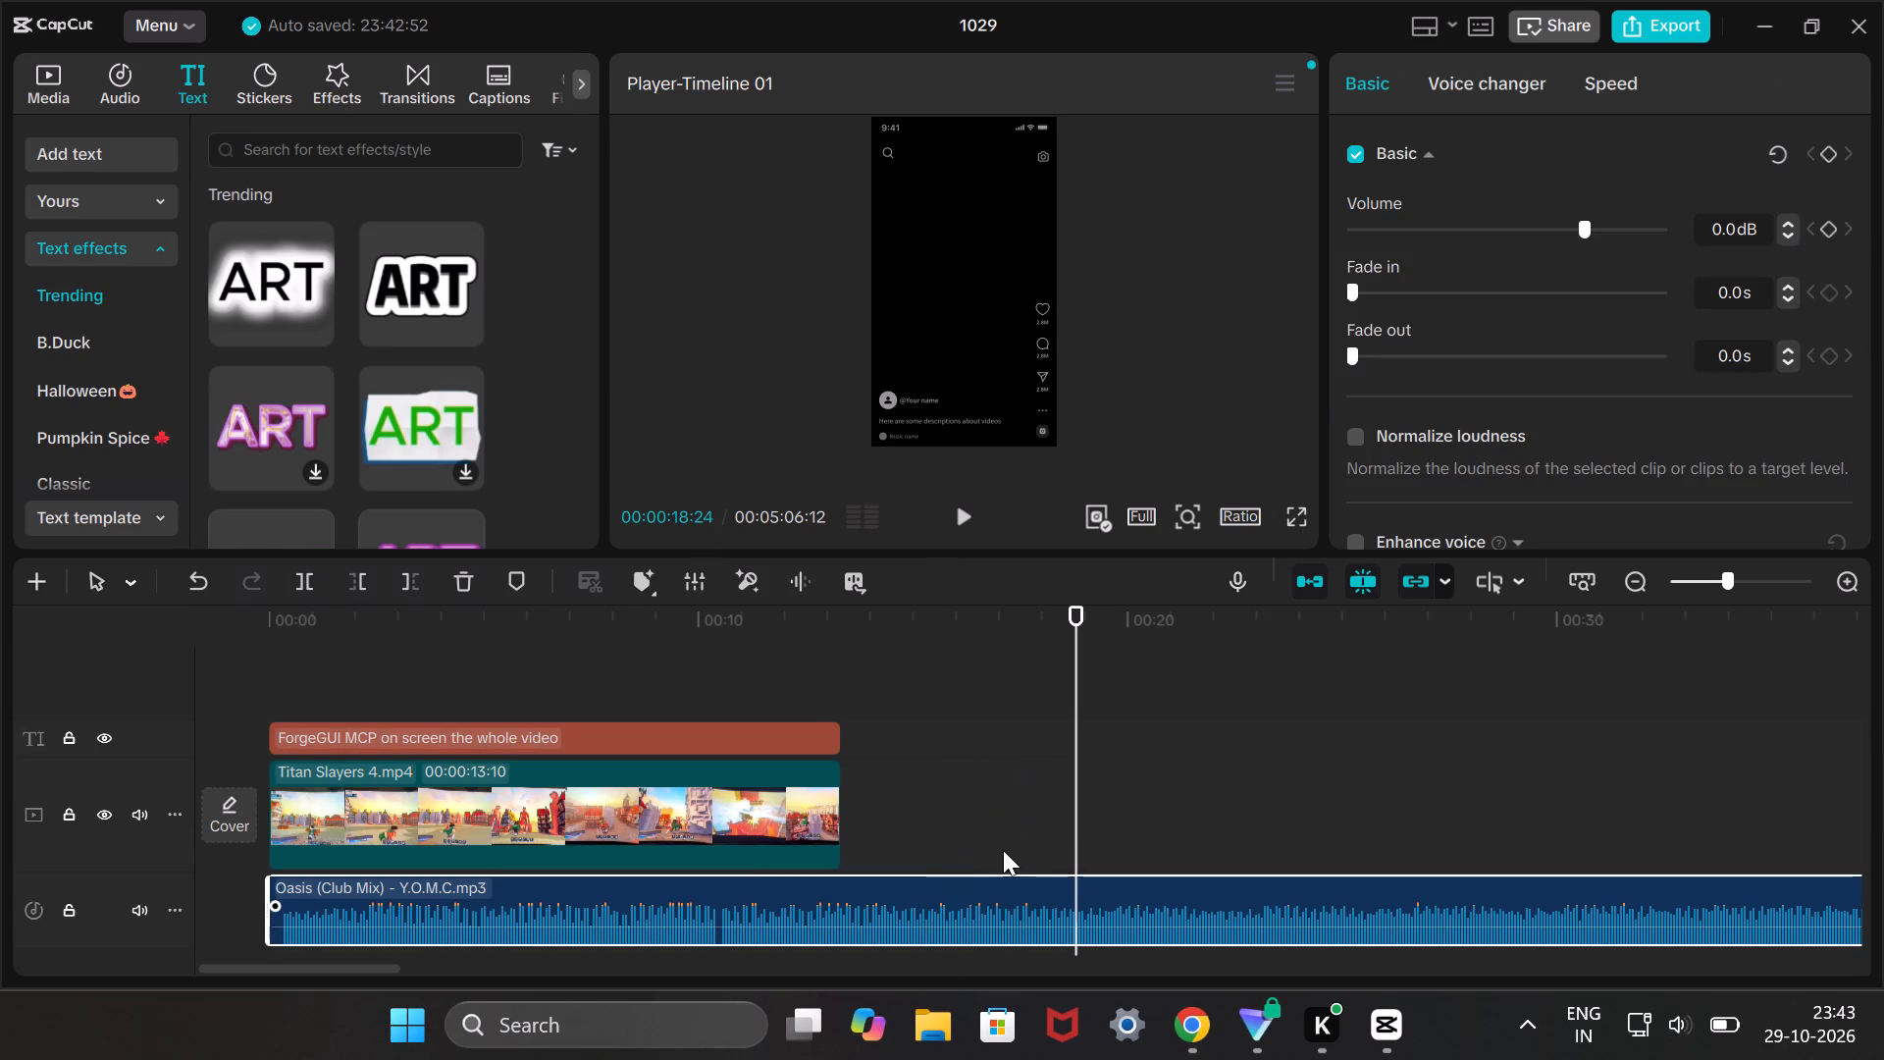
{"action": "left_click_drag", "start_coordinate": [1081, 768], "coordinate": [849, 814]}
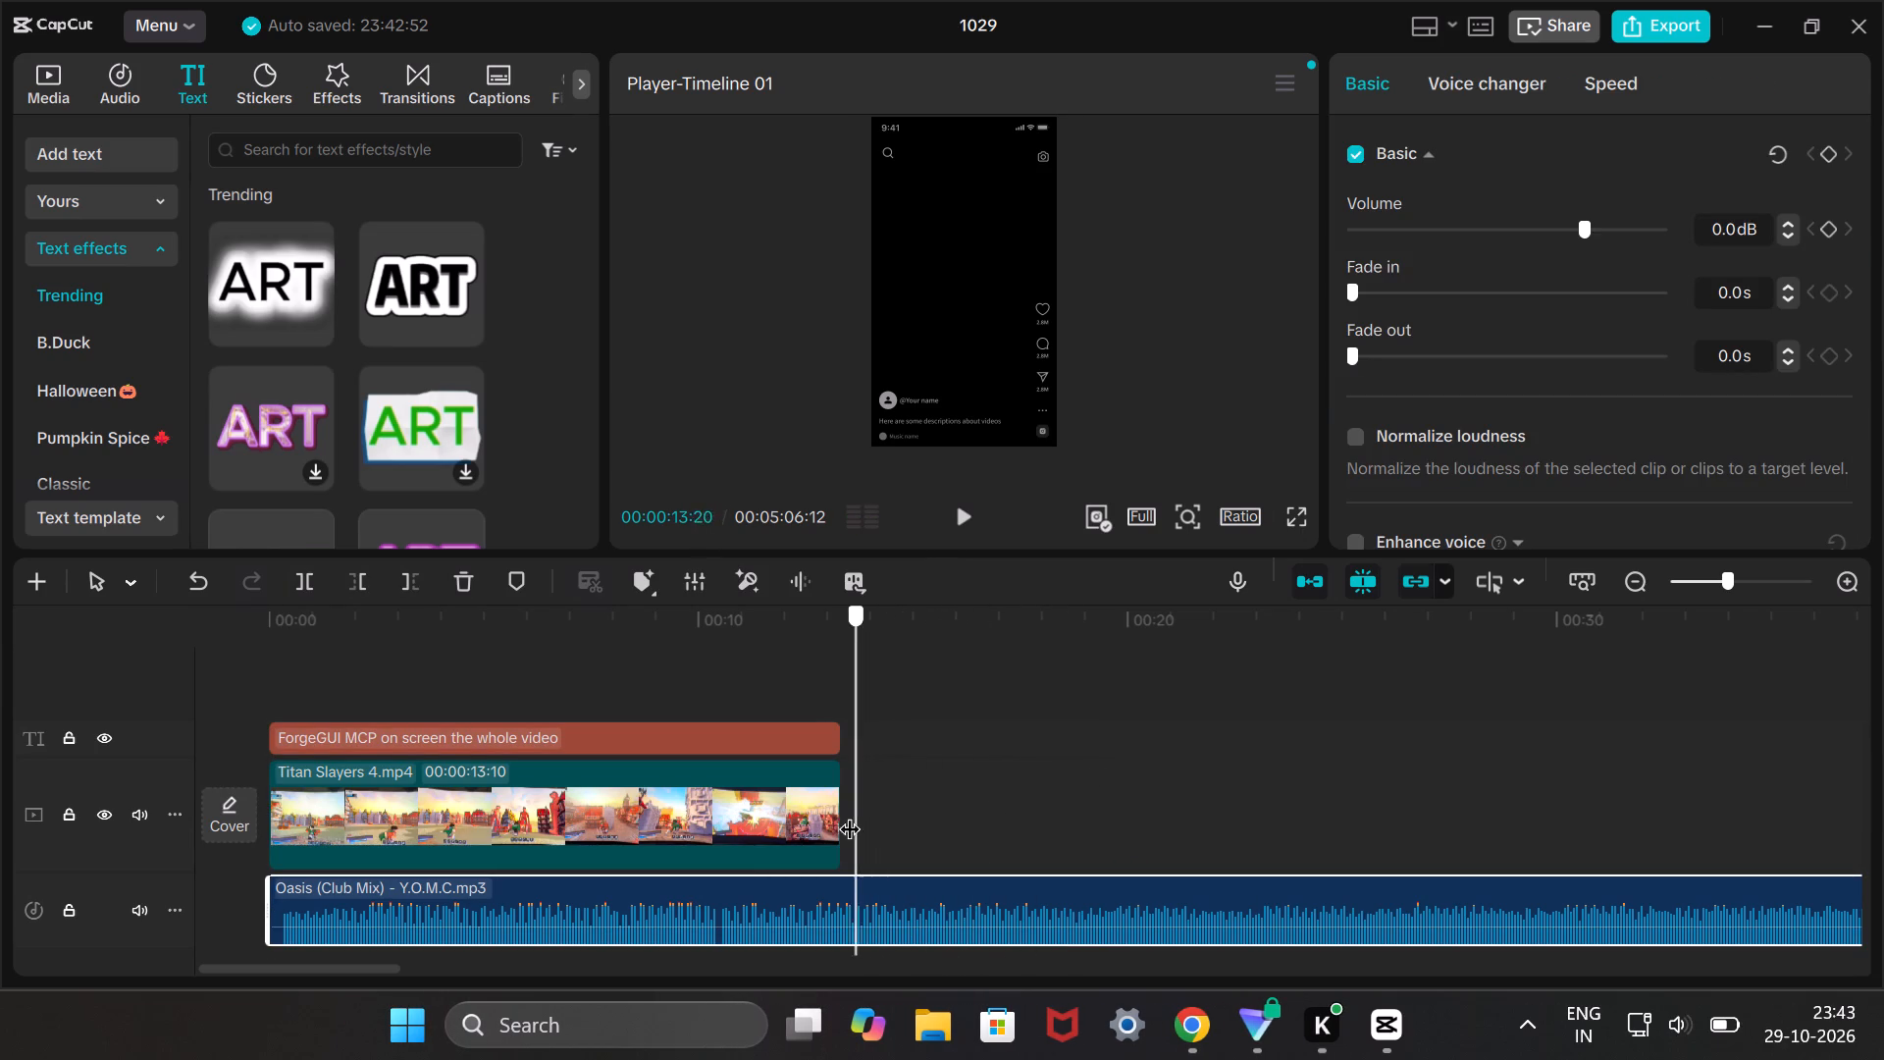
{"action": "left_click_drag", "start_coordinate": [849, 814], "coordinate": [842, 815]}
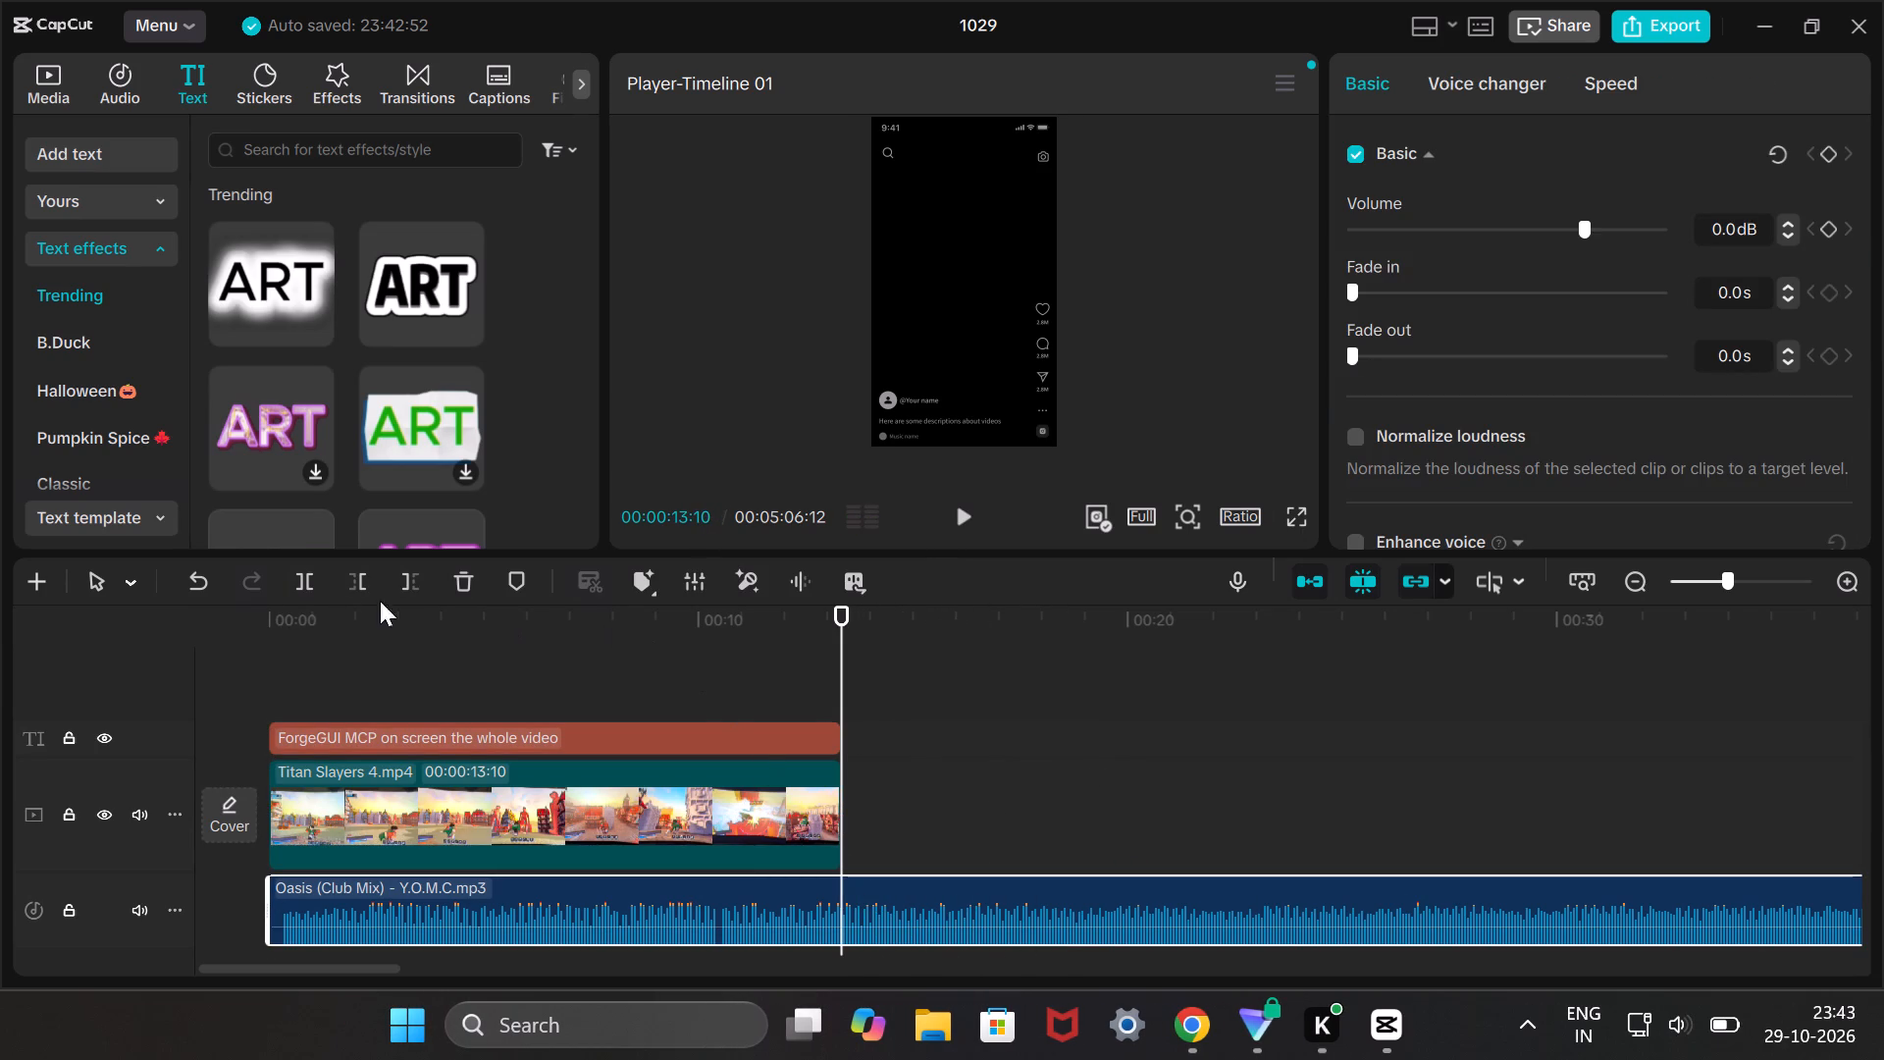
{"action": "left_click", "coordinate": [297, 586]}
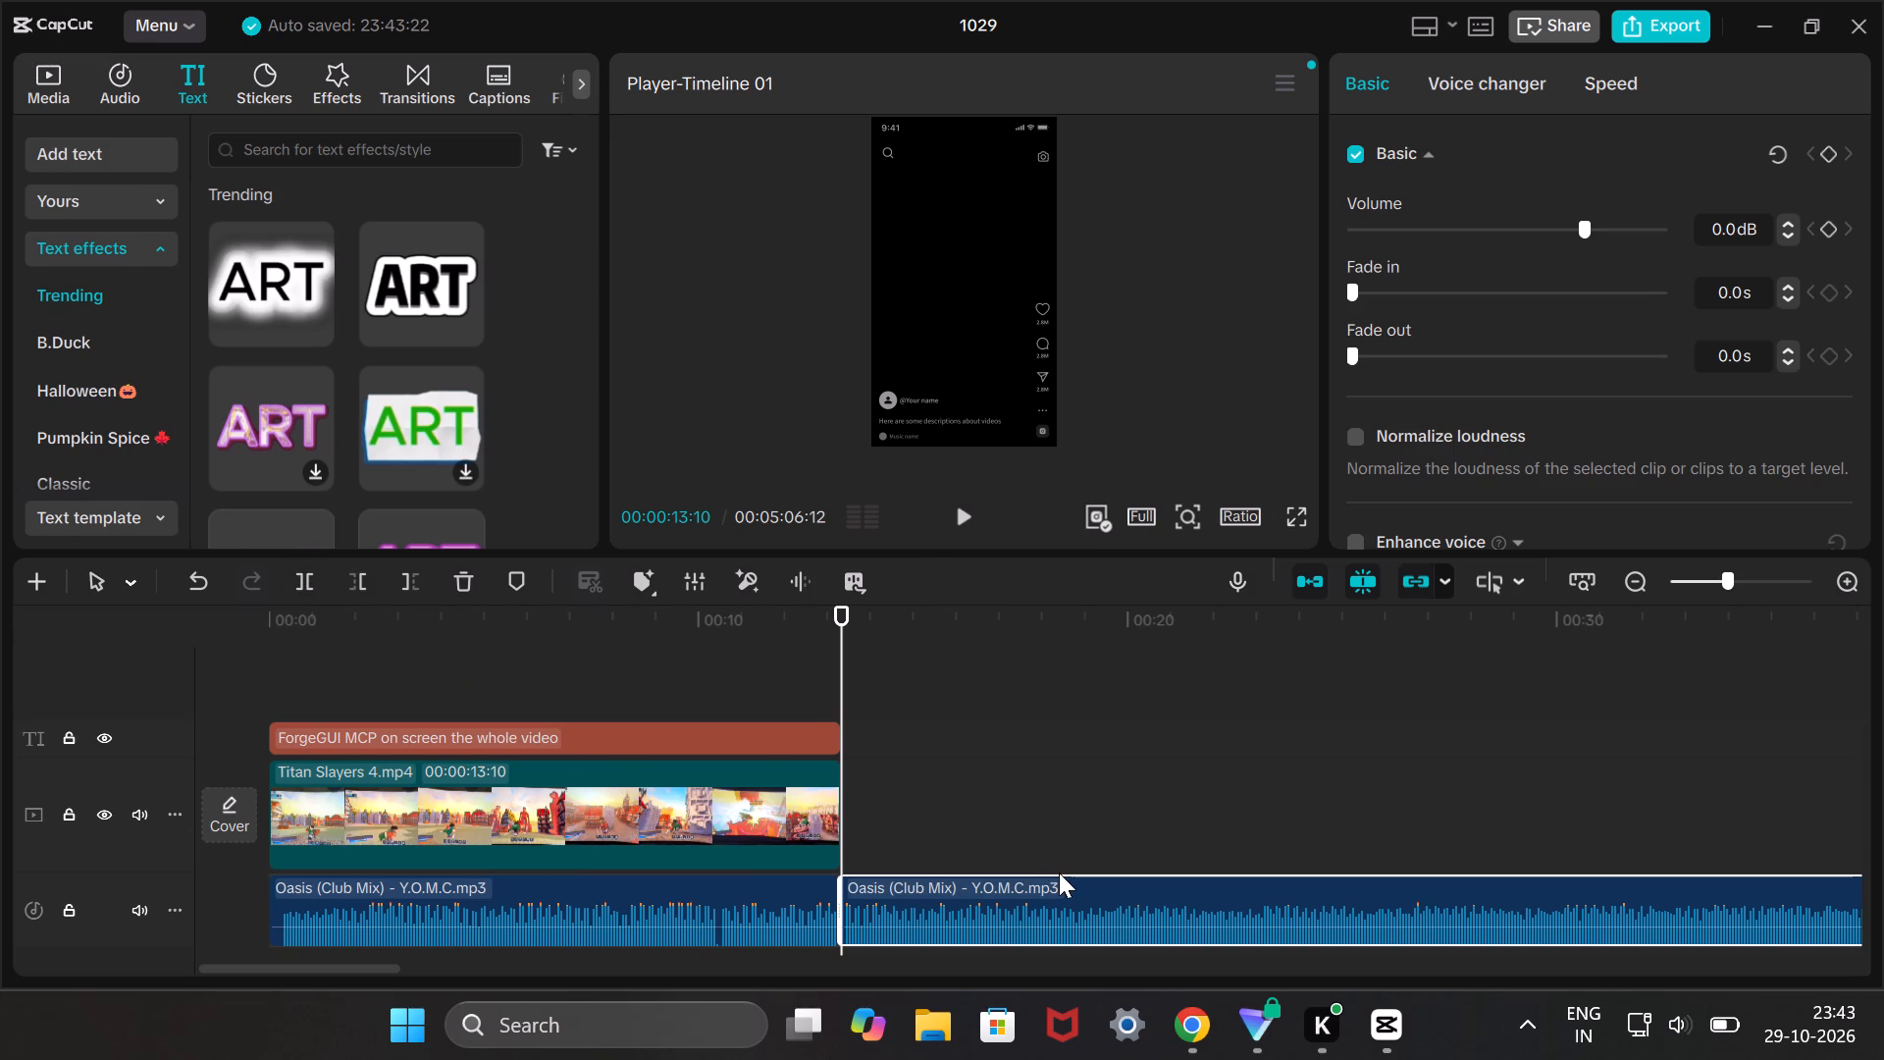
{"action": "left_click", "coordinate": [469, 584]}
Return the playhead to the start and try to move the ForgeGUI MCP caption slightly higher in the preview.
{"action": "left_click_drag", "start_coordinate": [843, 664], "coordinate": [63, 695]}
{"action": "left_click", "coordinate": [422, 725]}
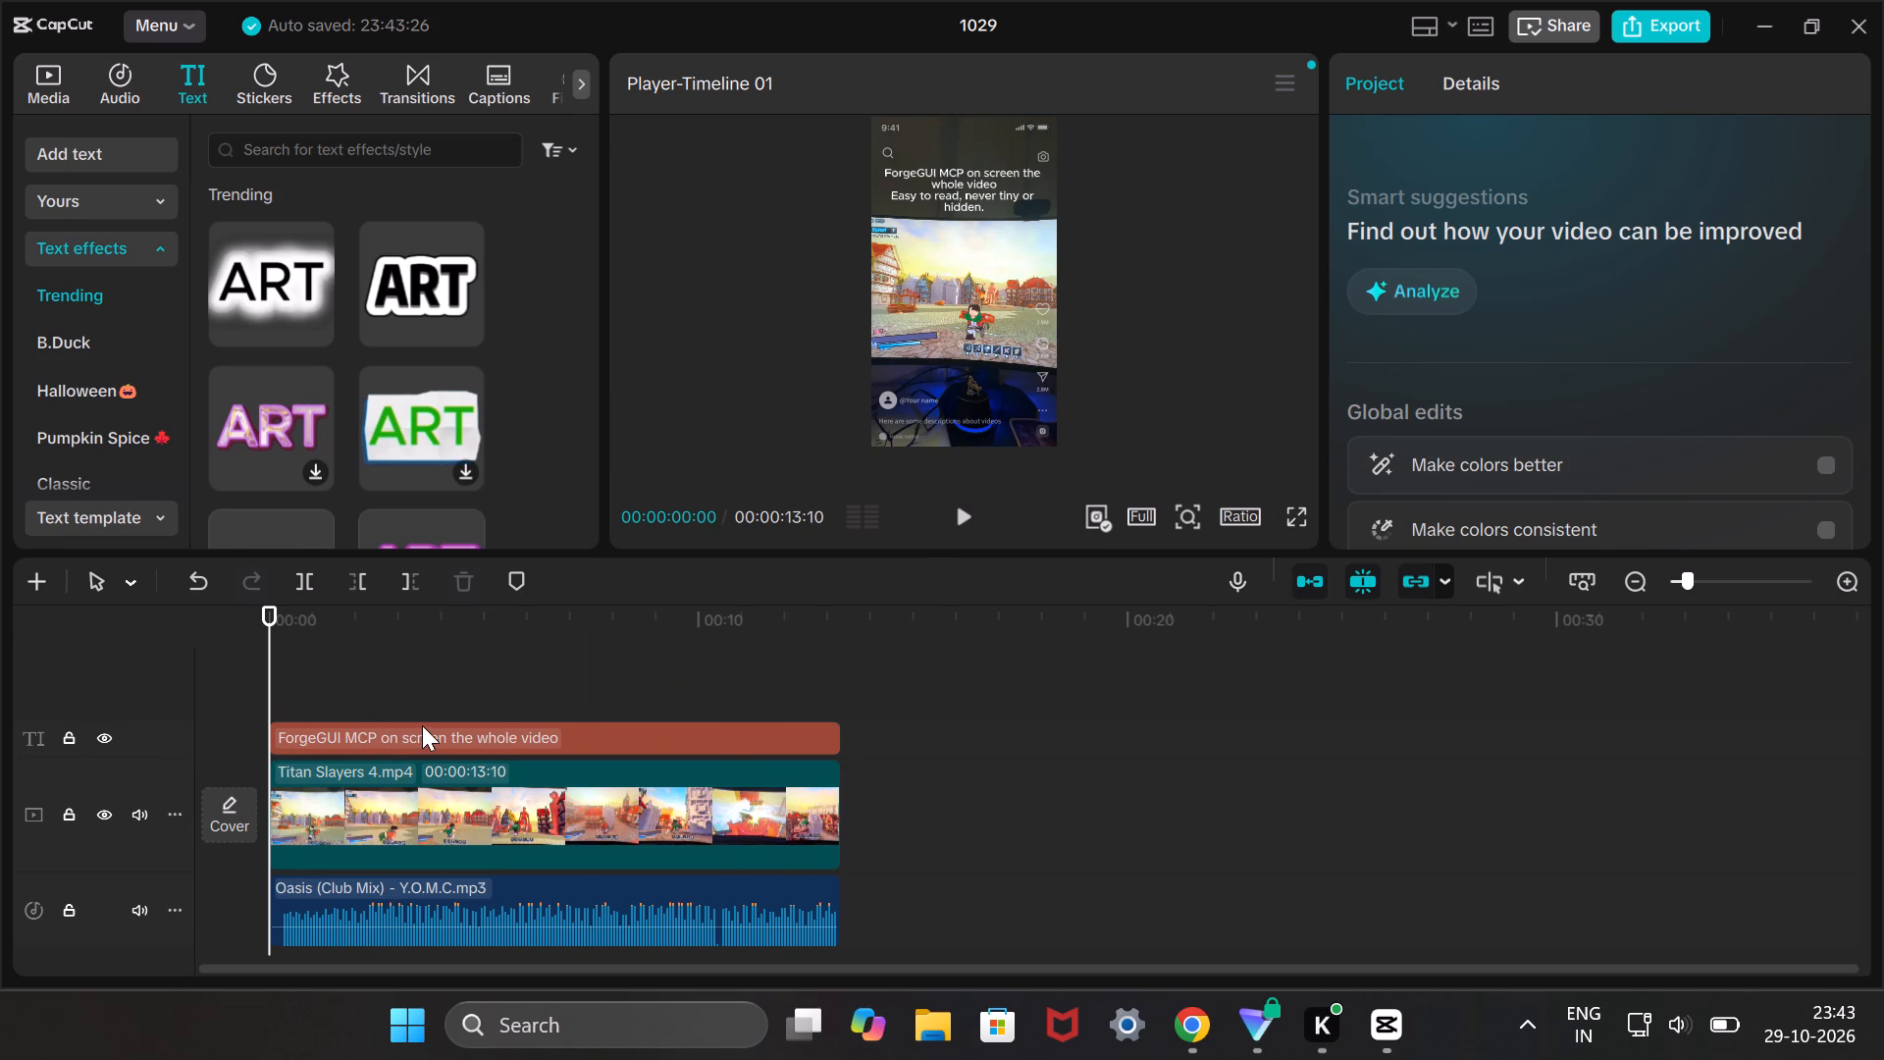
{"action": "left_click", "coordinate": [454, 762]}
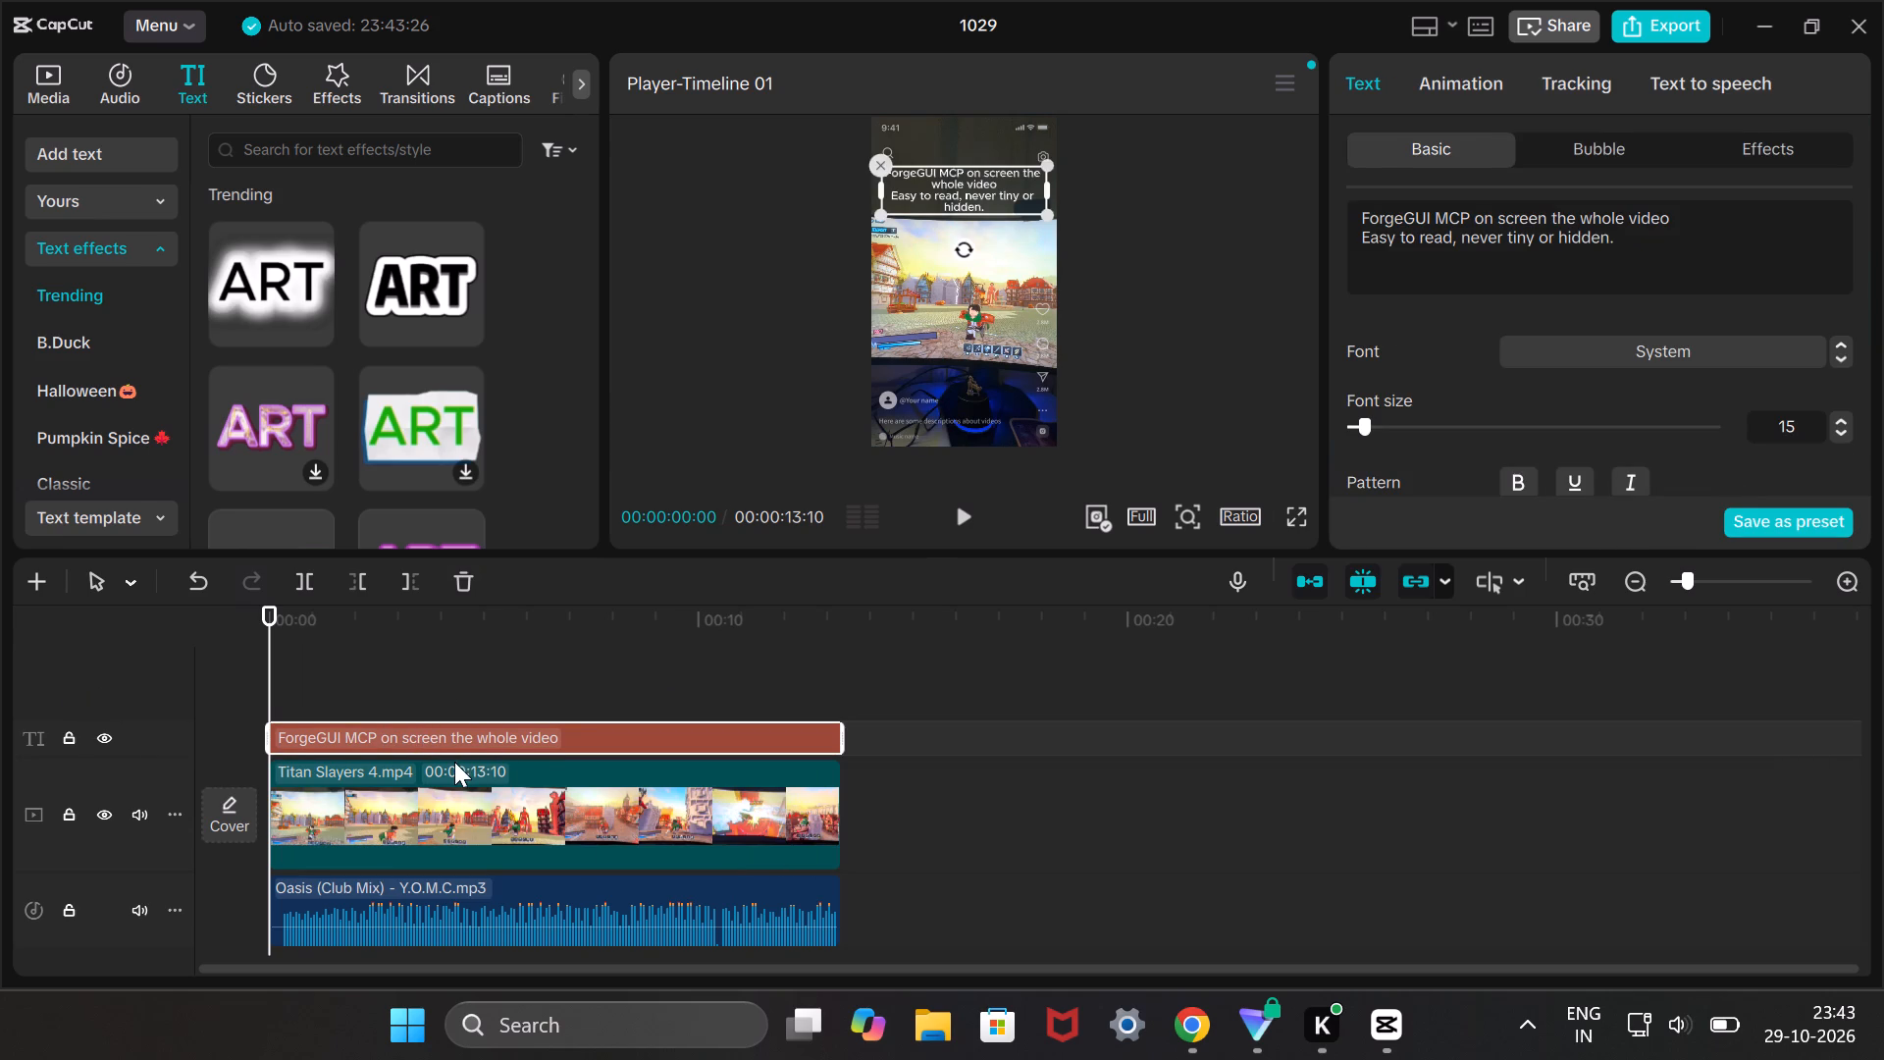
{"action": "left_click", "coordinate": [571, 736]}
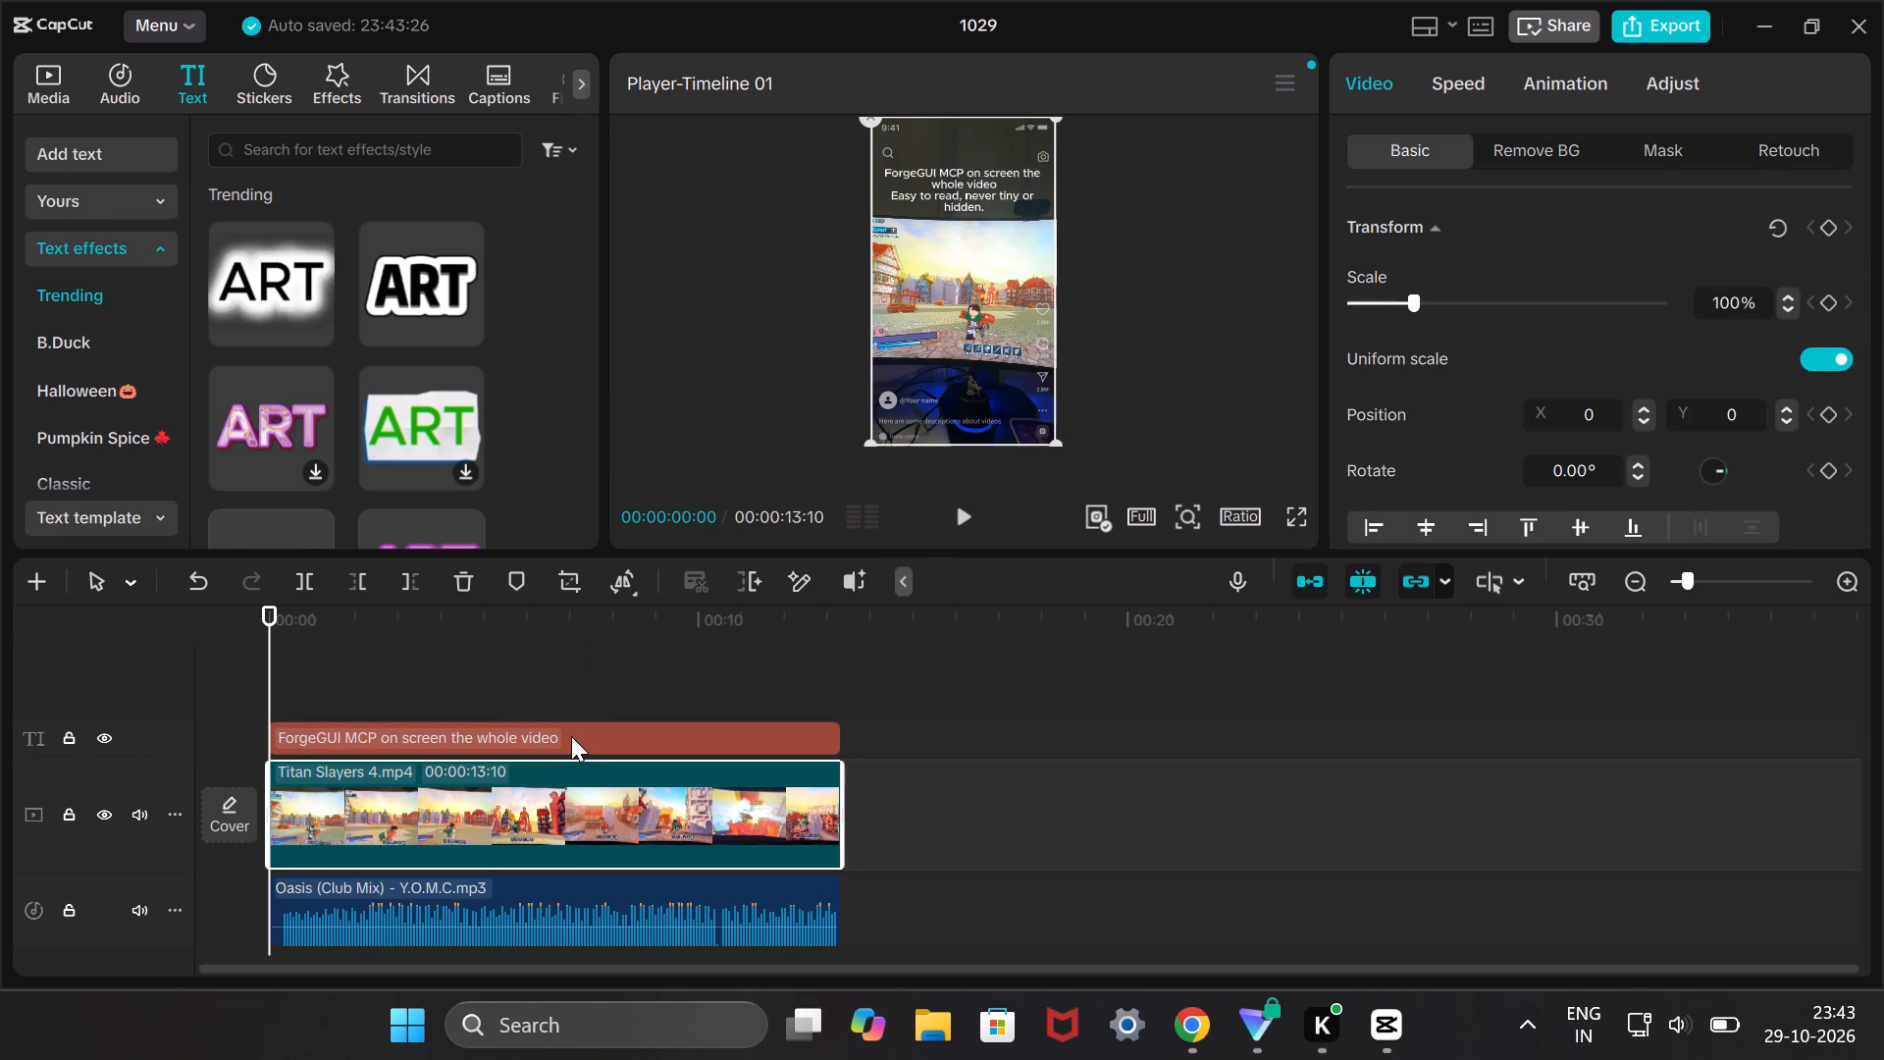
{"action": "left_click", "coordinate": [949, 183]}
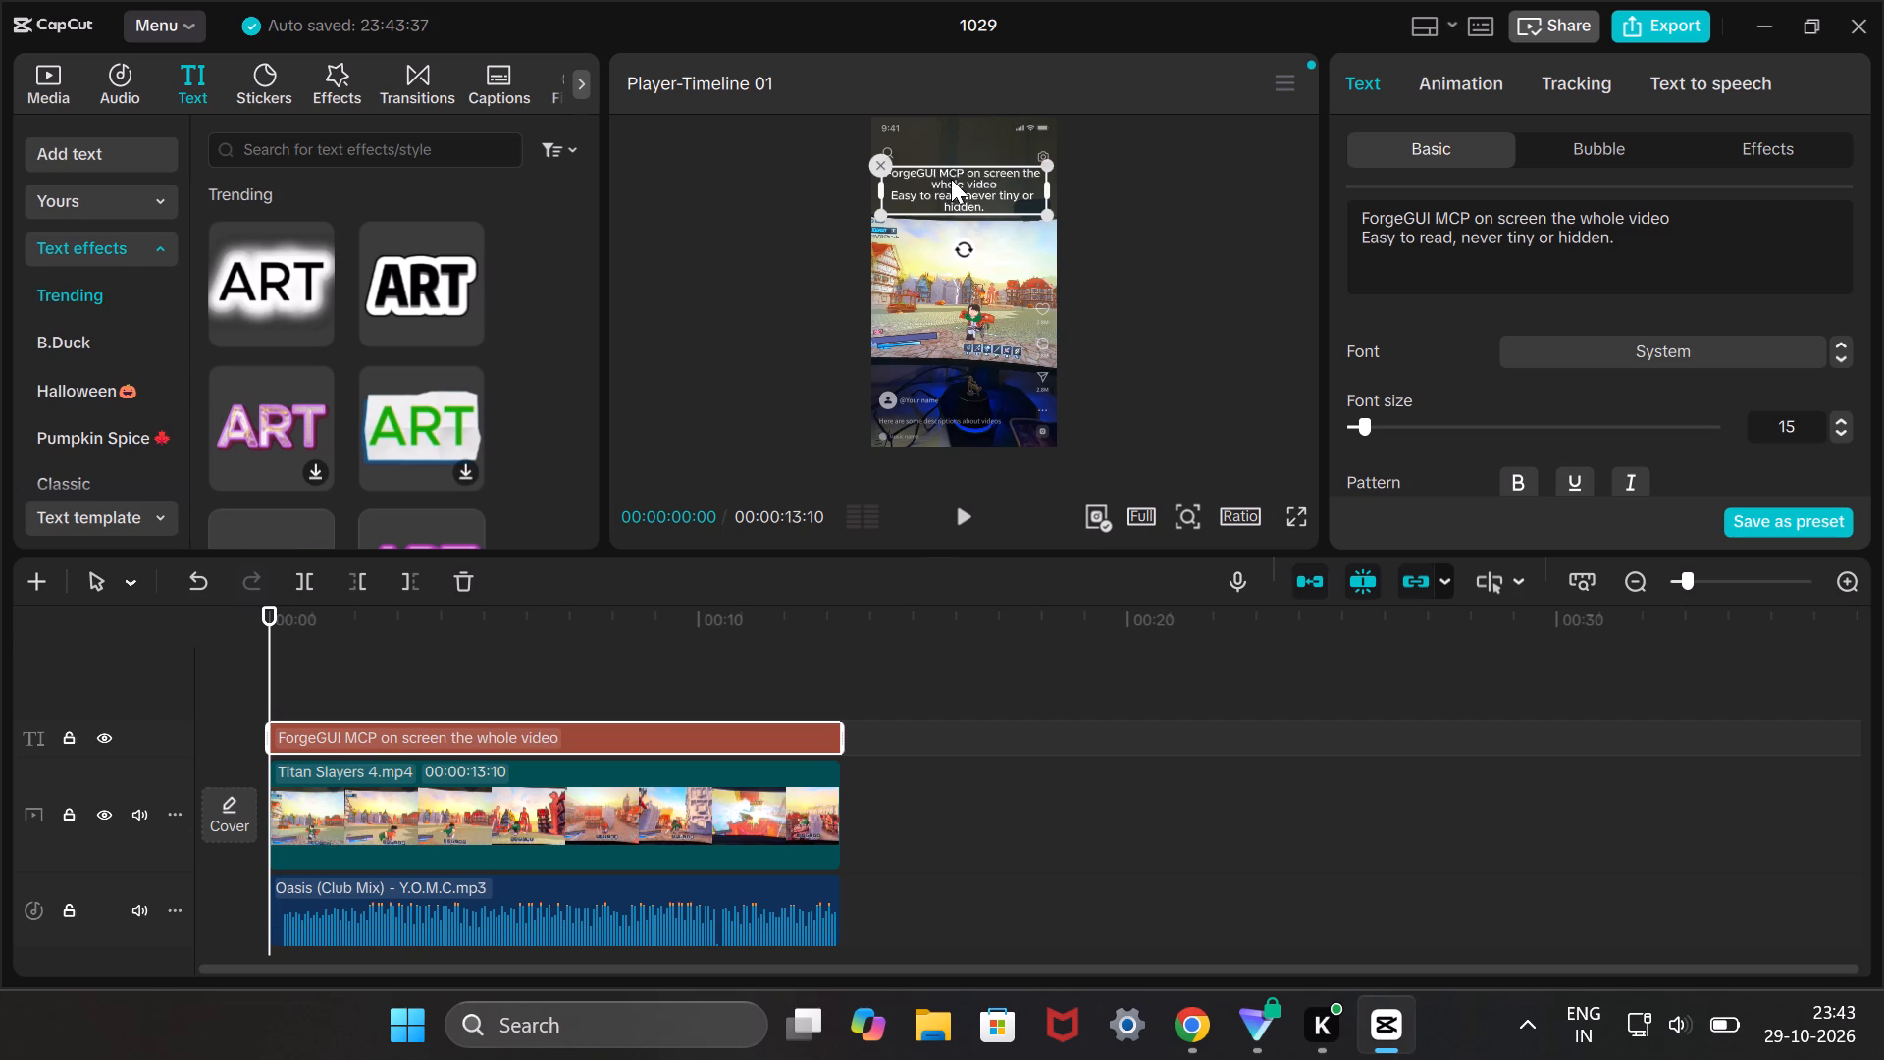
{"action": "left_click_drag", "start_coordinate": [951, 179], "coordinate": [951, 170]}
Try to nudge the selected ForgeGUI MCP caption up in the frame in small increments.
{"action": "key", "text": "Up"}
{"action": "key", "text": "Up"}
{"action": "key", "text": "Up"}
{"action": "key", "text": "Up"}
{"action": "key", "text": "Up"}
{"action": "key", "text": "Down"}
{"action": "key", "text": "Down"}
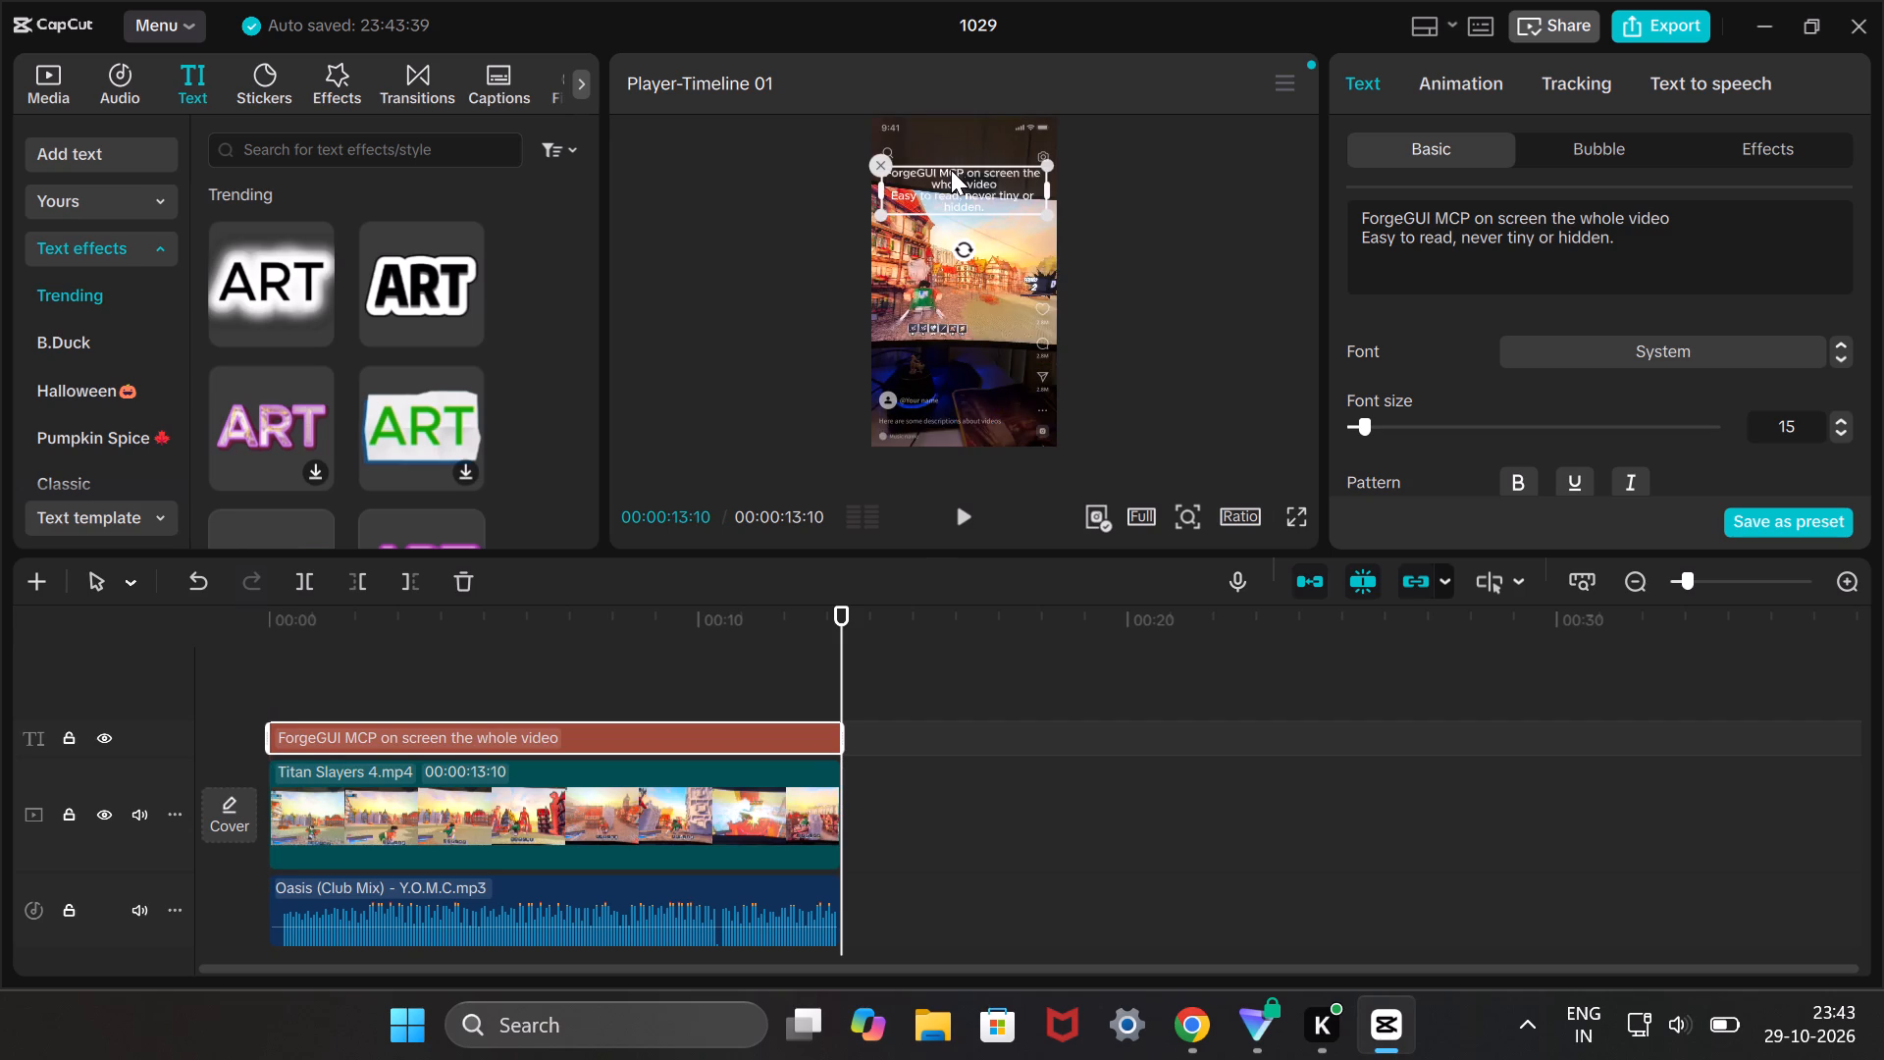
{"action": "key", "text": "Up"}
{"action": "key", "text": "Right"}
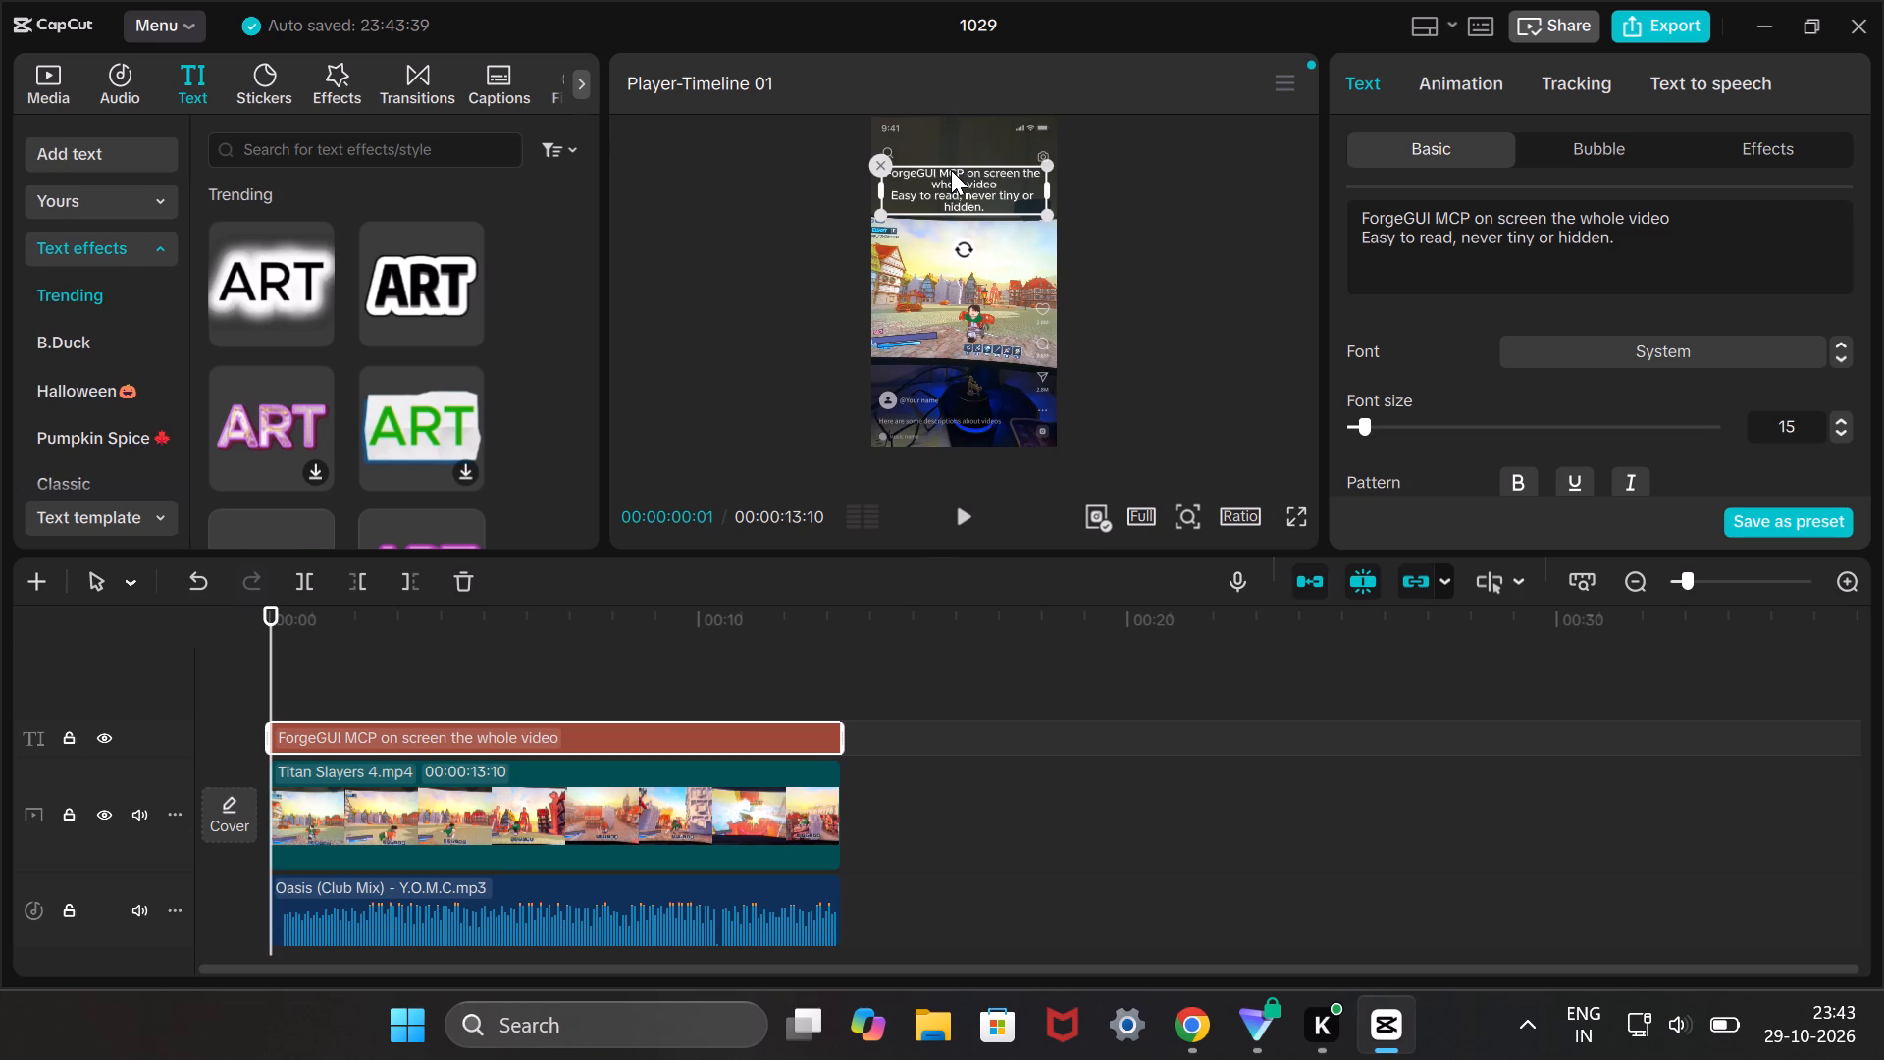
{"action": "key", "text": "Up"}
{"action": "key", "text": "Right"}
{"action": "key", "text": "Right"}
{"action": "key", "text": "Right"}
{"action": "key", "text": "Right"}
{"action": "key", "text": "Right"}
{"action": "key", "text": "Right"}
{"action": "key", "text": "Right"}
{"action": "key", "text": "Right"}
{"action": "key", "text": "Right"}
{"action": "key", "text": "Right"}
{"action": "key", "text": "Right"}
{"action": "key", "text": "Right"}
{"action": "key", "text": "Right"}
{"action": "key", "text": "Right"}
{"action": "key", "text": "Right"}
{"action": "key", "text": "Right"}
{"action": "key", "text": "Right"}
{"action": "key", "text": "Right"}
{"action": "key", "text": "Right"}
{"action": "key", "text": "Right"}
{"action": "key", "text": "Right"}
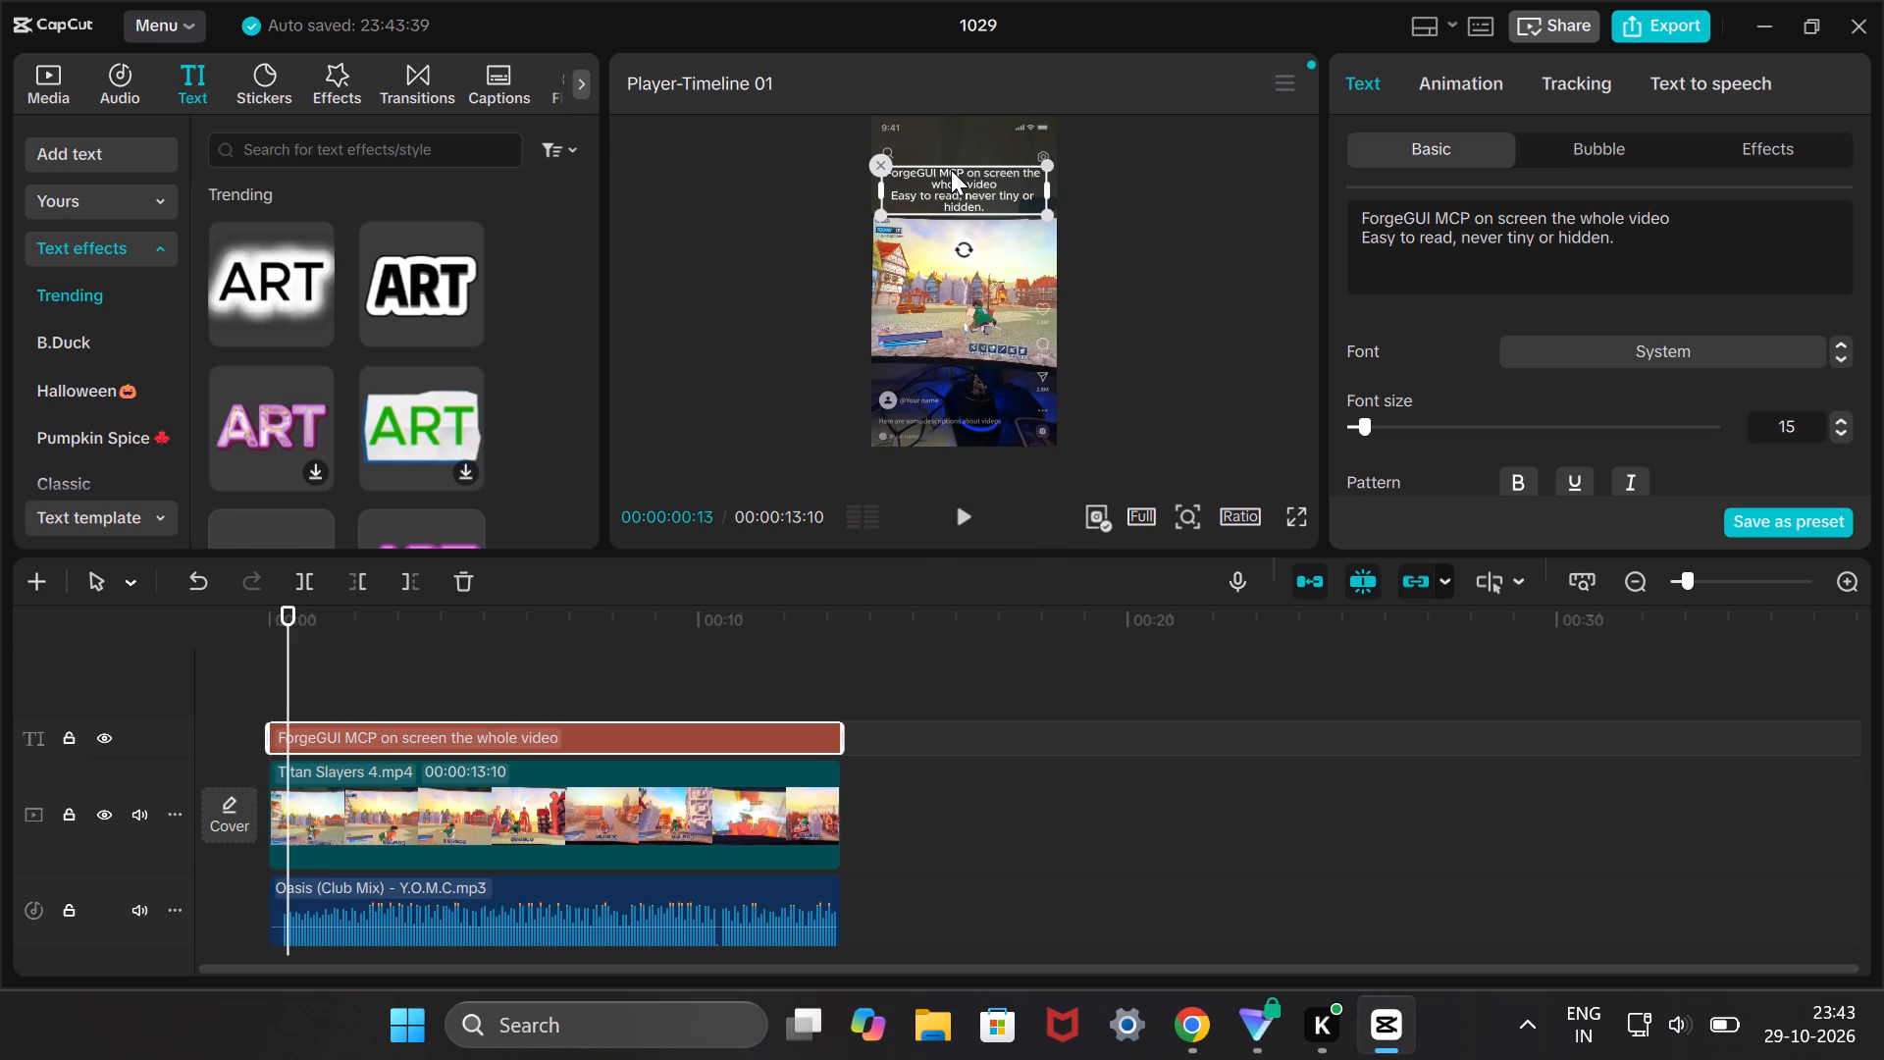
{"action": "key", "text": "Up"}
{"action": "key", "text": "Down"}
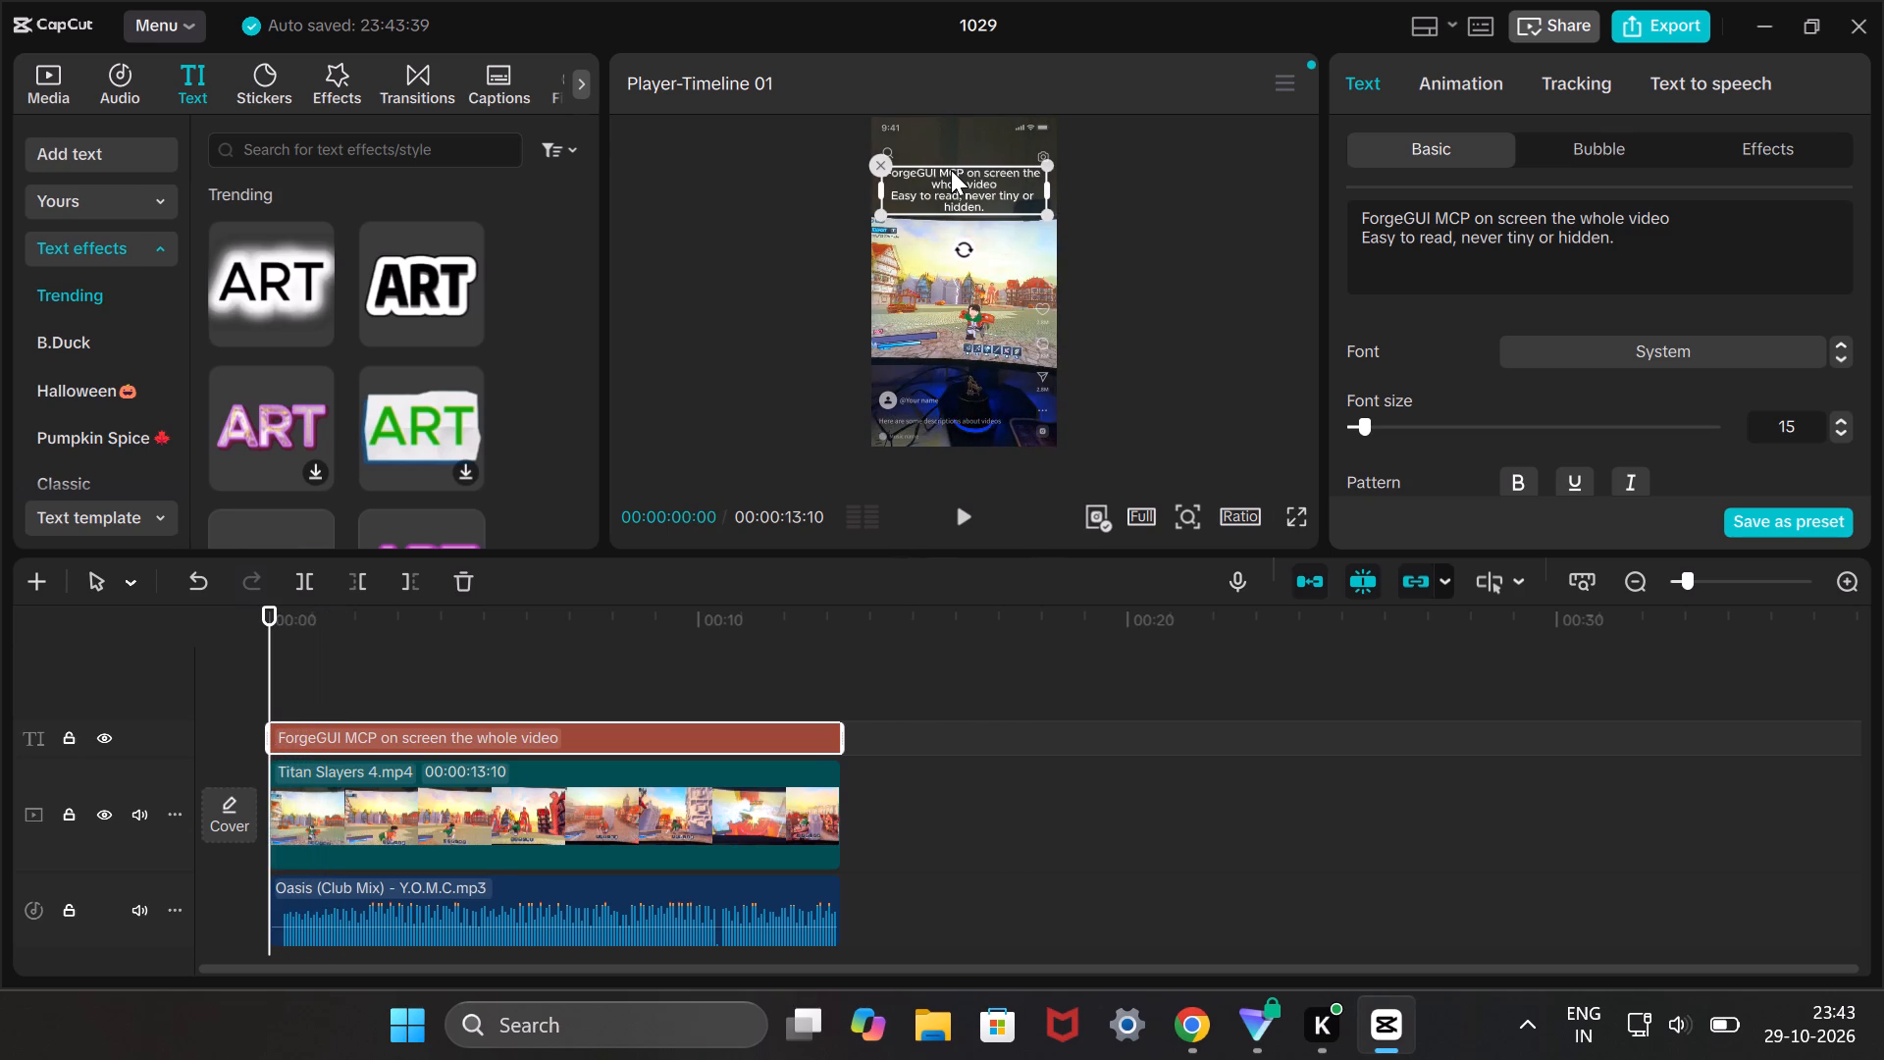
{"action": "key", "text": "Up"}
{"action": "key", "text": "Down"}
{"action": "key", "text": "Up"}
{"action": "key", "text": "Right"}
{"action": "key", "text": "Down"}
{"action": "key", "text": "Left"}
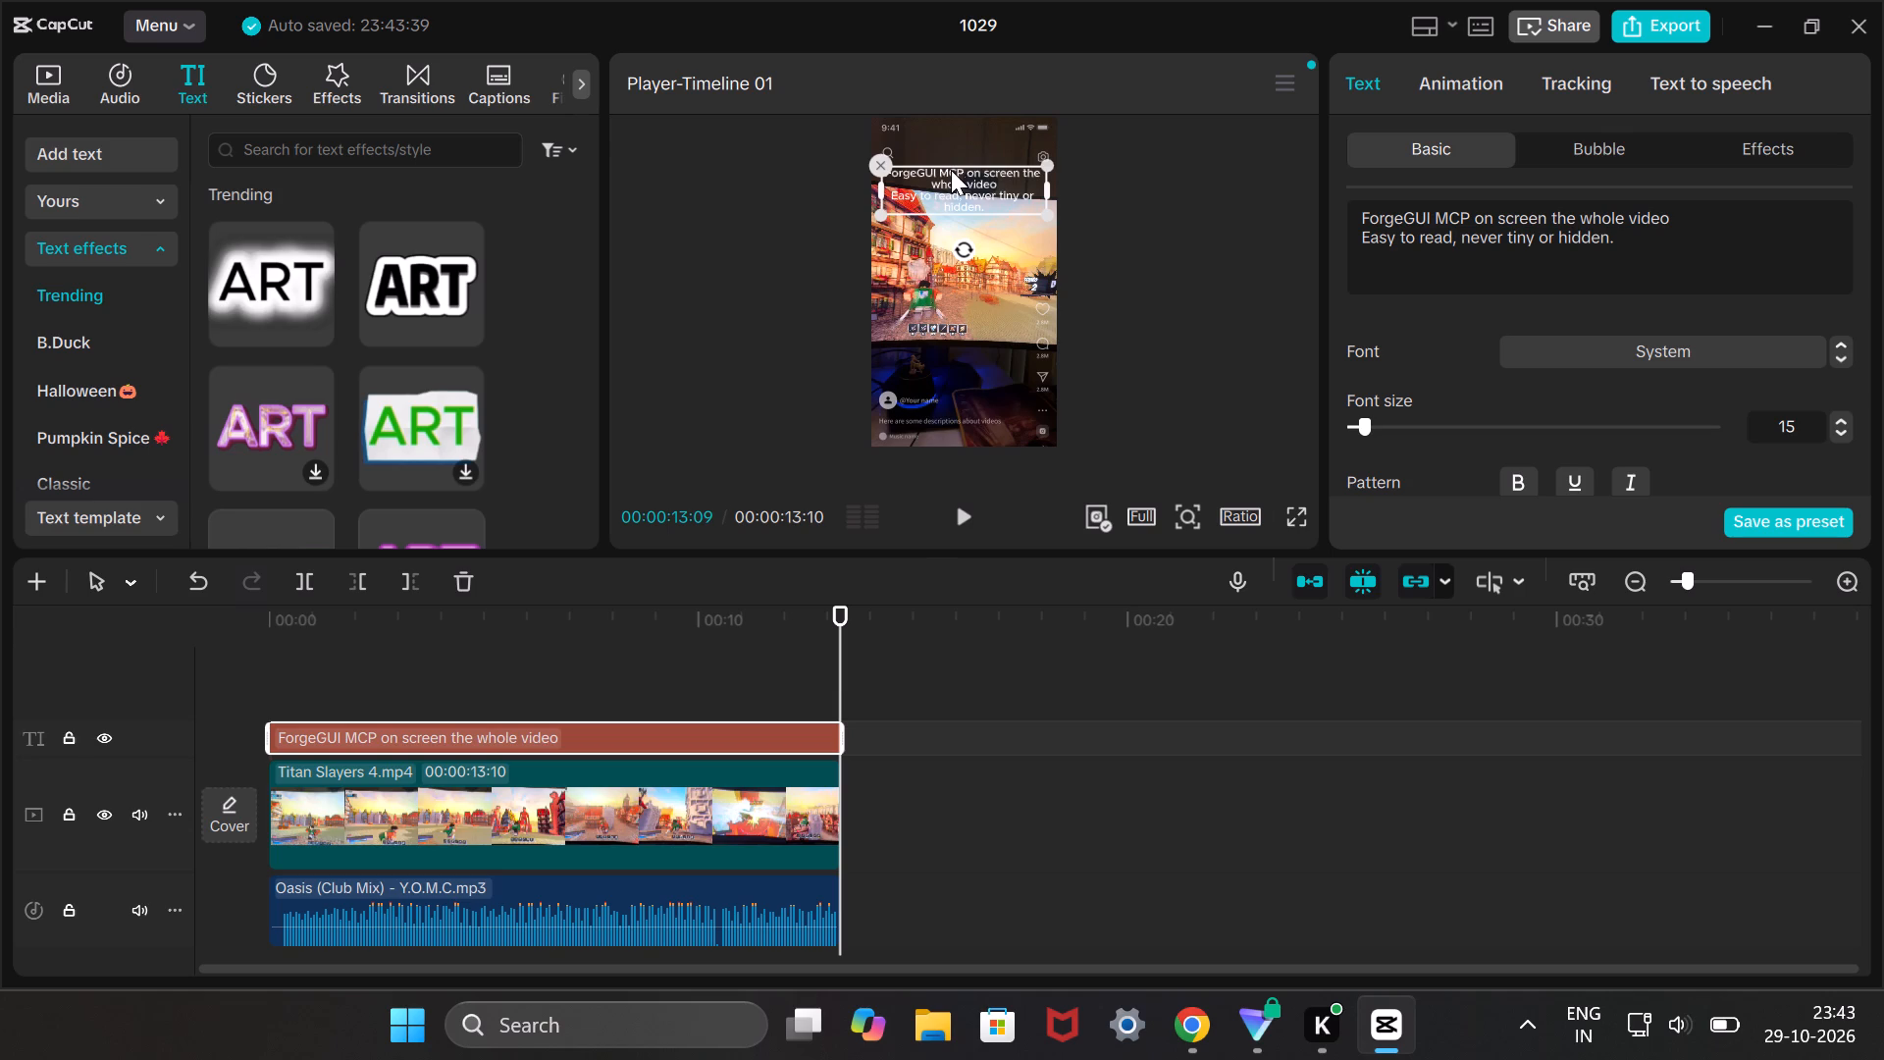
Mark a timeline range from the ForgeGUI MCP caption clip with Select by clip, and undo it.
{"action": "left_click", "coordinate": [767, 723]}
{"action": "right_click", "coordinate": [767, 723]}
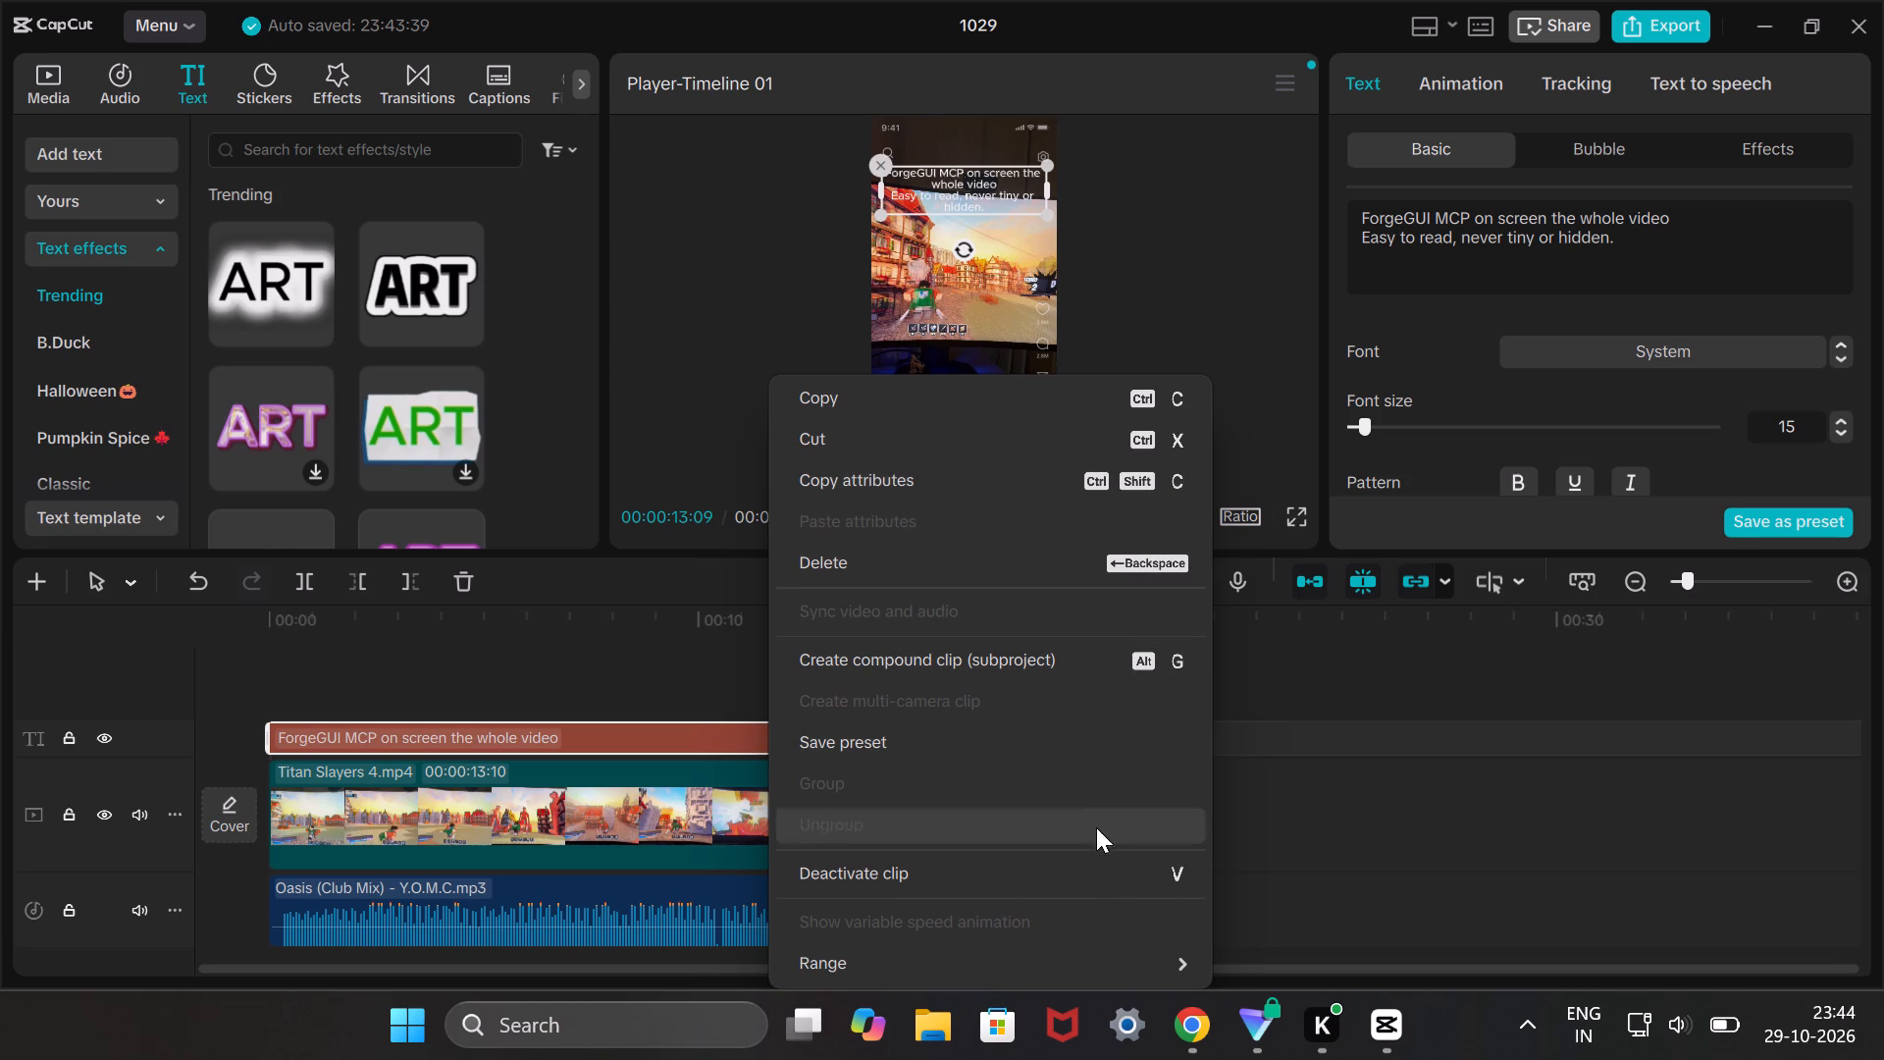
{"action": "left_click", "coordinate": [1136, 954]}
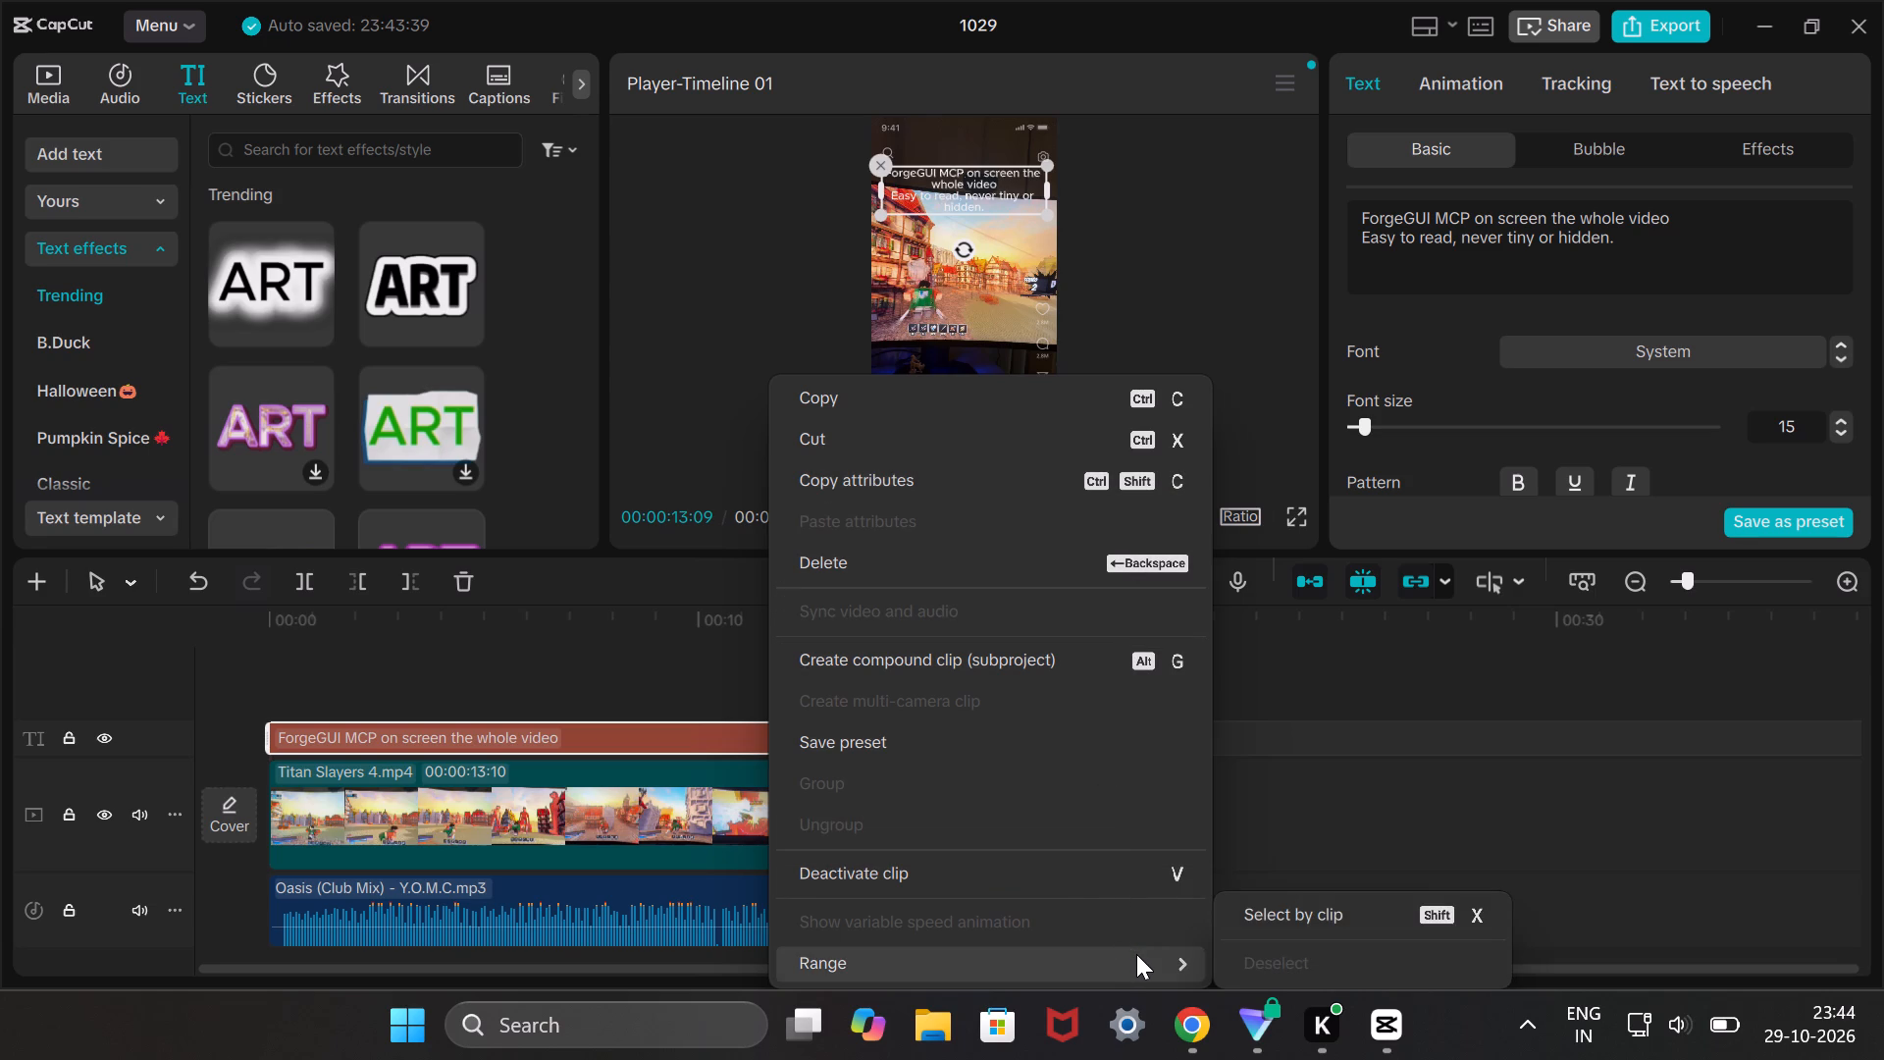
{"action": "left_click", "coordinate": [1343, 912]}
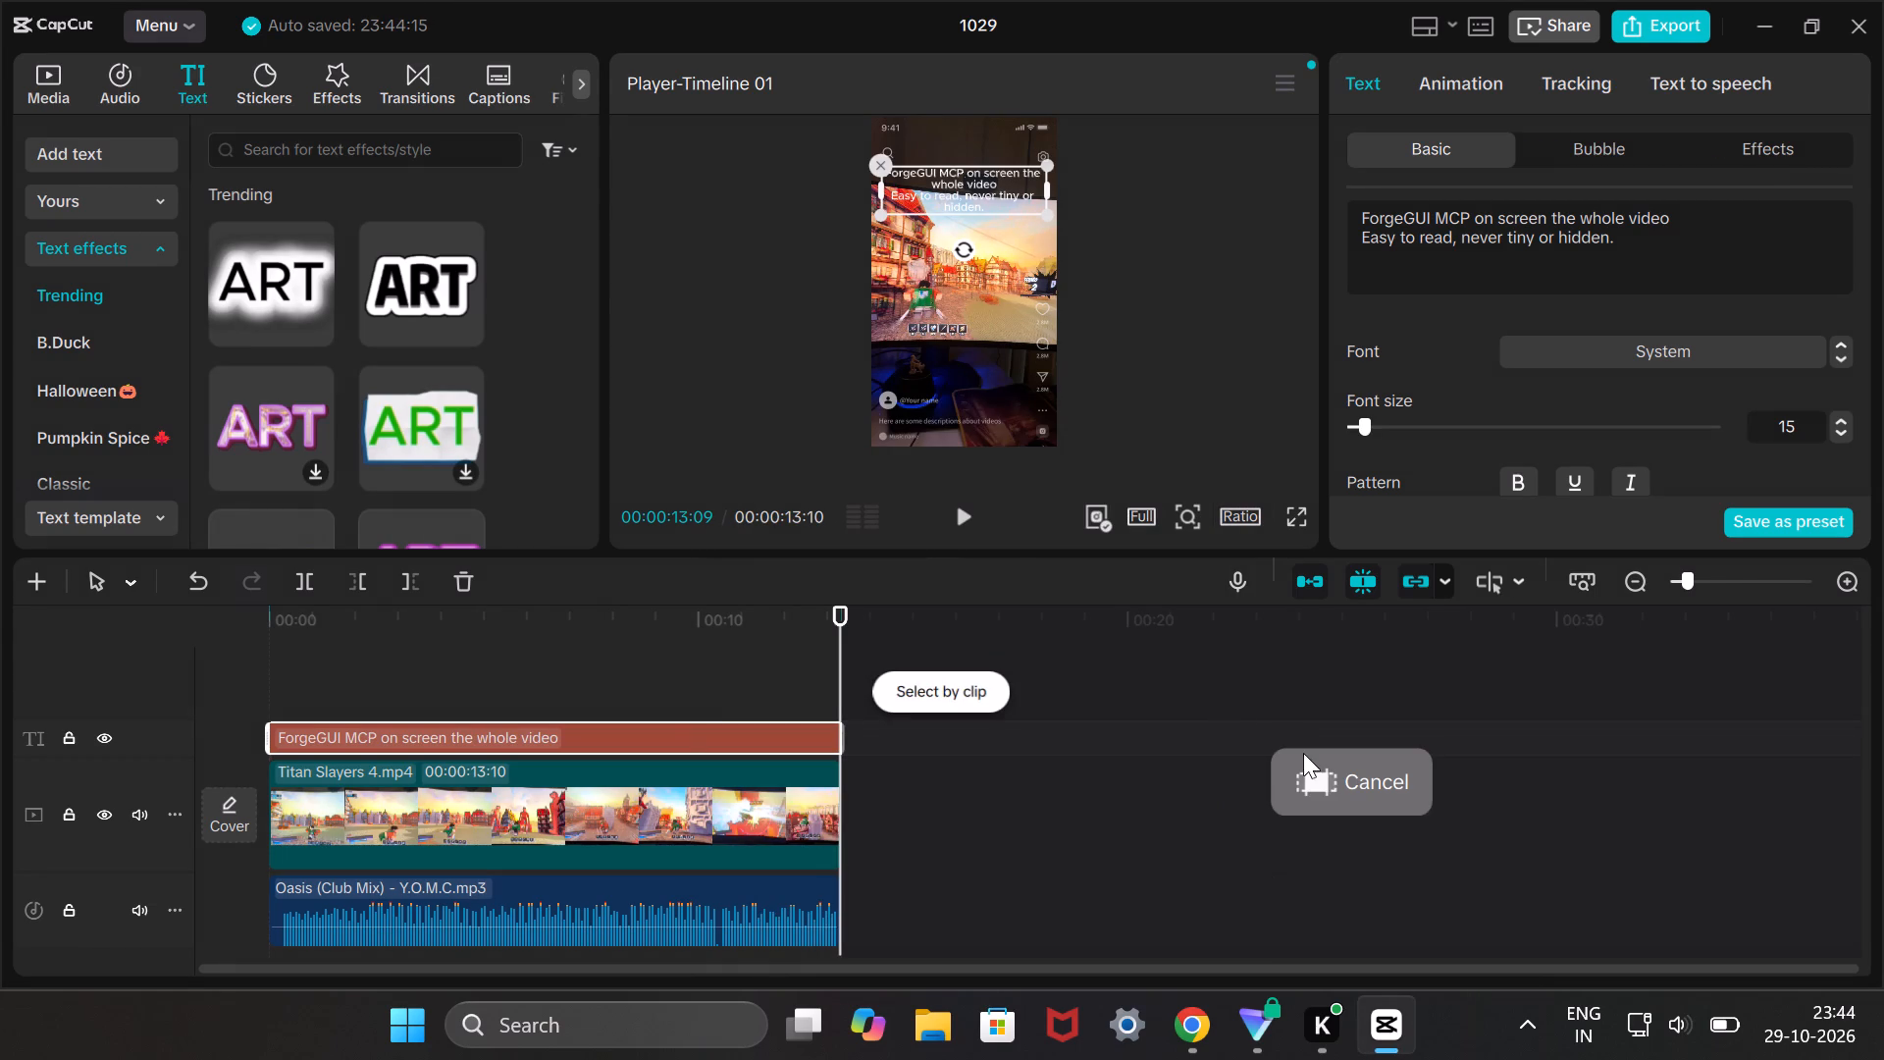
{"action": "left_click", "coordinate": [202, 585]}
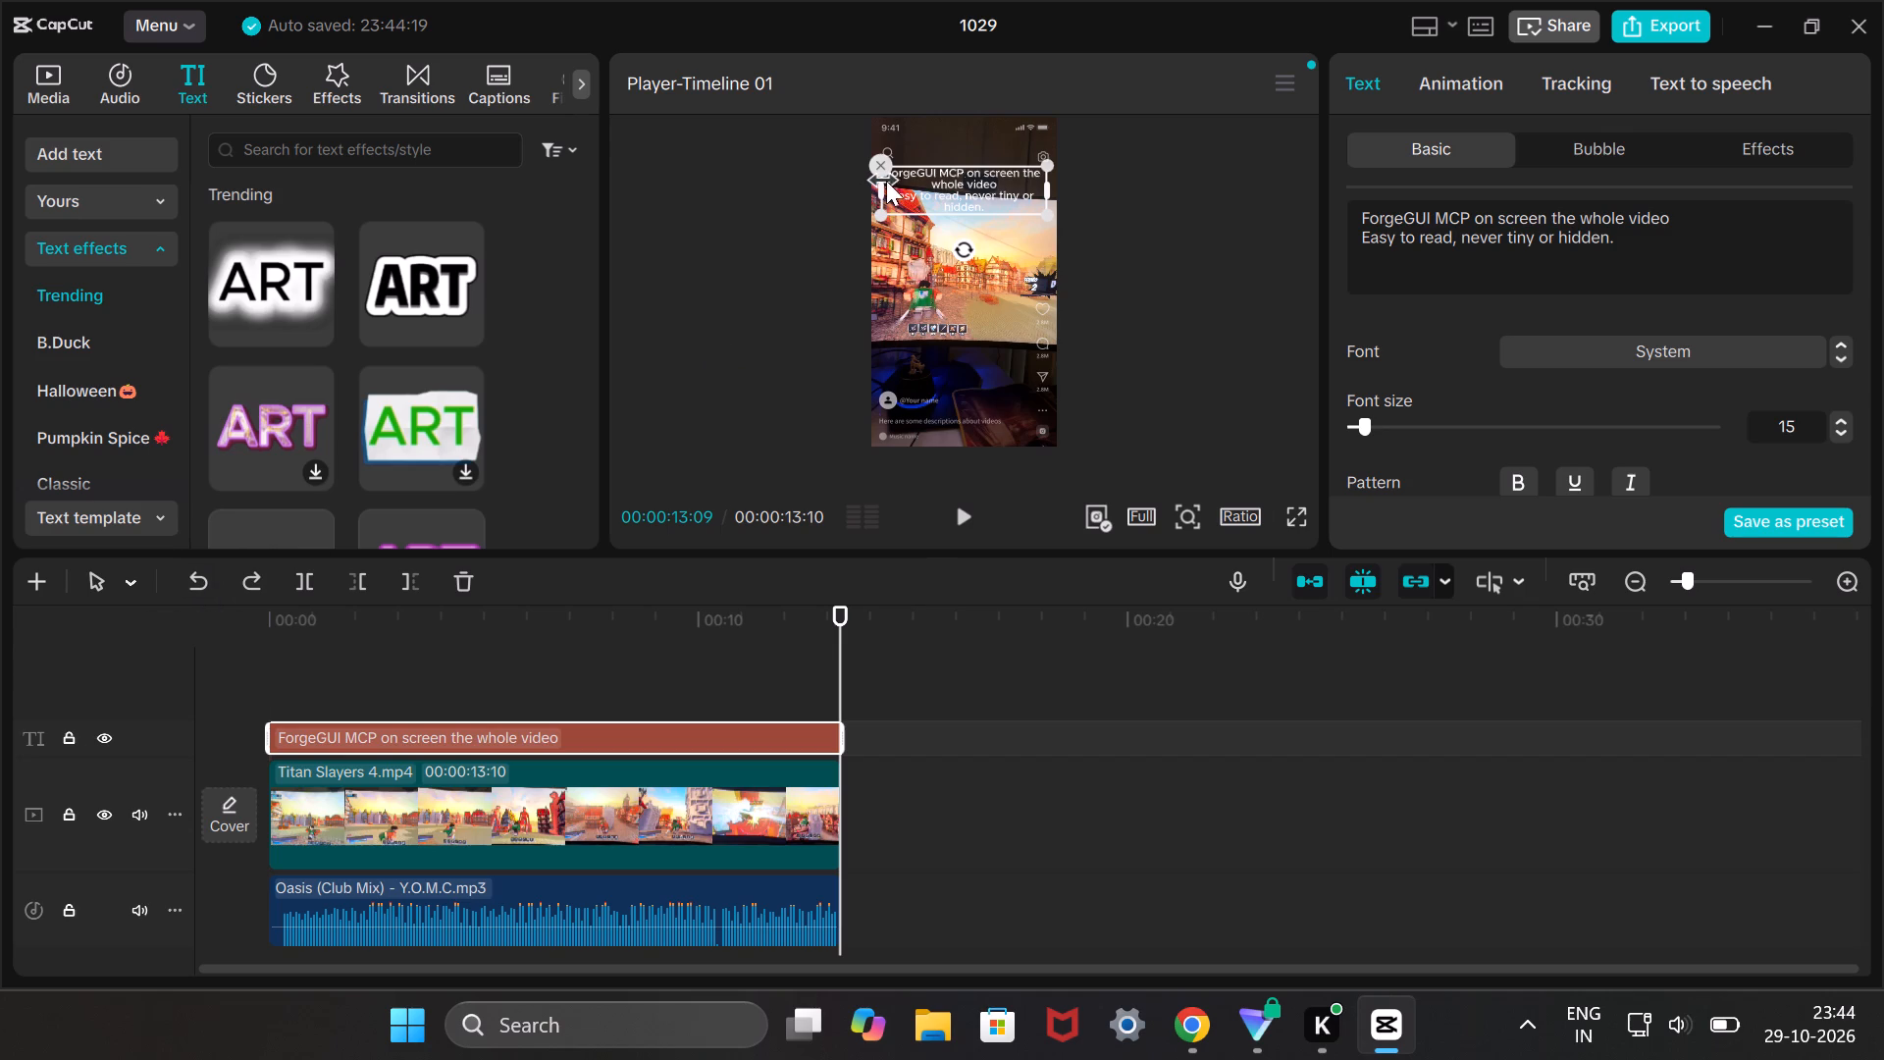
Move the ForgeGUI MCP caption up close to the frame's top edge, keeping it centred horizontally, and deselect it.
{"action": "left_click", "coordinate": [923, 186]}
{"action": "left_click_drag", "start_coordinate": [923, 186], "coordinate": [923, 170]}
{"action": "left_click_drag", "start_coordinate": [923, 170], "coordinate": [939, 177]}
{"action": "left_click_drag", "start_coordinate": [939, 177], "coordinate": [916, 165]}
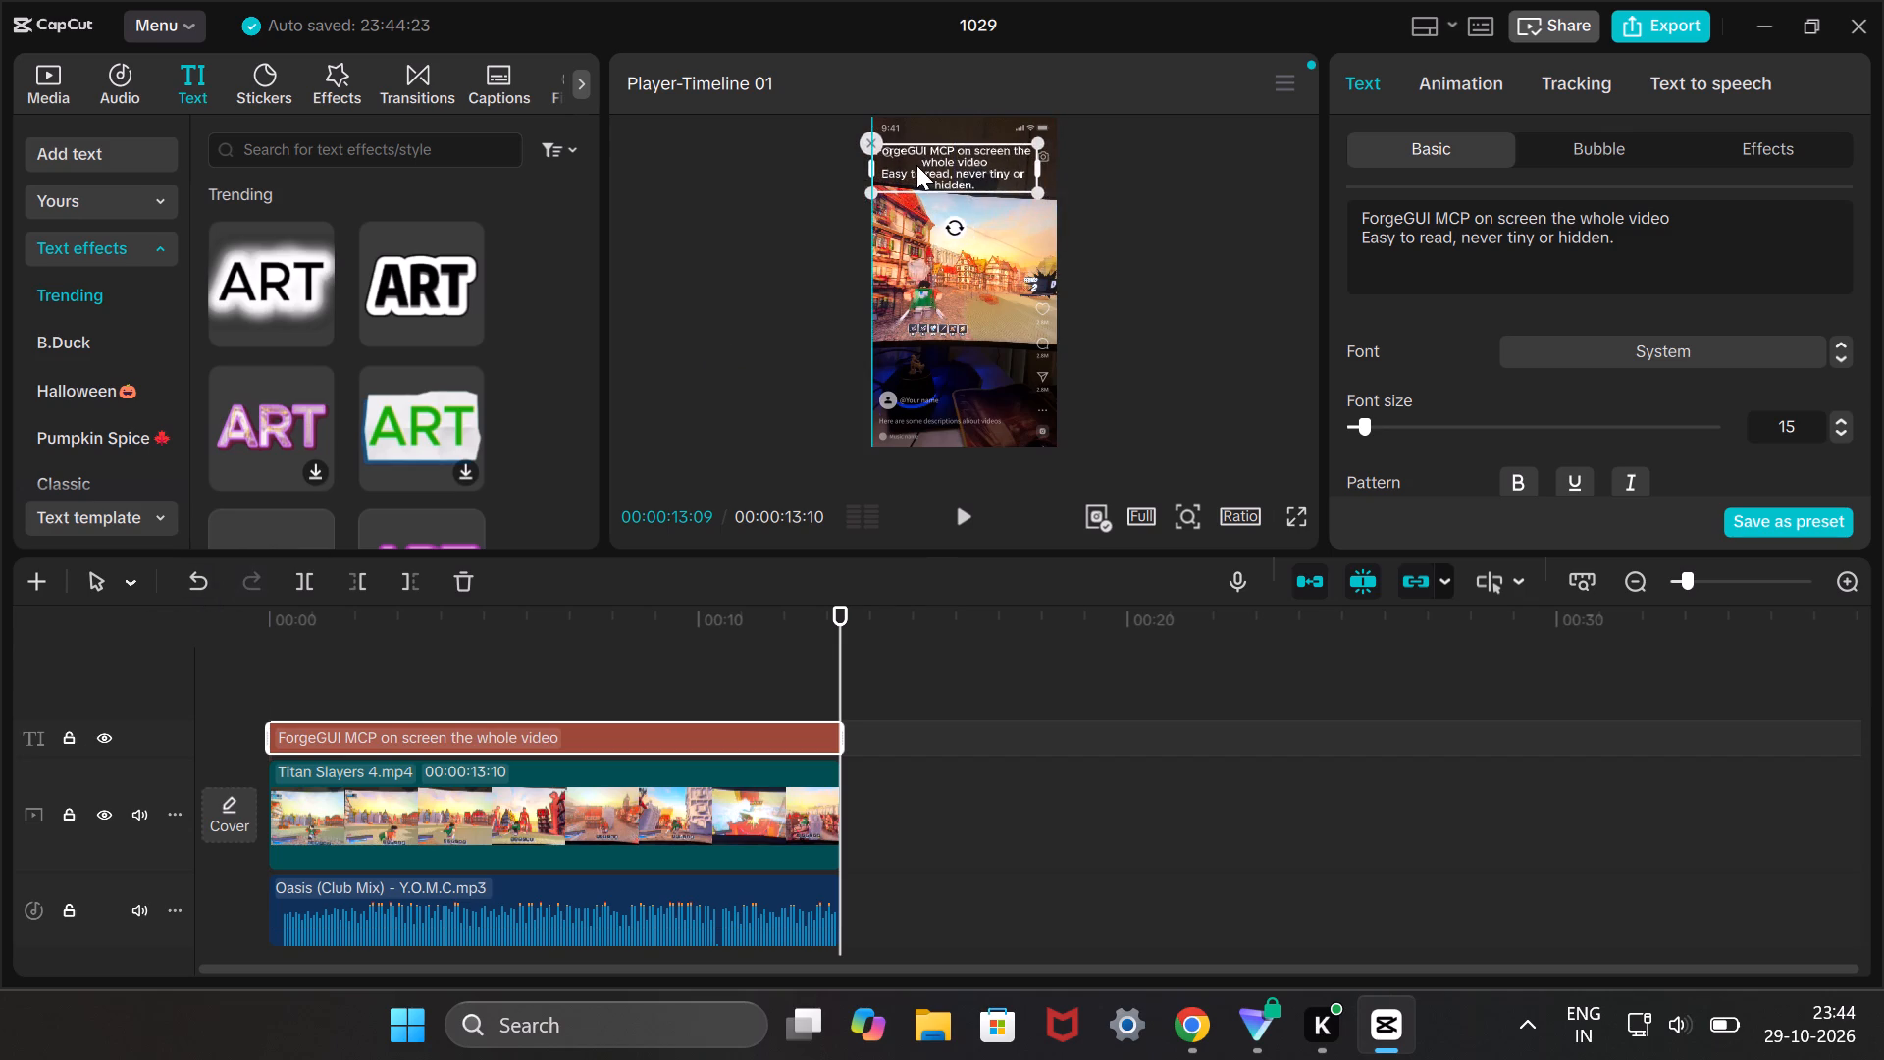
{"action": "left_click_drag", "start_coordinate": [916, 165], "coordinate": [927, 165]}
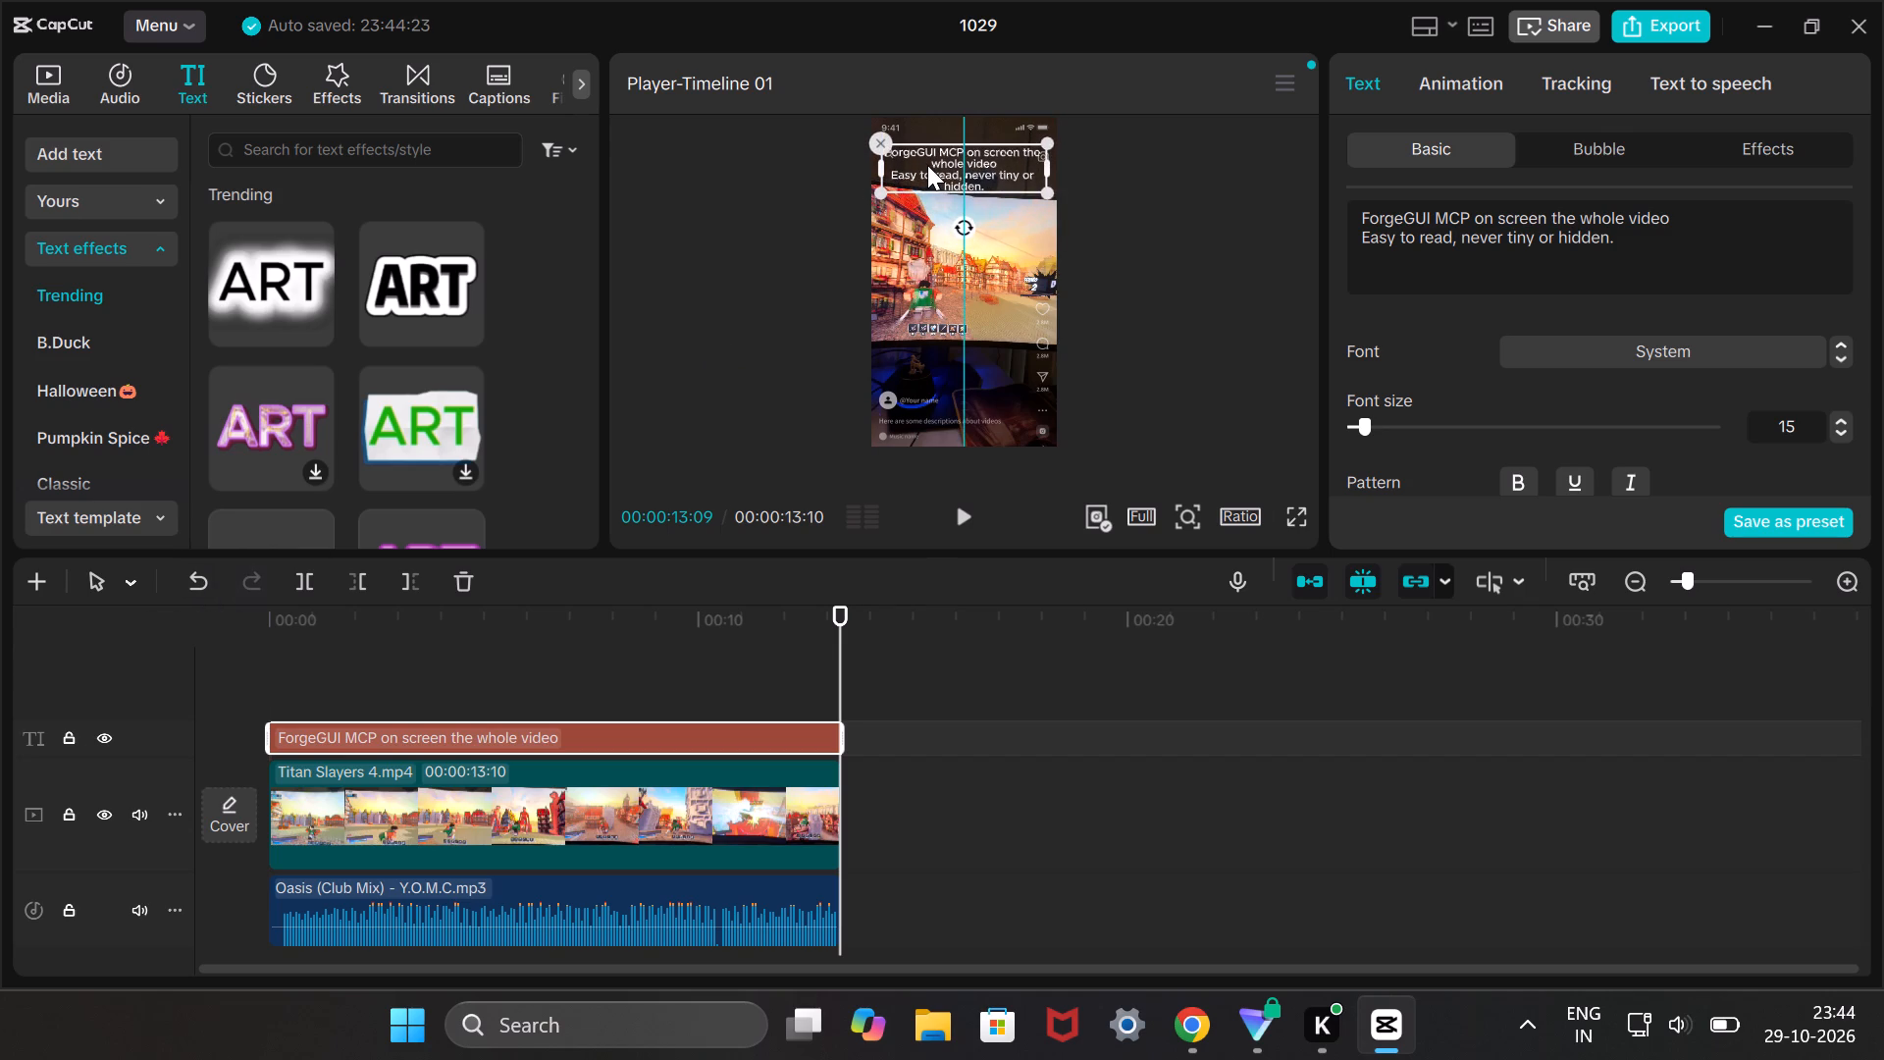
{"action": "left_click_drag", "start_coordinate": [927, 165], "coordinate": [928, 160]}
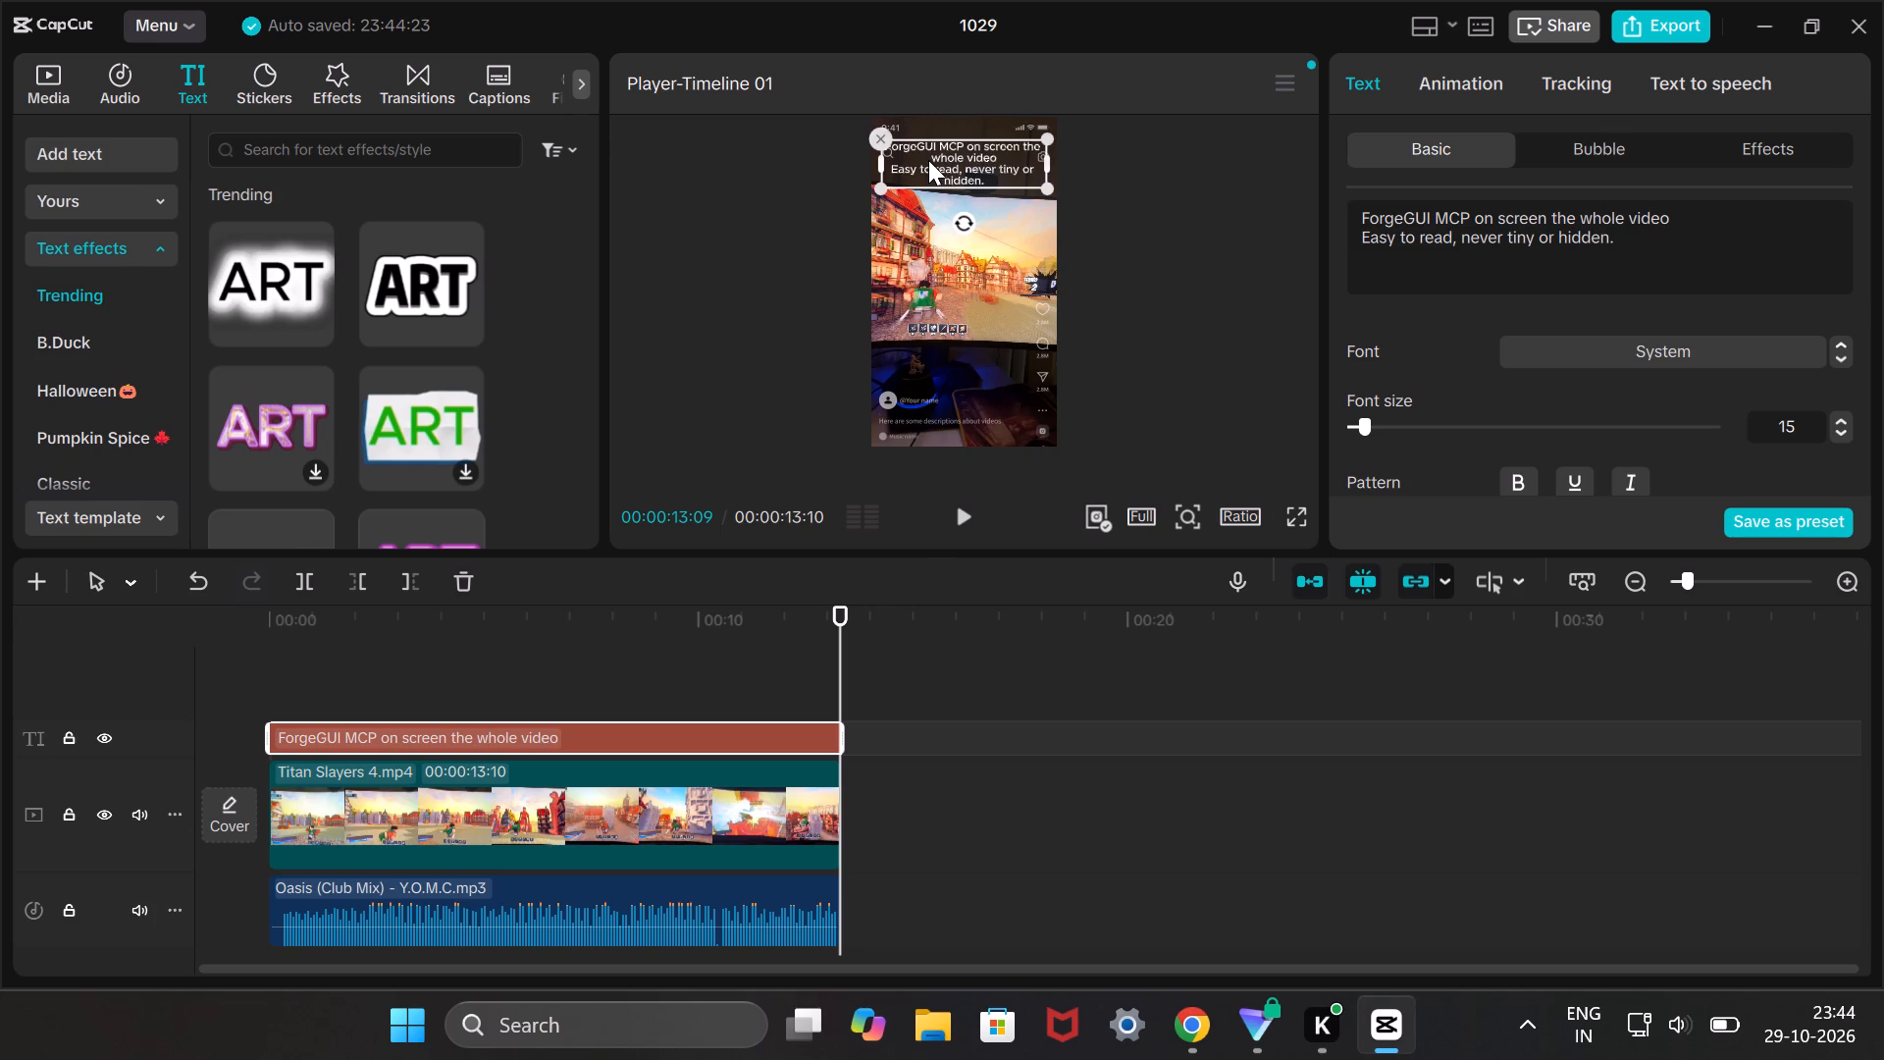
{"action": "left_click", "coordinate": [755, 314]}
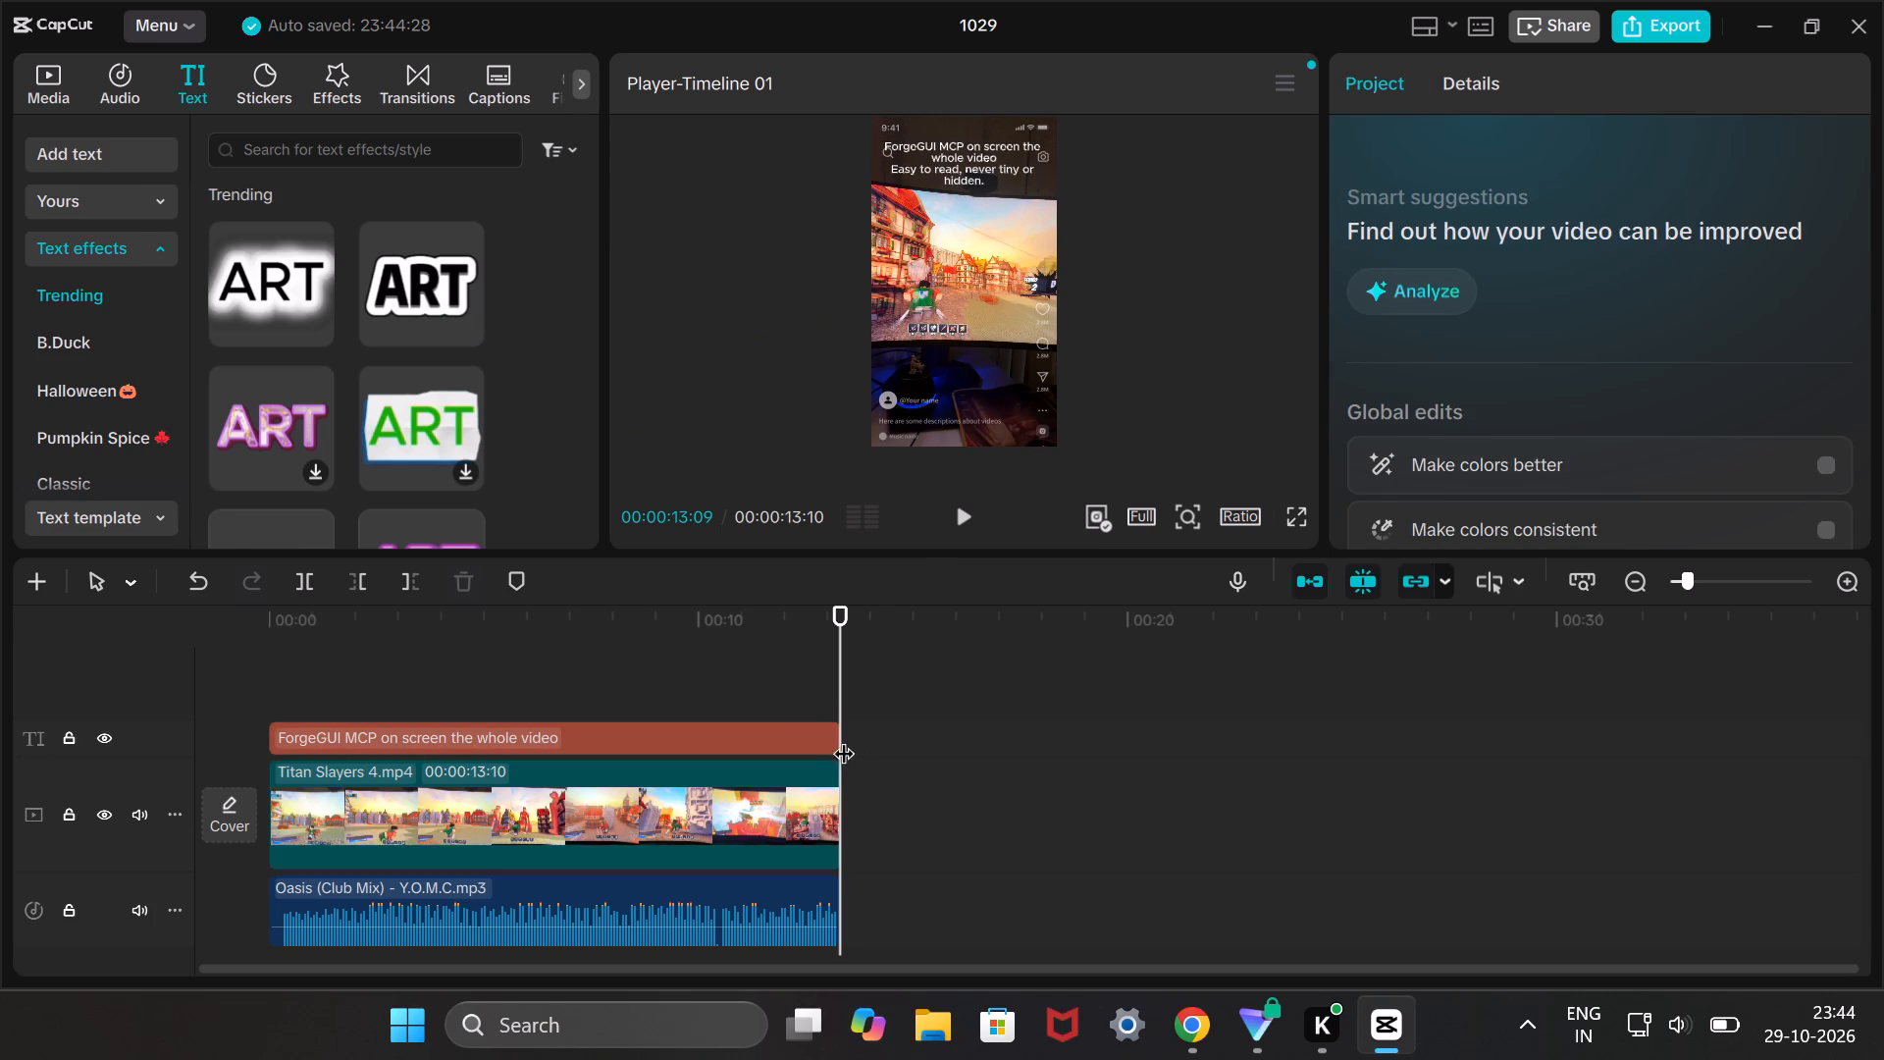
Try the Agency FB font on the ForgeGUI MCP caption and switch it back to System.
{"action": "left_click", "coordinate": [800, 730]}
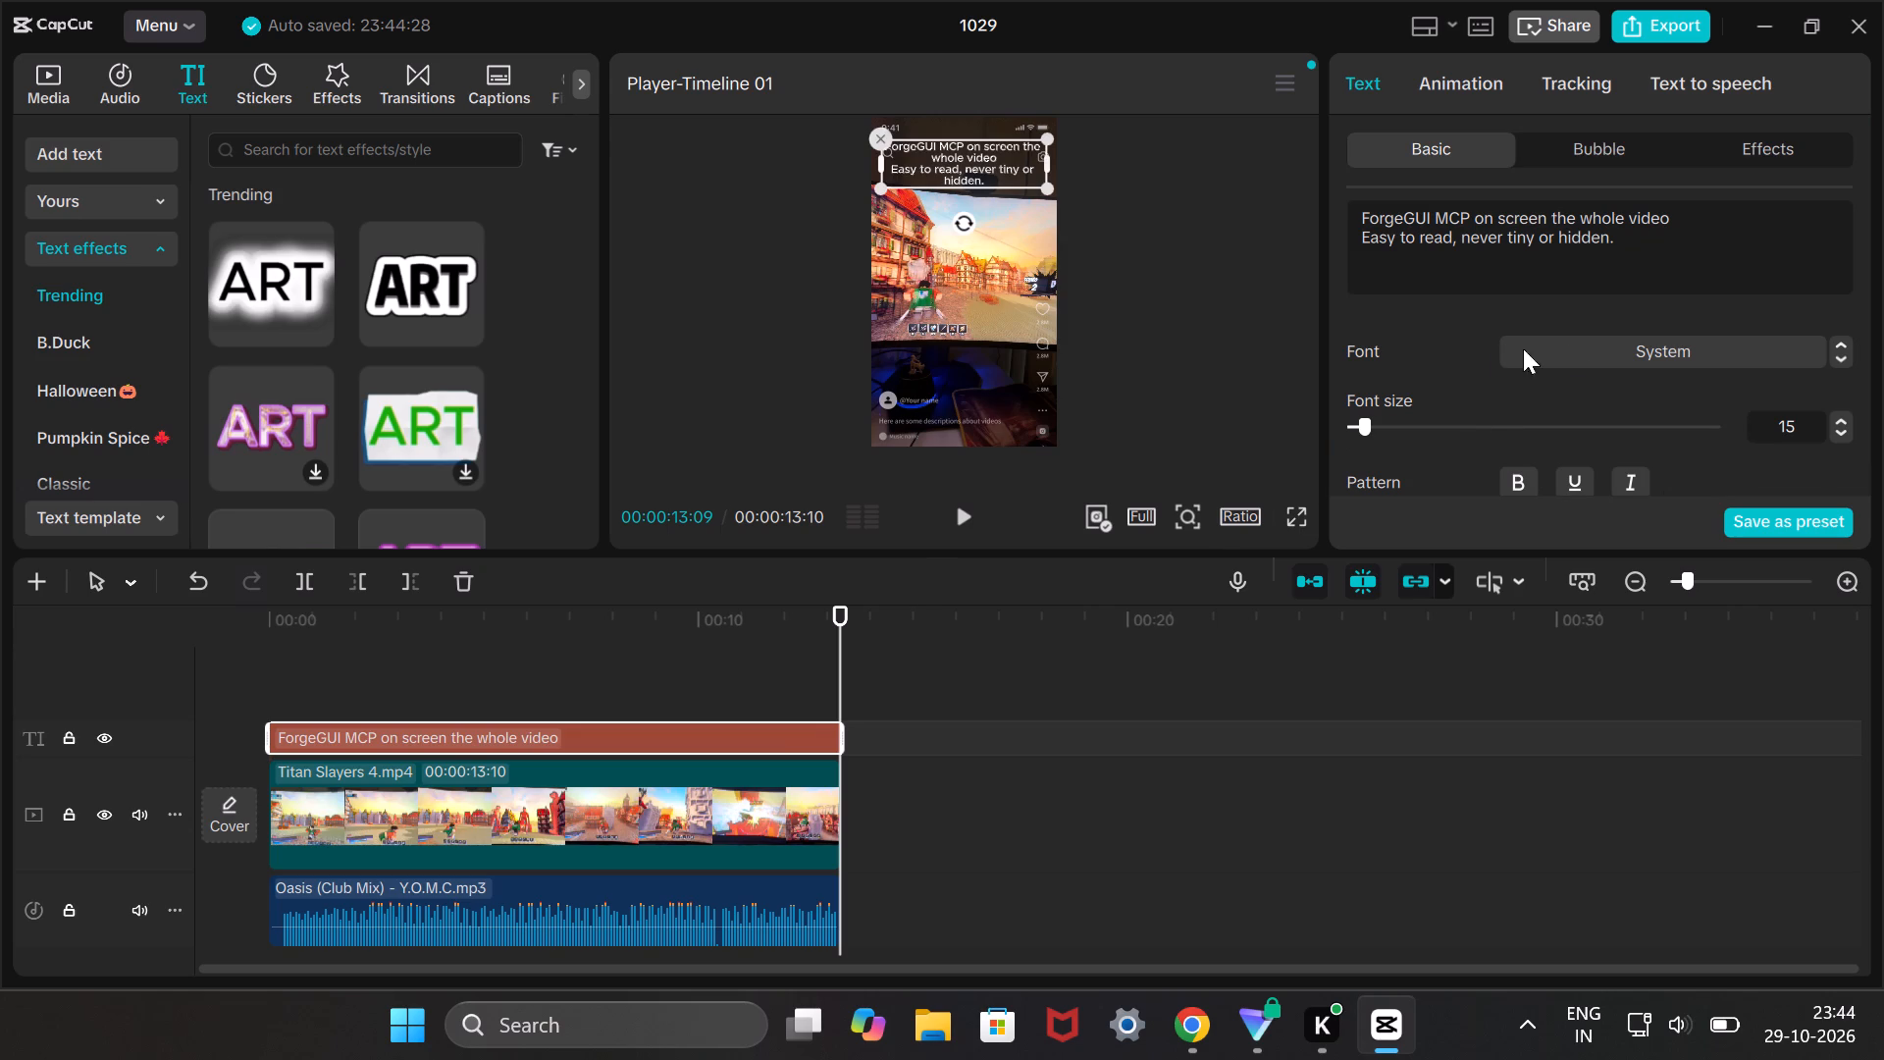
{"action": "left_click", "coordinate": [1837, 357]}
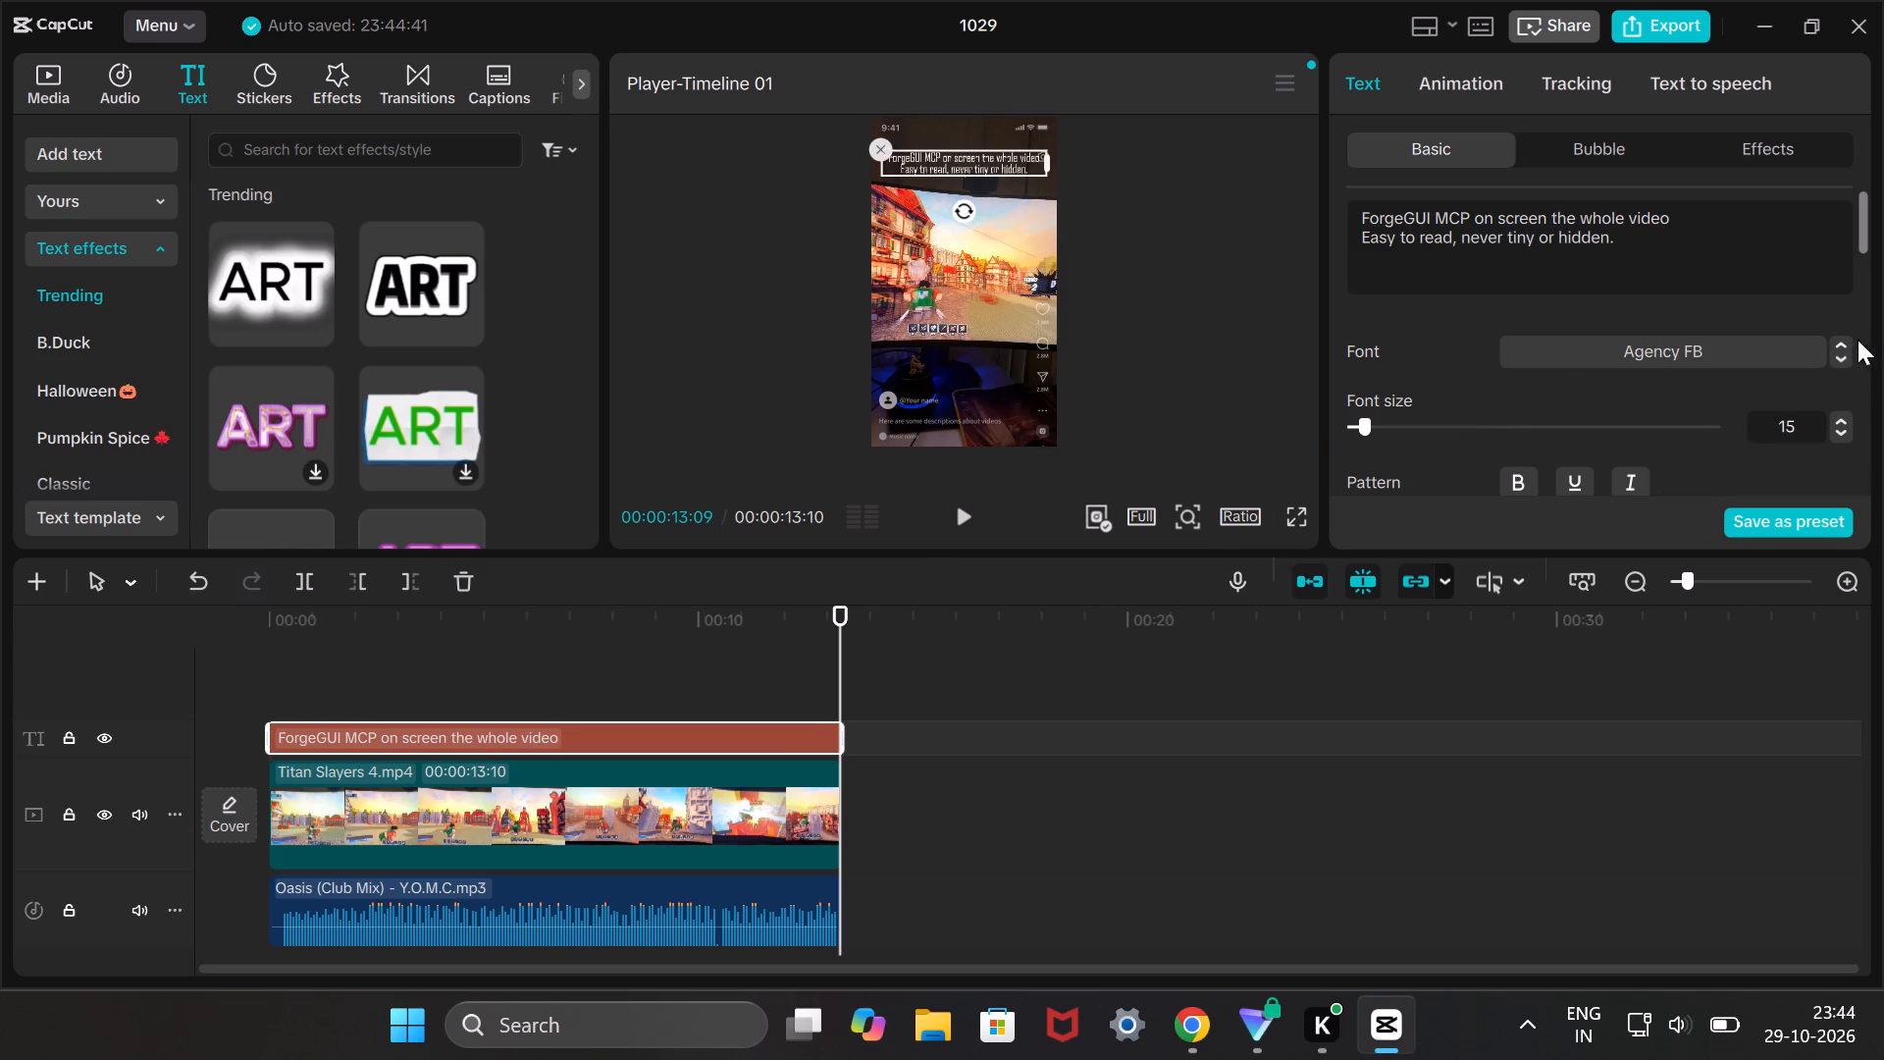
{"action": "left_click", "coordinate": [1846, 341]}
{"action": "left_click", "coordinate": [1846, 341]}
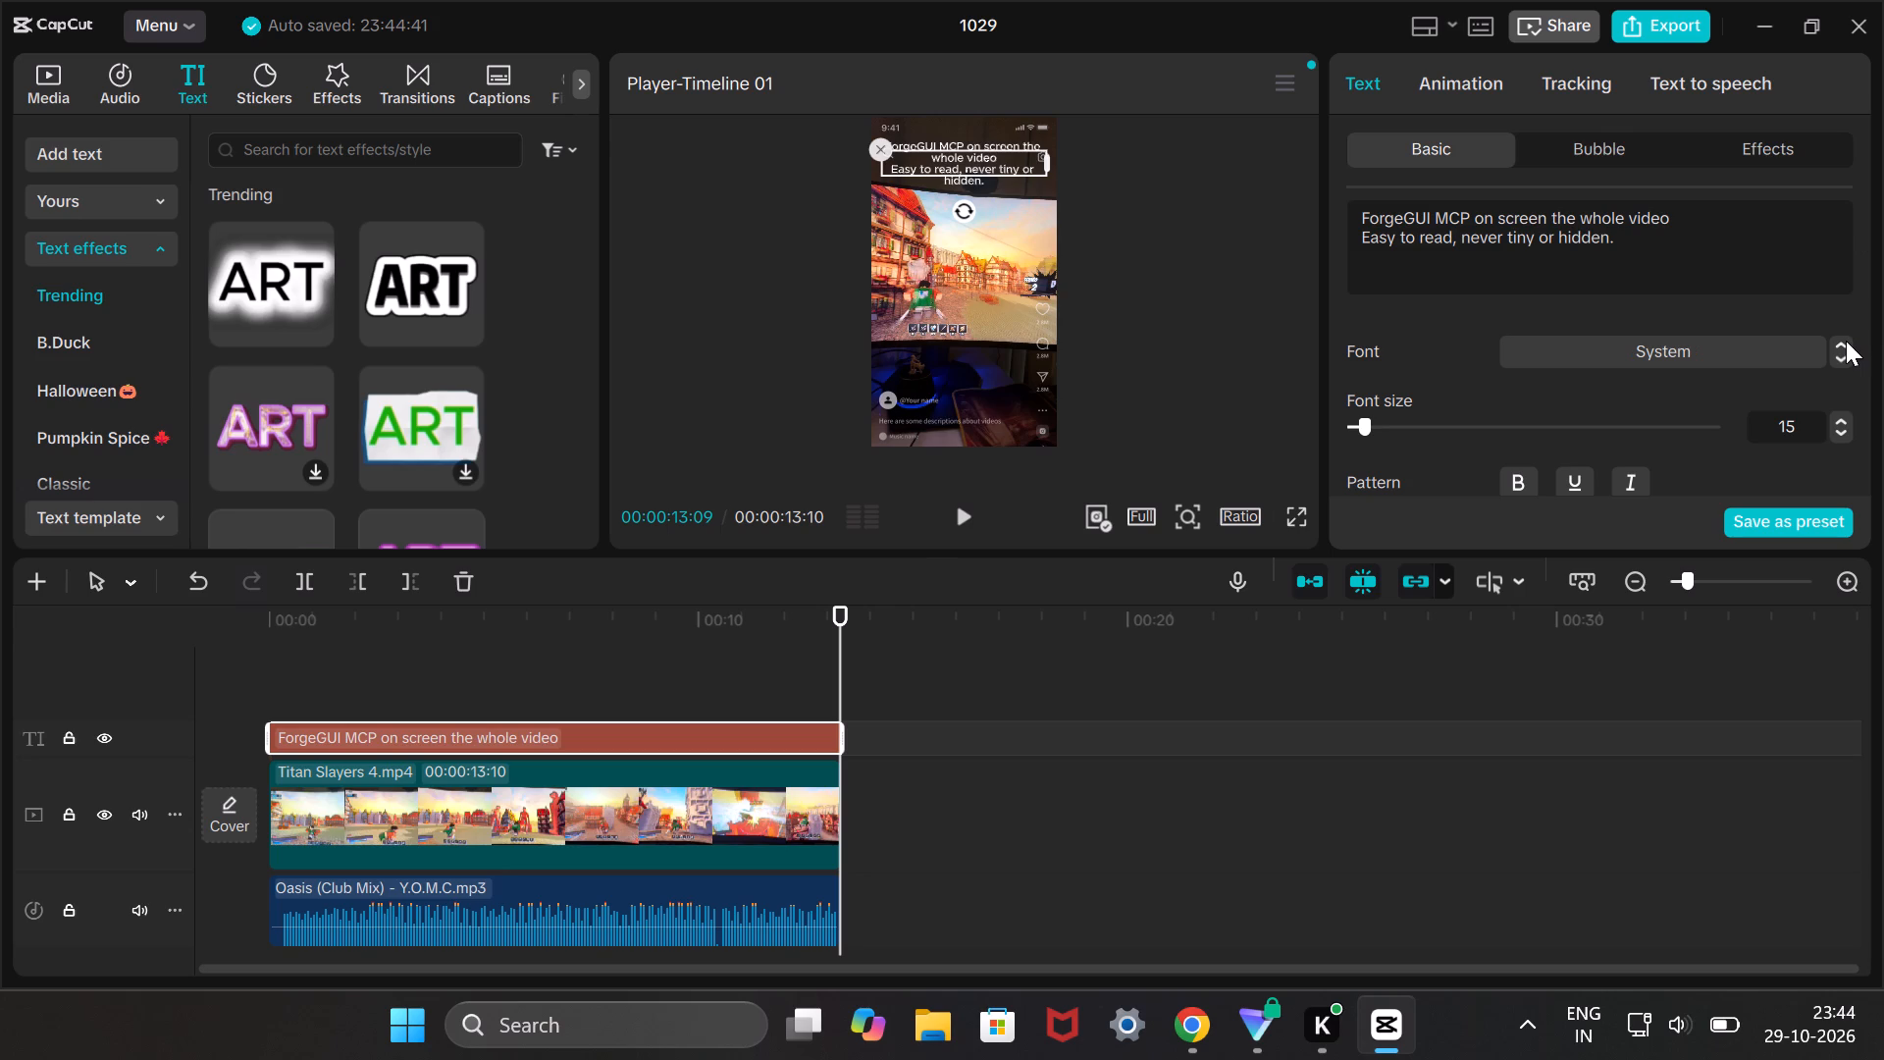
Try font size 16 on the ForgeGUI MCP caption, and set it to 13.
{"action": "left_click", "coordinate": [1850, 415]}
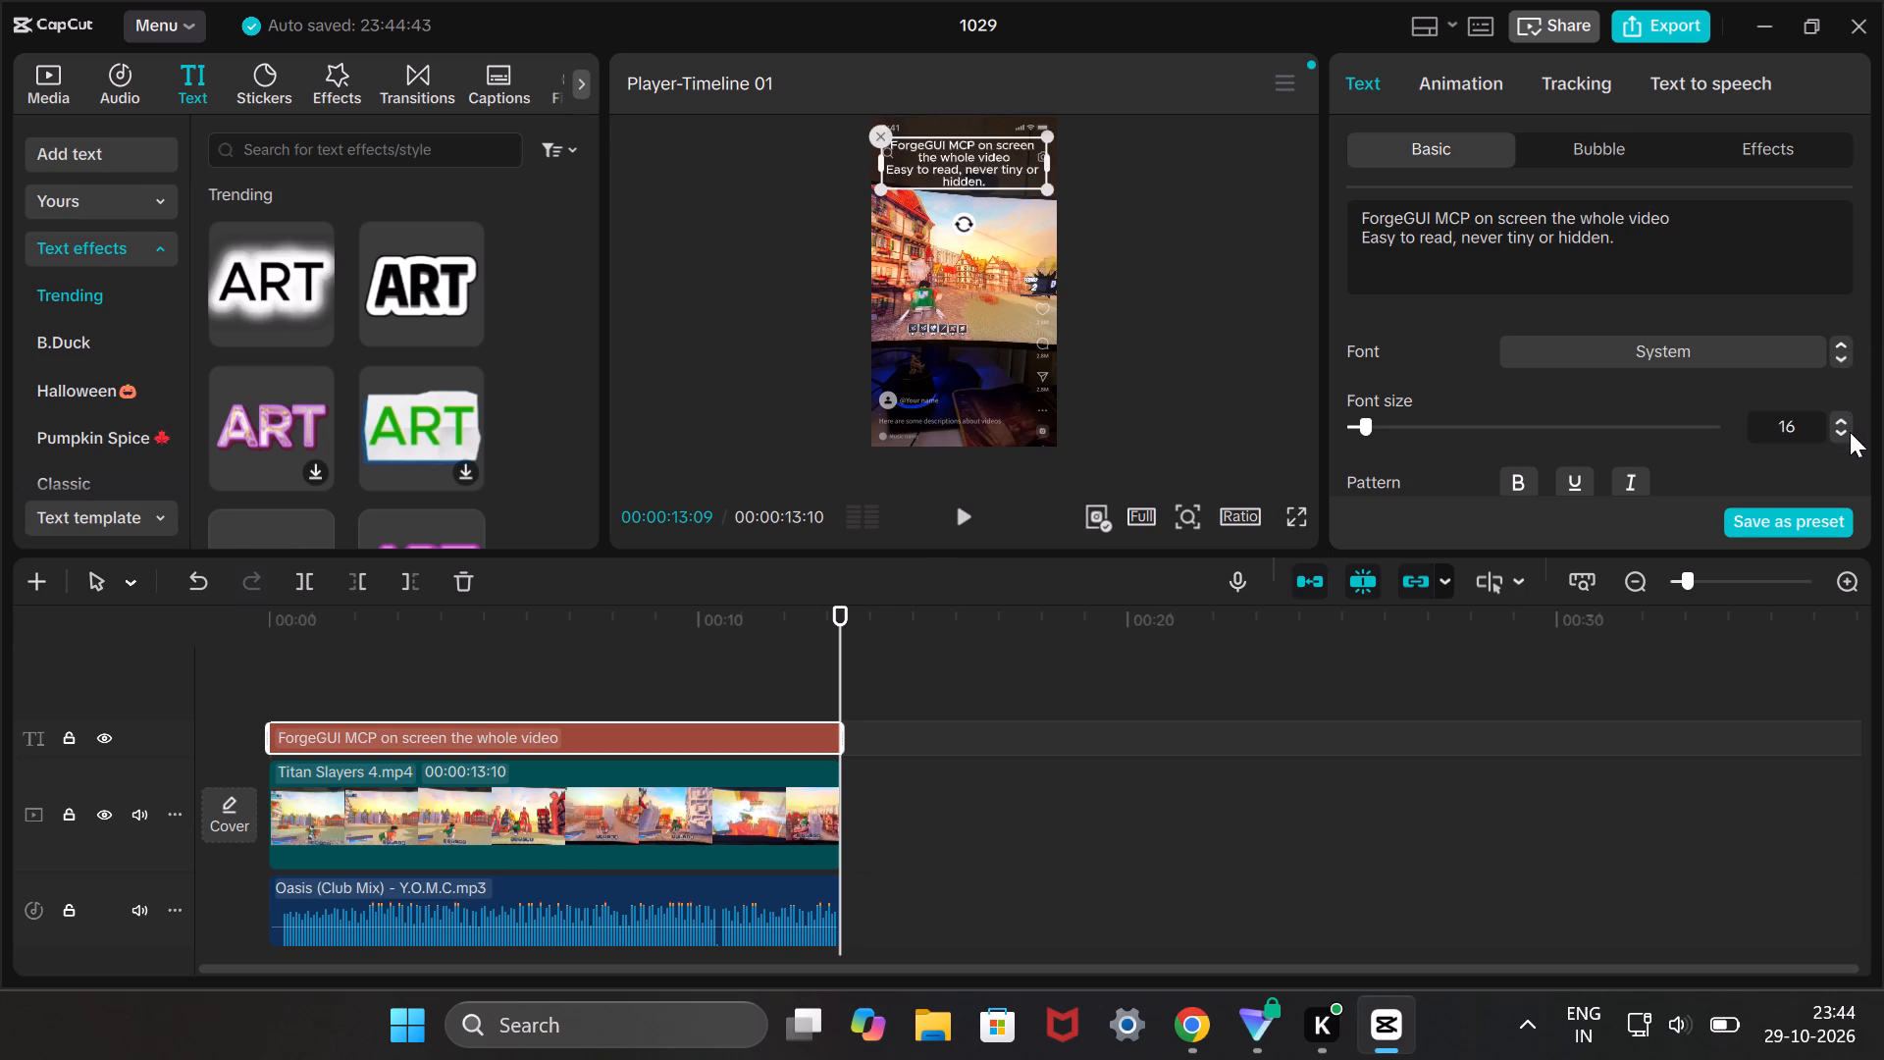
{"action": "left_click", "coordinate": [1837, 427]}
{"action": "left_click", "coordinate": [1837, 427]}
{"action": "left_click", "coordinate": [1837, 427]}
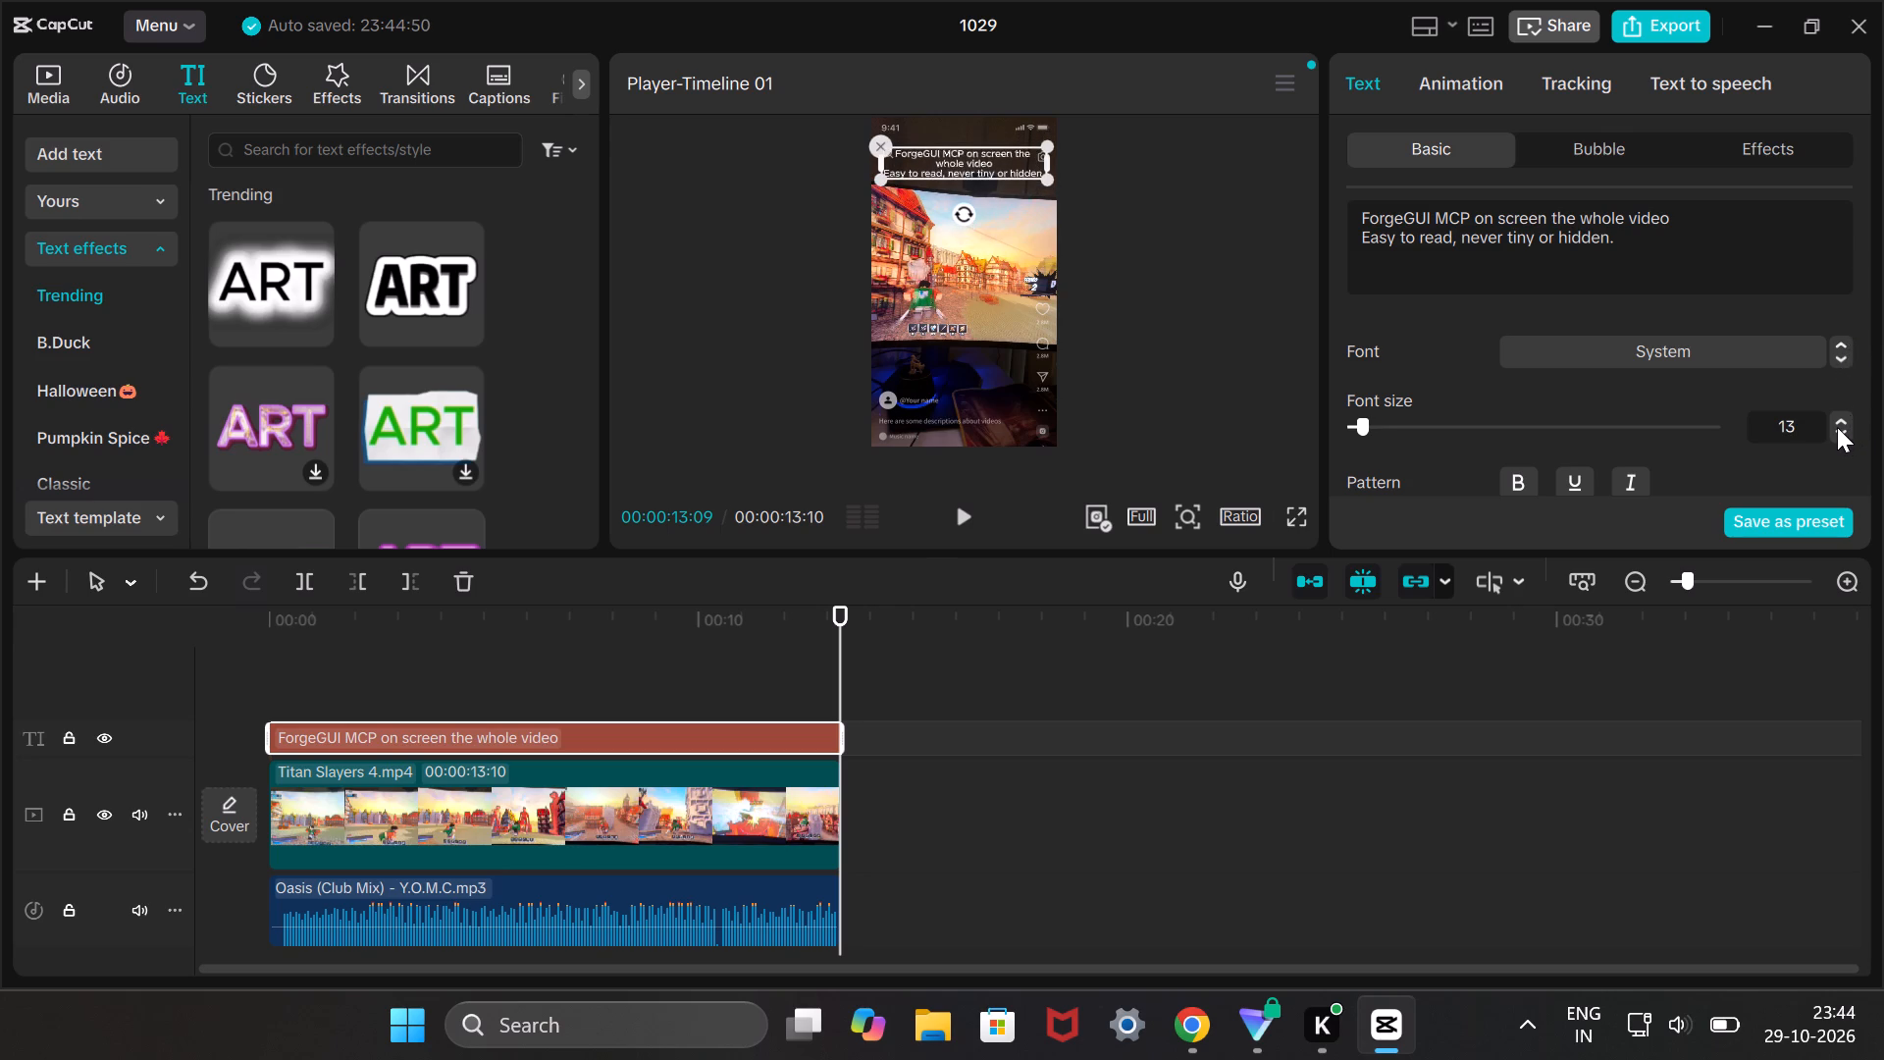
Set the ForgeGUI MCP caption's font size to 16.
{"action": "left_click", "coordinate": [1836, 411]}
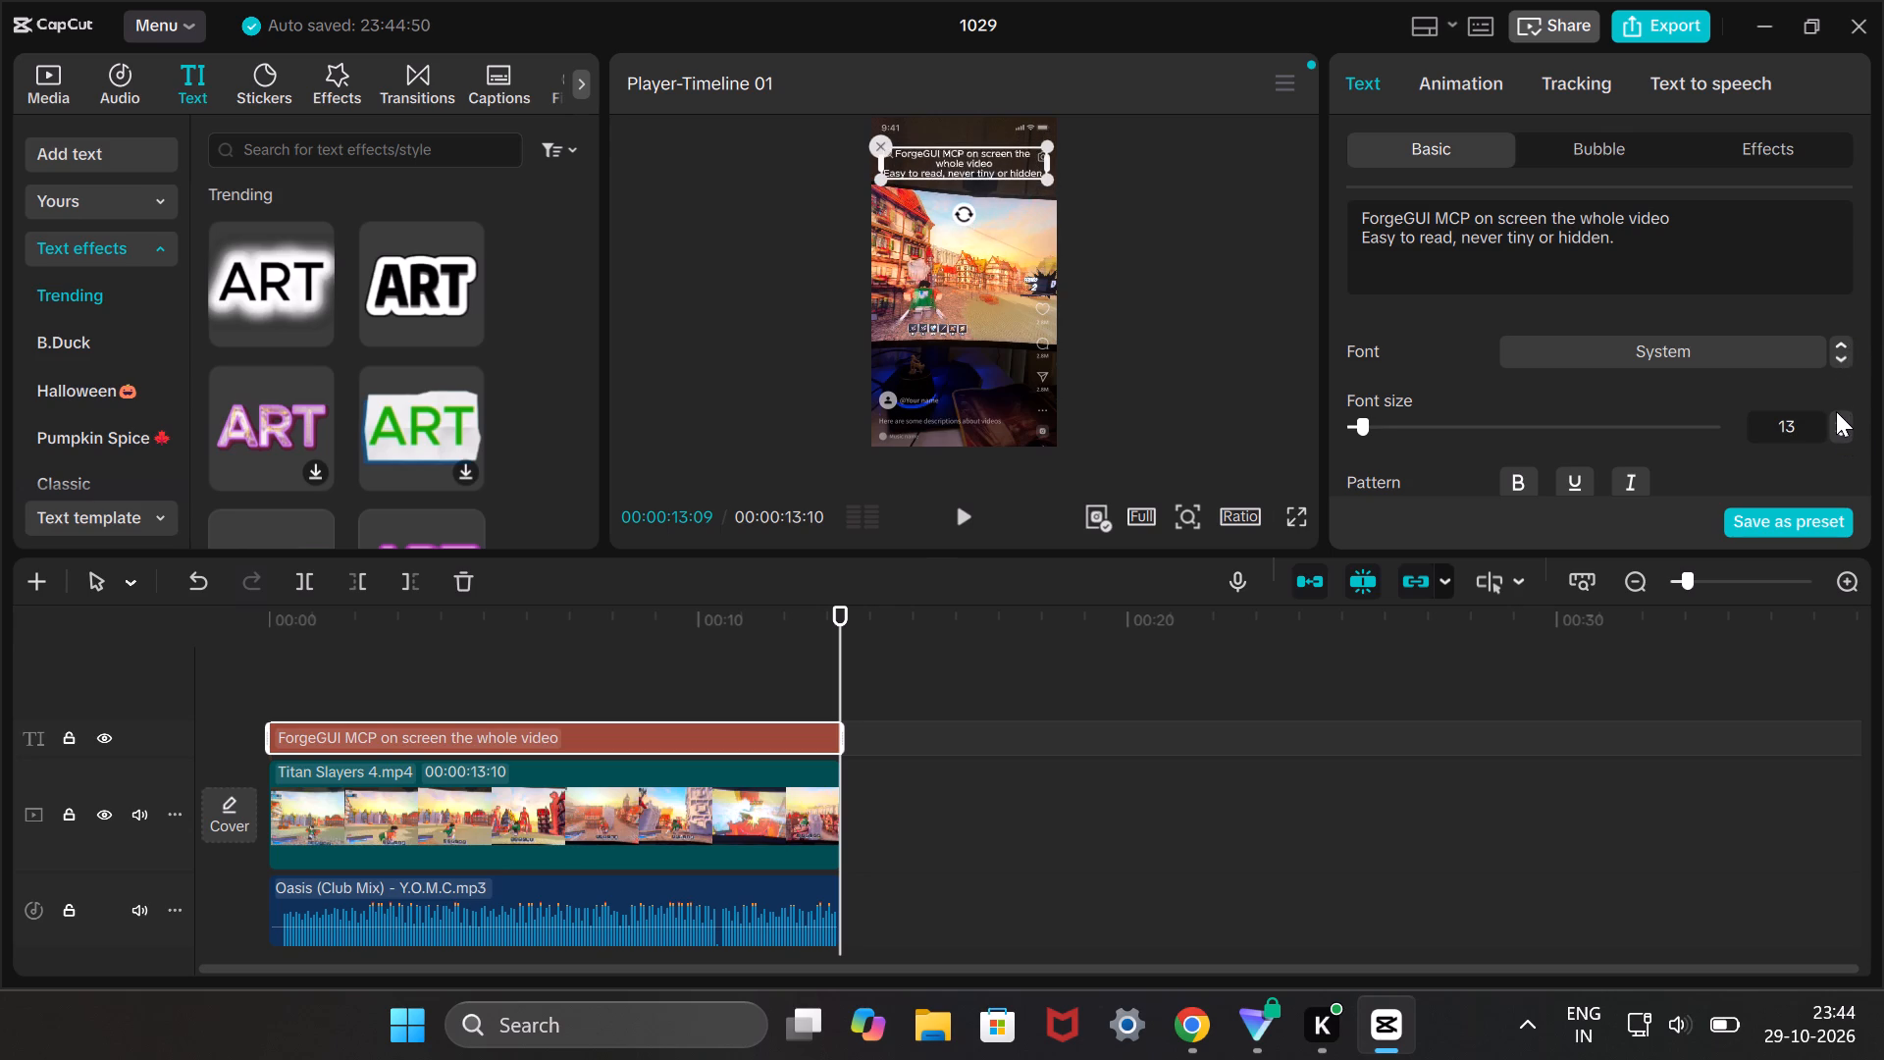
{"action": "left_click", "coordinate": [1841, 411]}
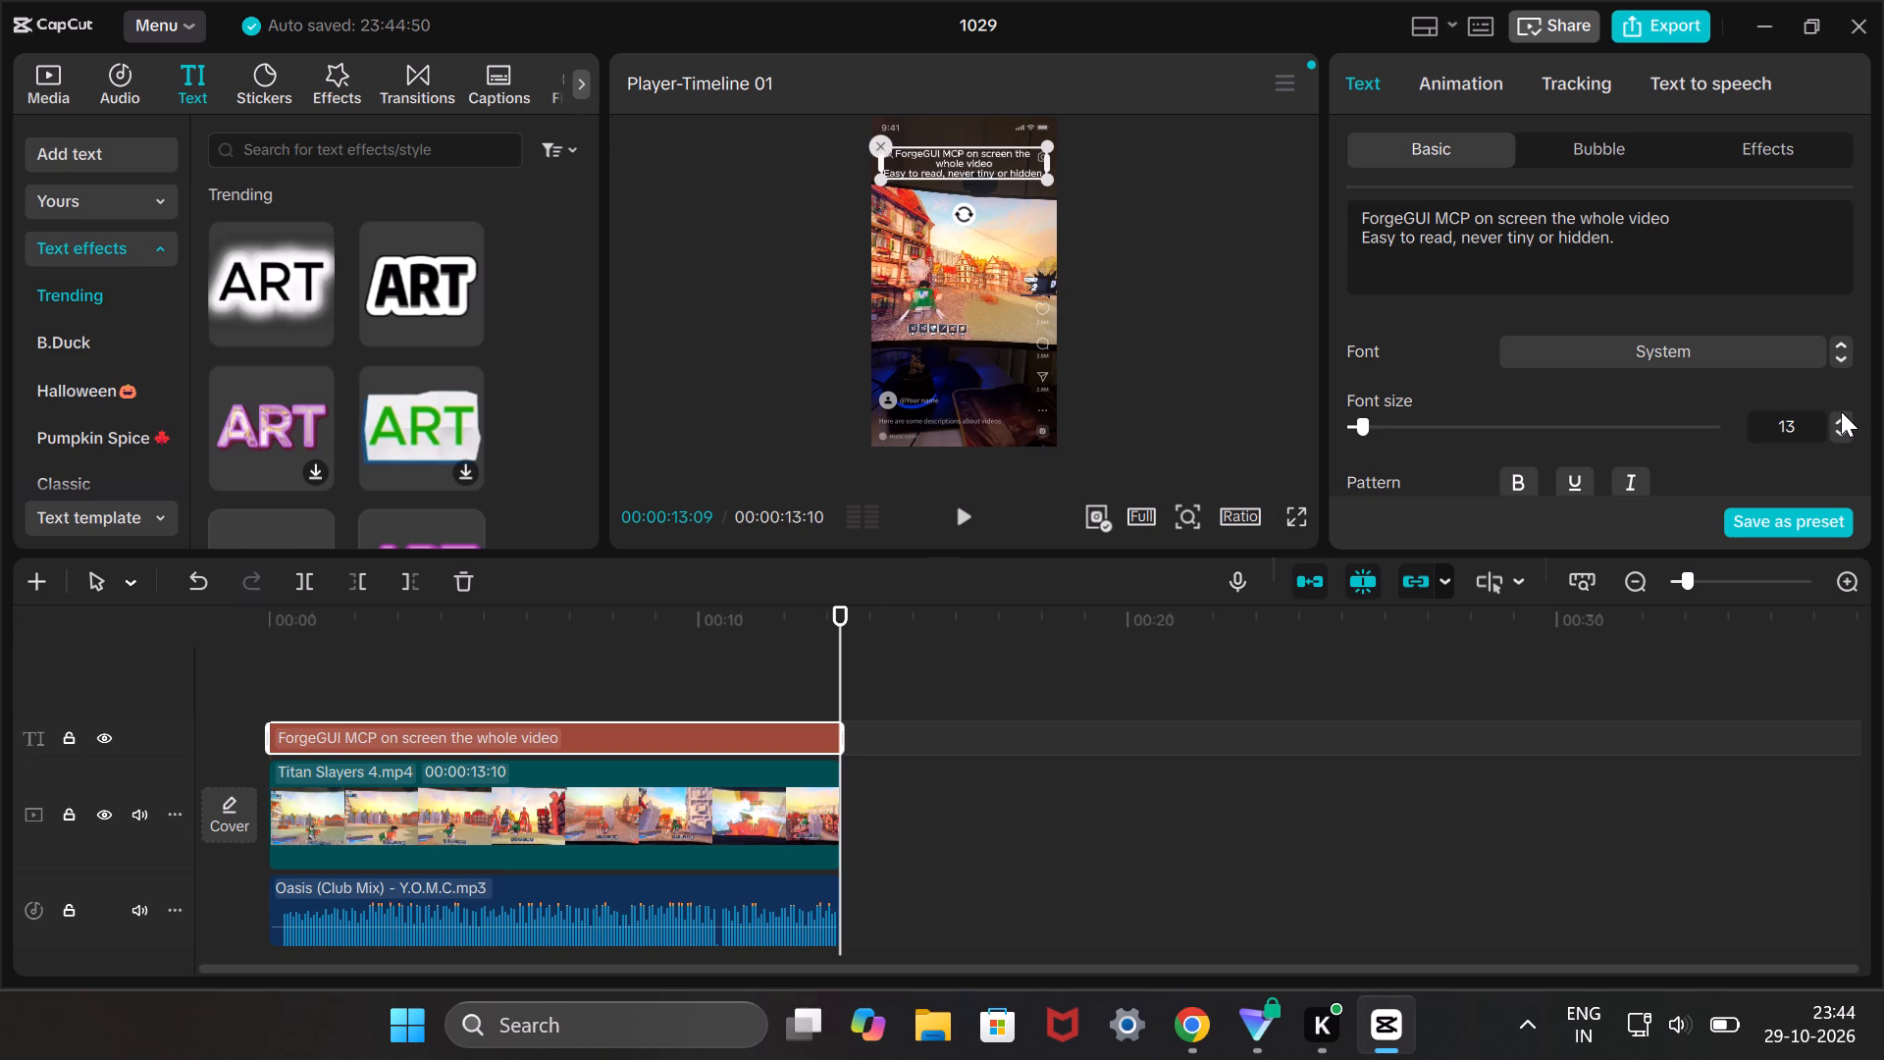
{"action": "left_click", "coordinate": [1841, 411]}
{"action": "left_click", "coordinate": [1847, 414]}
{"action": "double_click", "coordinate": [1847, 414]}
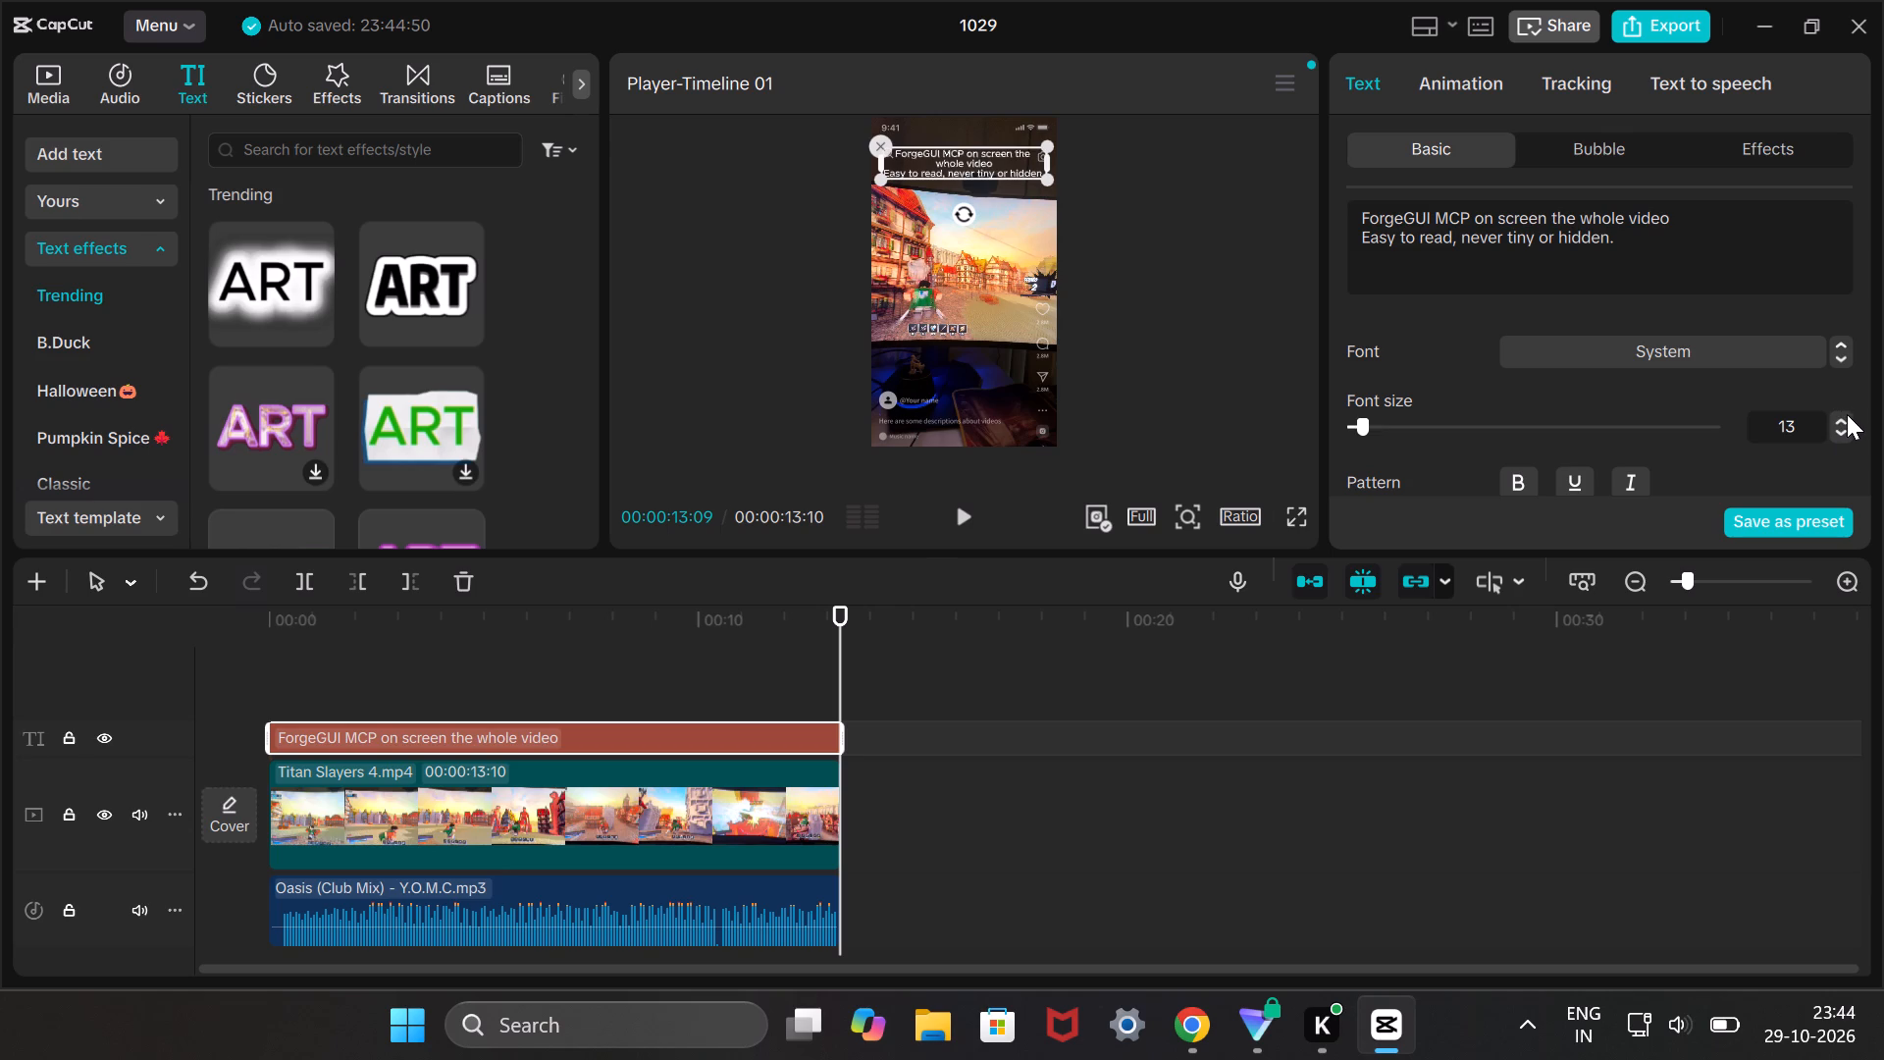
{"action": "left_click", "coordinate": [1841, 413]}
{"action": "left_click", "coordinate": [1841, 413]}
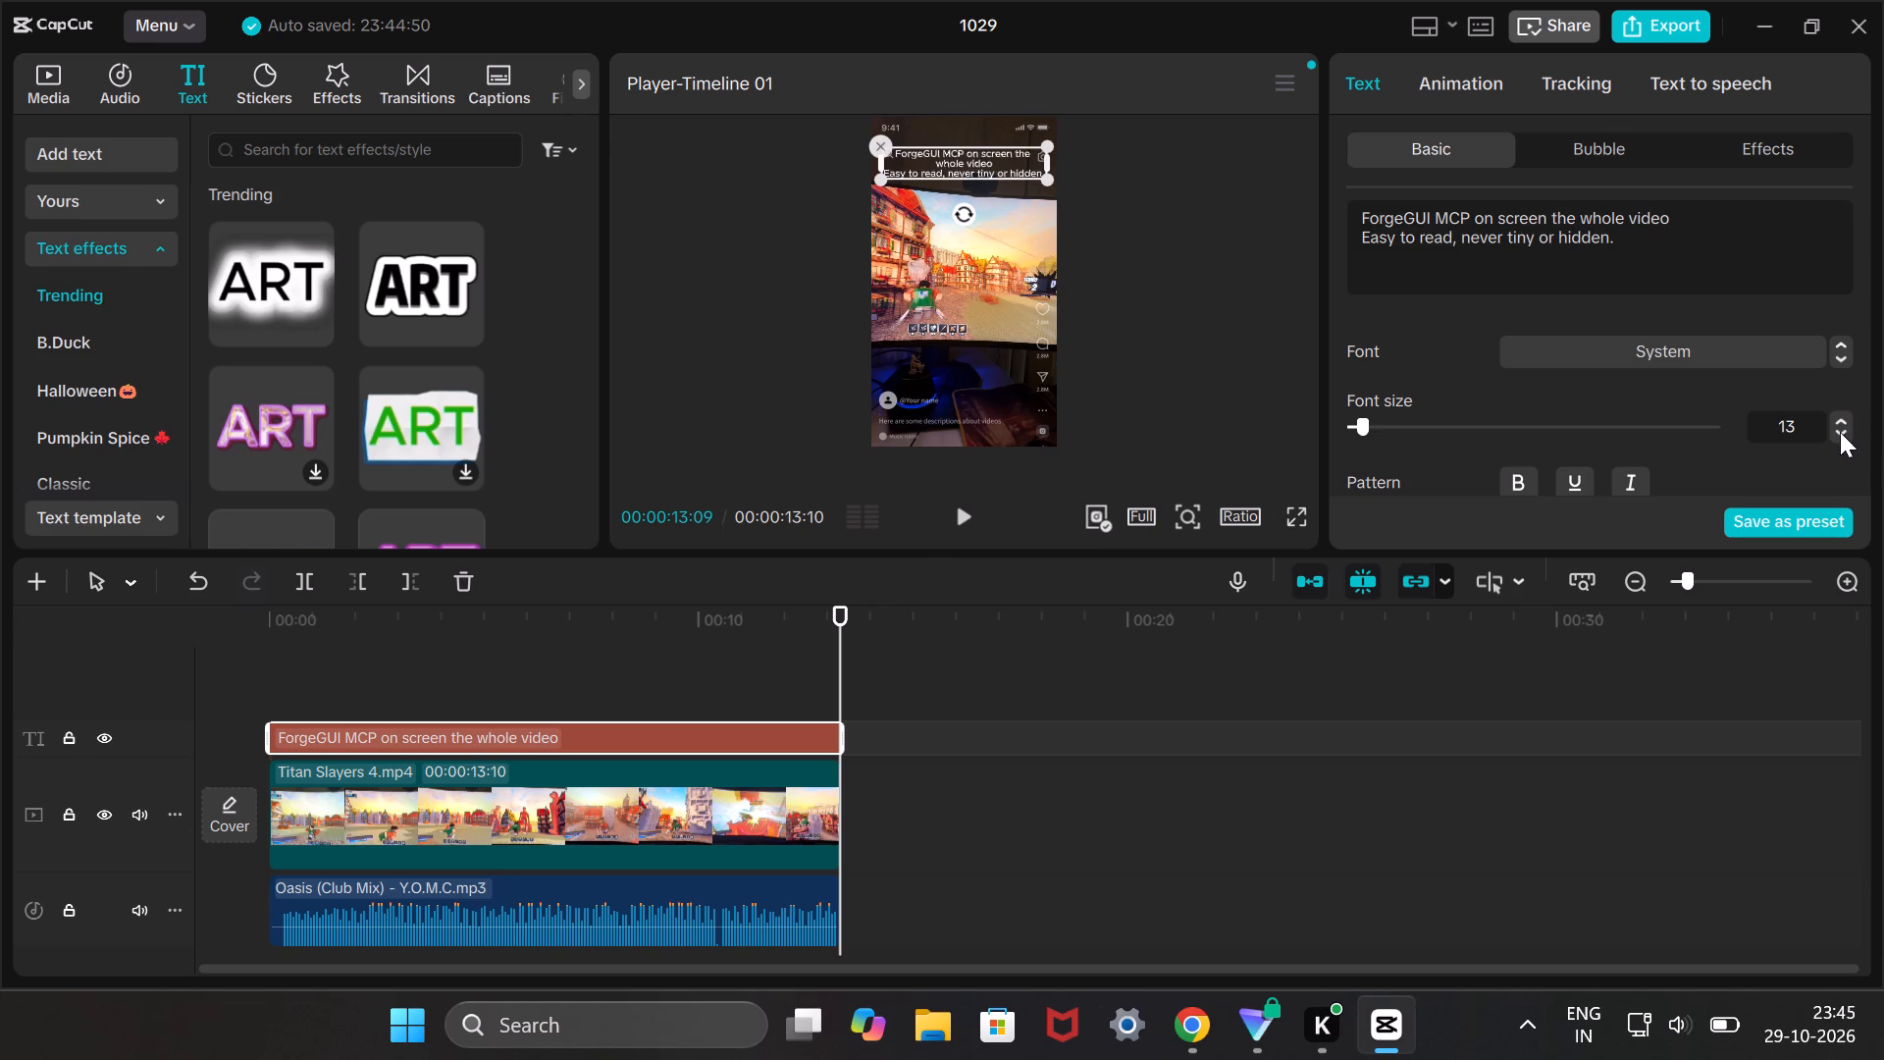
{"action": "left_click", "coordinate": [1840, 432]}
{"action": "left_click", "coordinate": [1839, 413]}
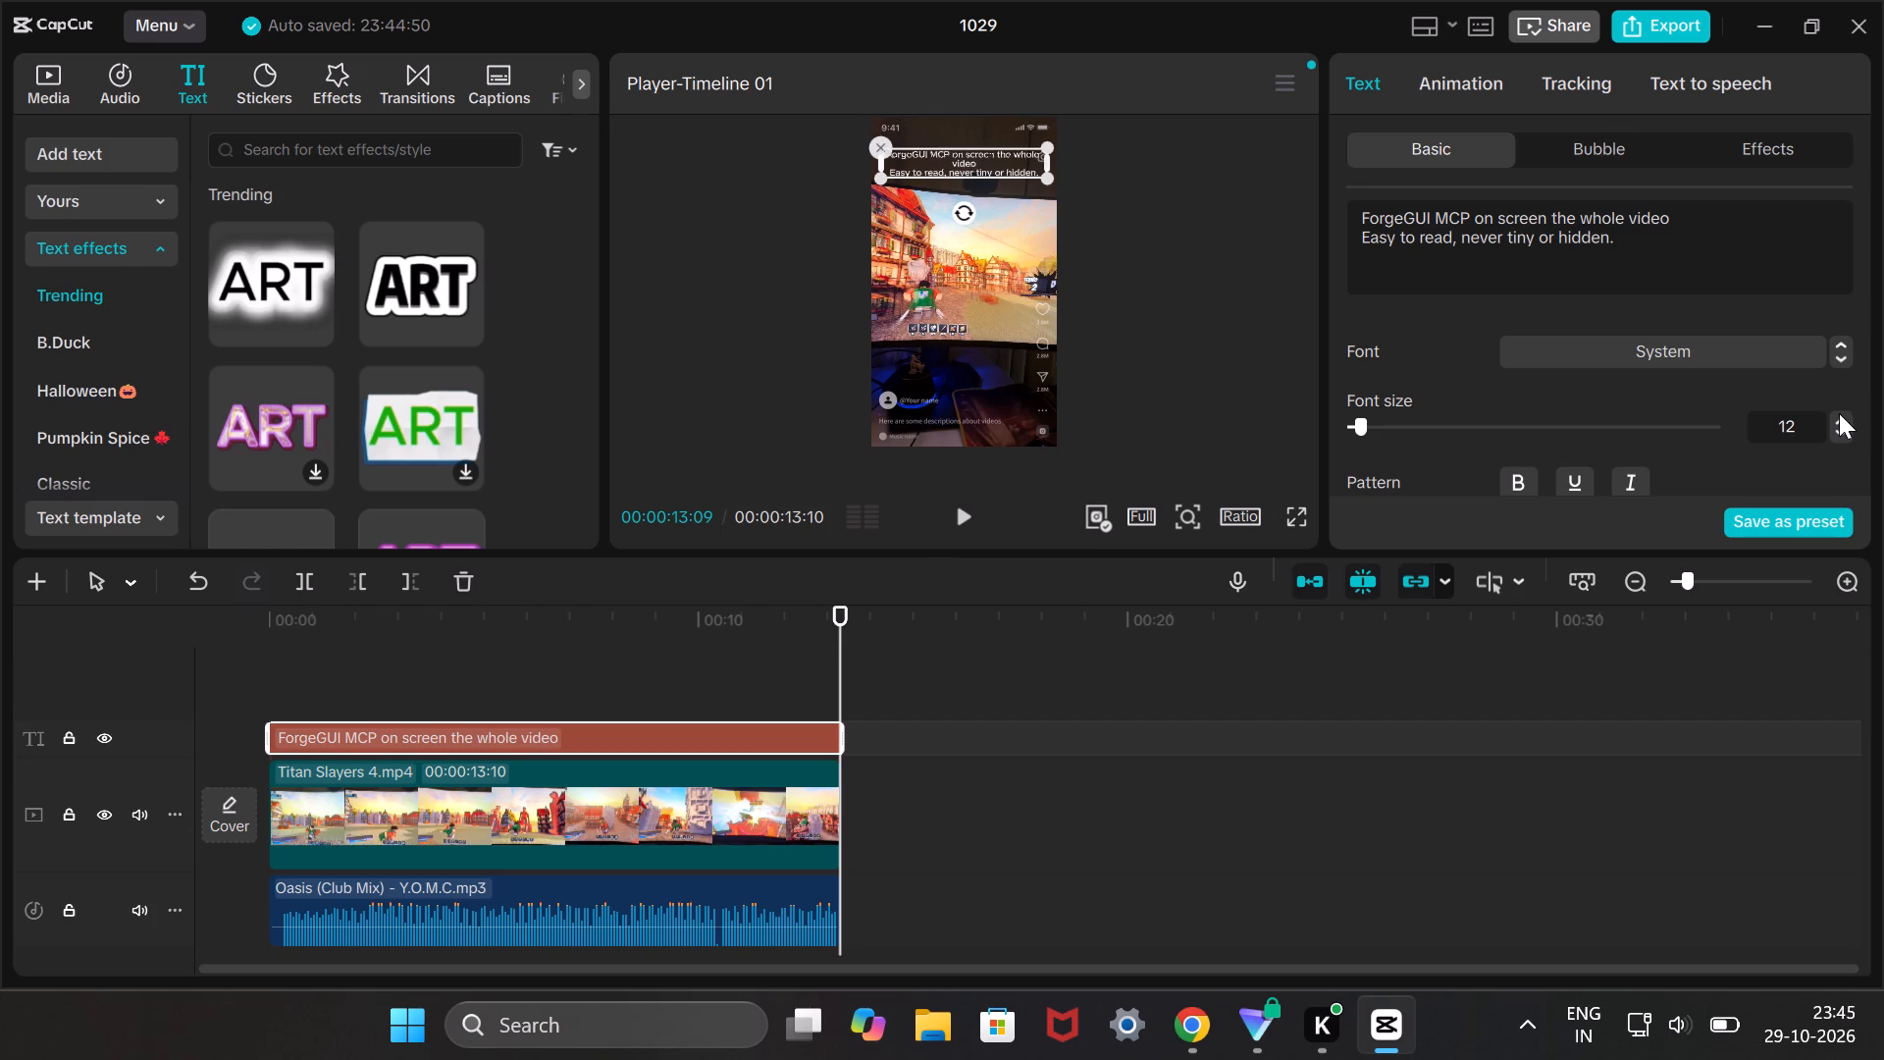
{"action": "triple_click", "coordinate": [1839, 413]}
{"action": "left_click", "coordinate": [1839, 413]}
{"action": "left_click", "coordinate": [1356, 427]}
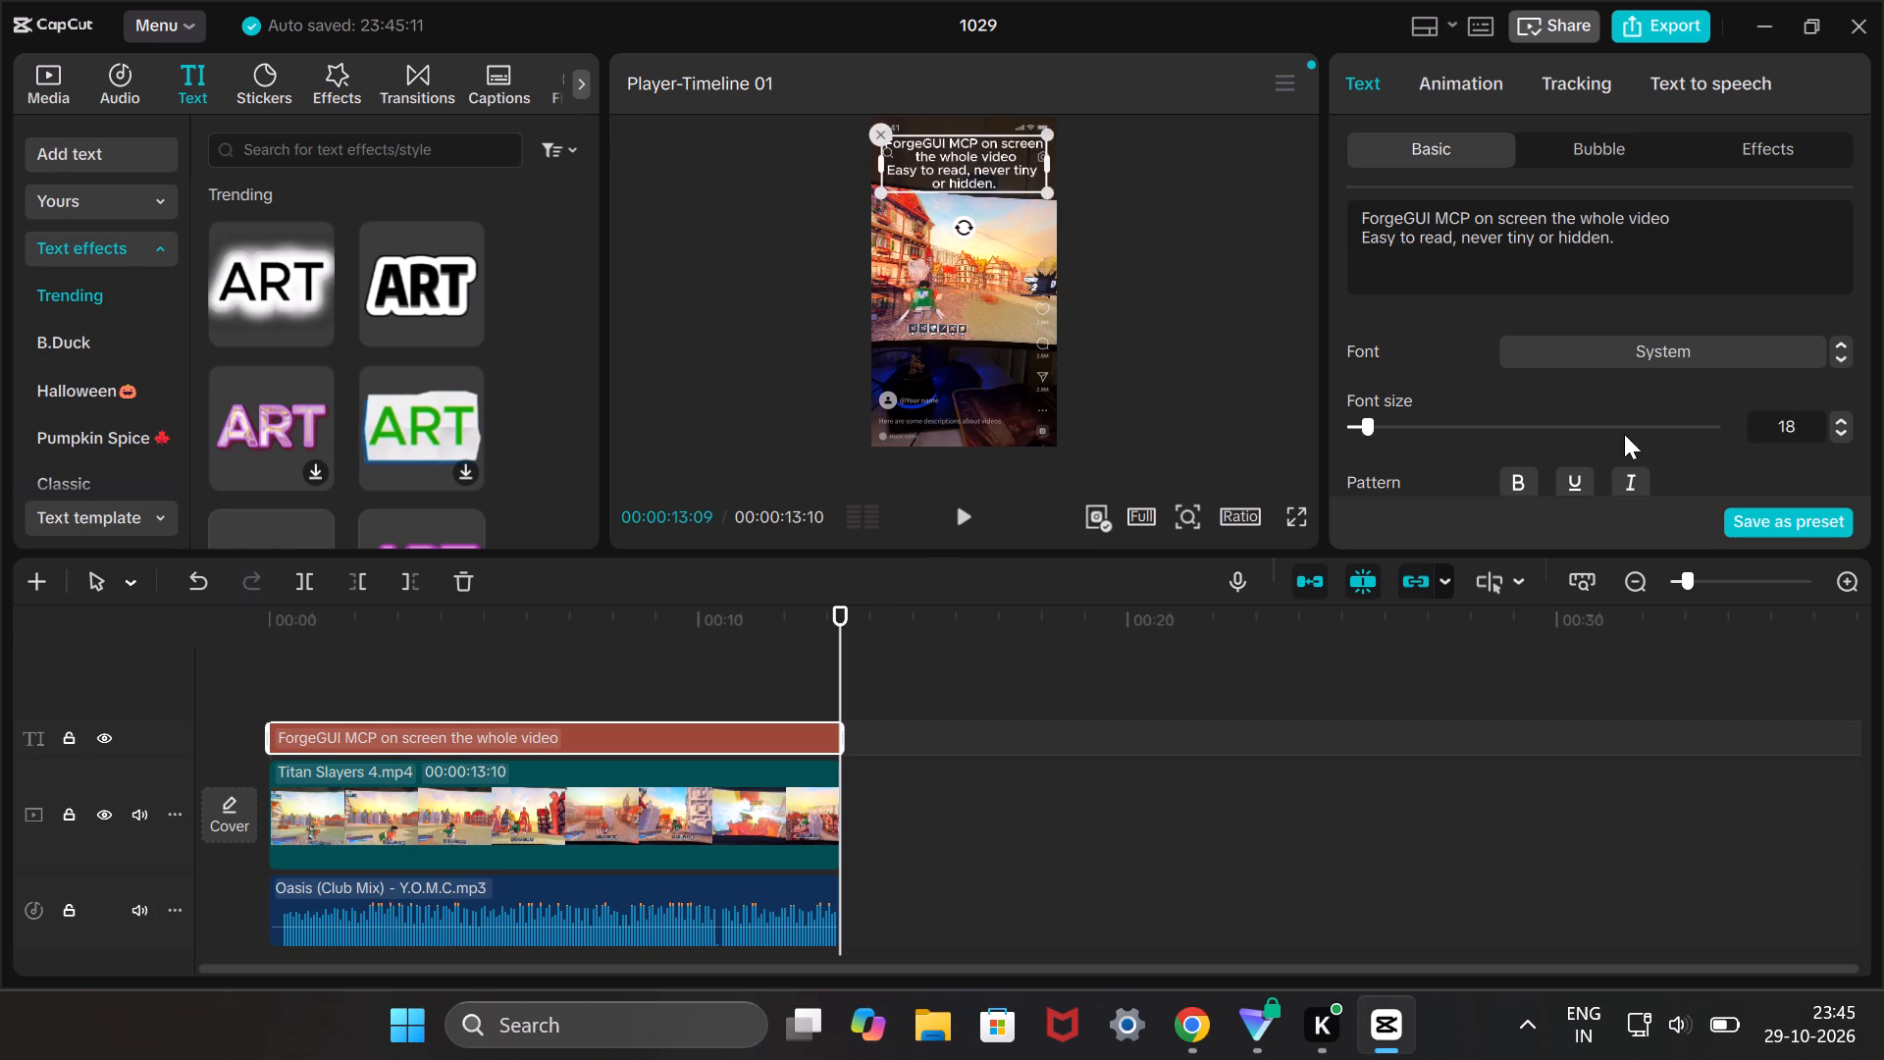
{"action": "left_click", "coordinate": [1837, 432]}
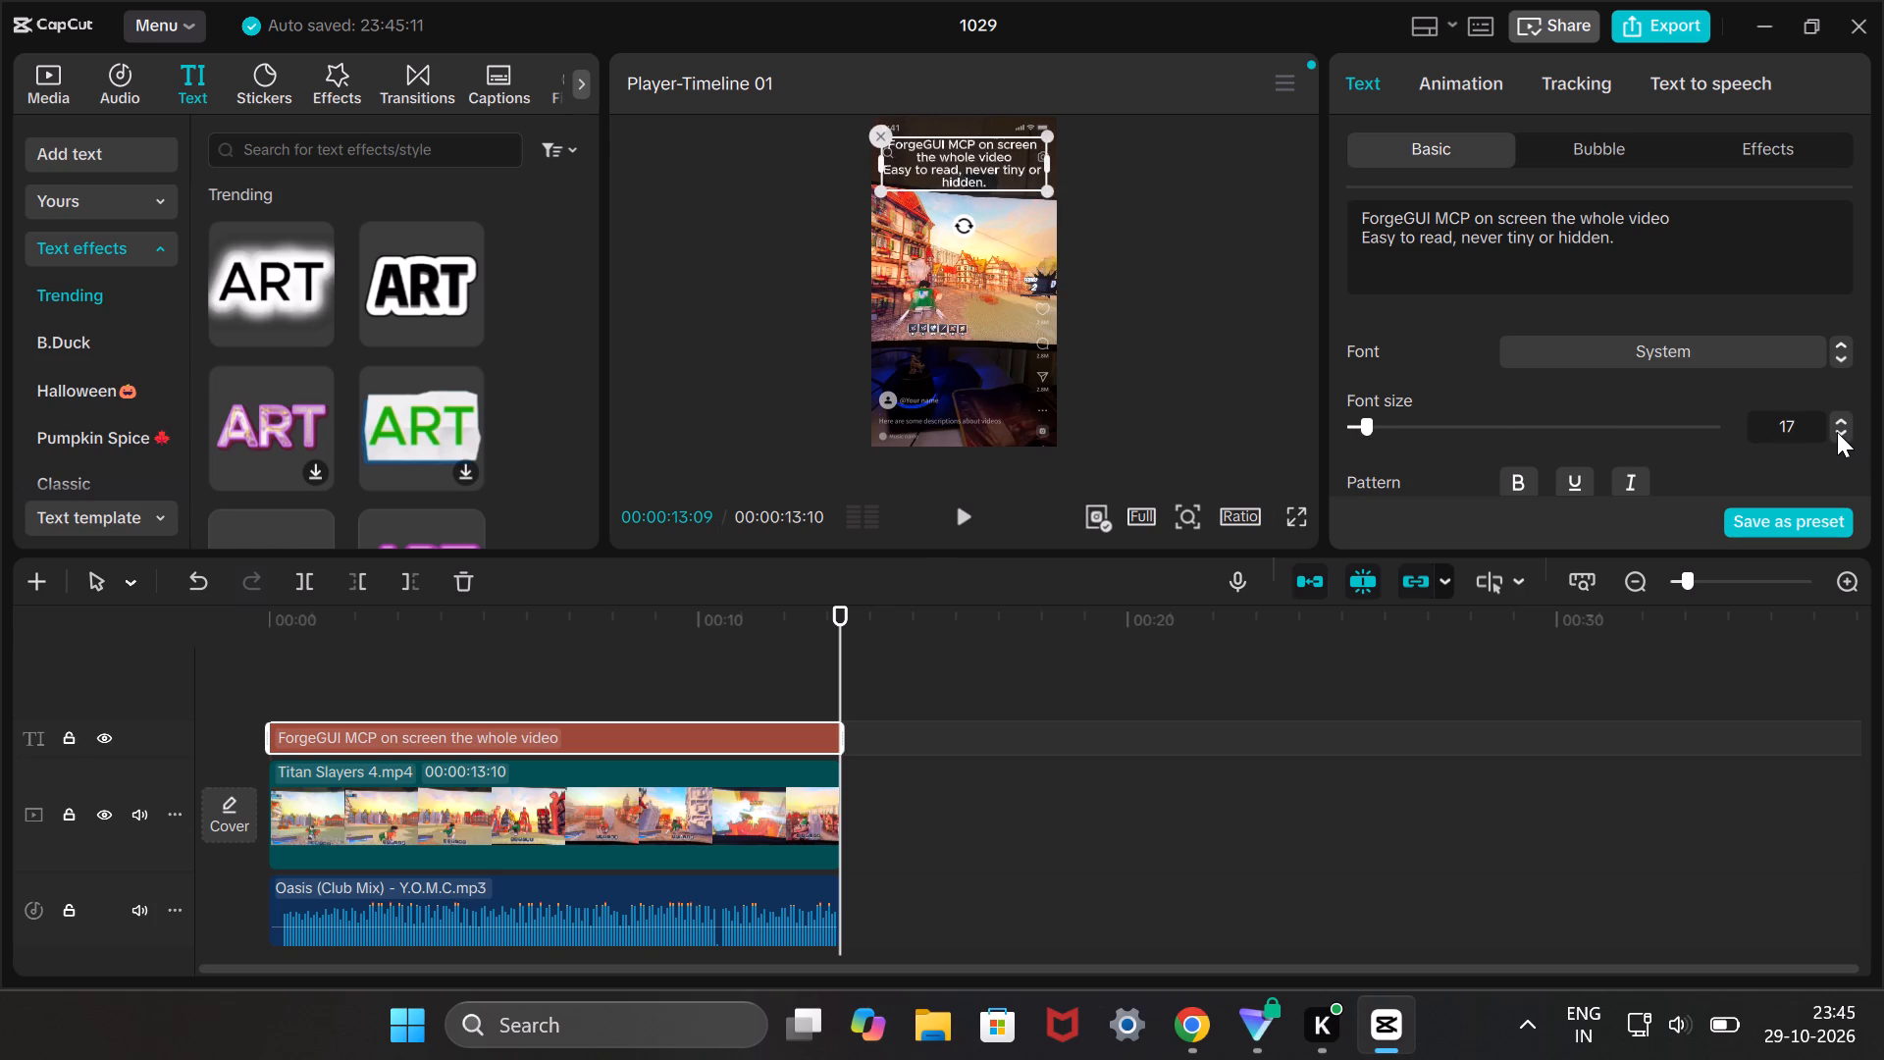
{"action": "left_click", "coordinate": [1837, 432]}
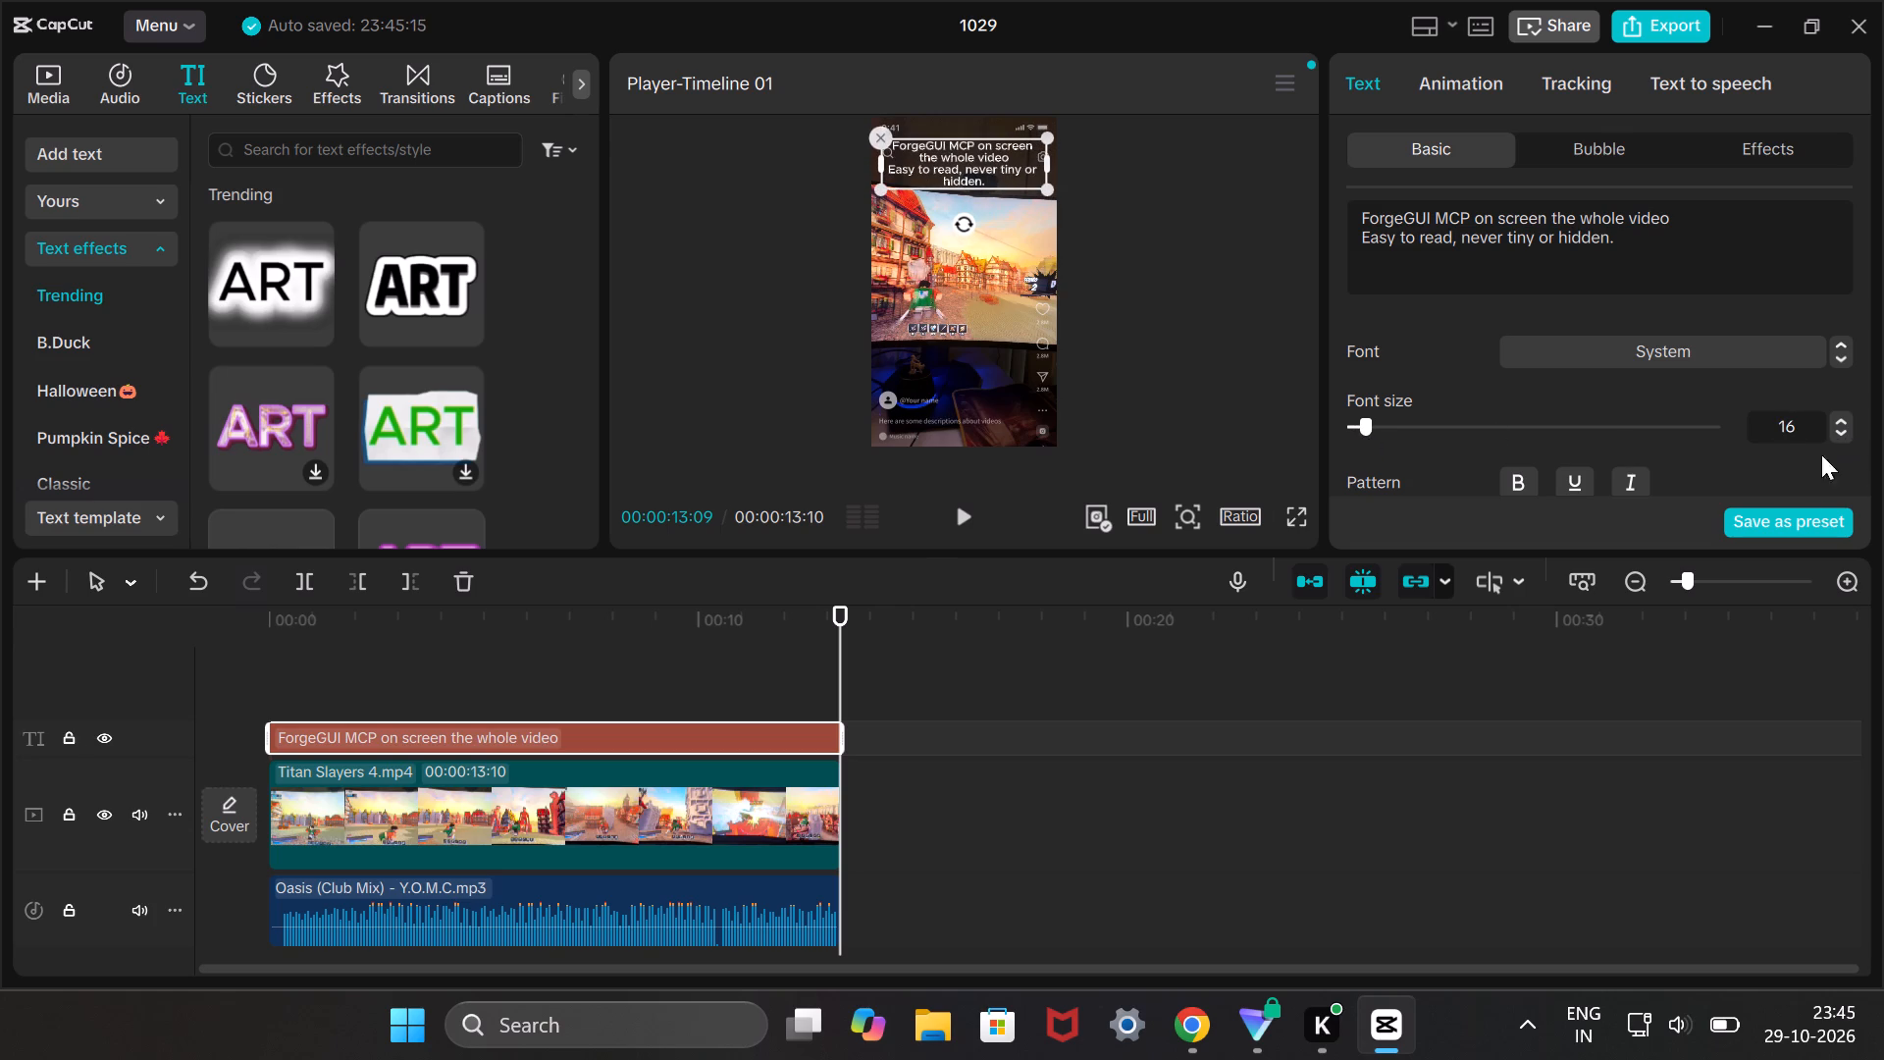
Make the ForgeGUI MCP caption bold and italic, trying an underline and leaving it off.
{"action": "left_click", "coordinate": [1521, 480]}
{"action": "left_click", "coordinate": [1575, 477]}
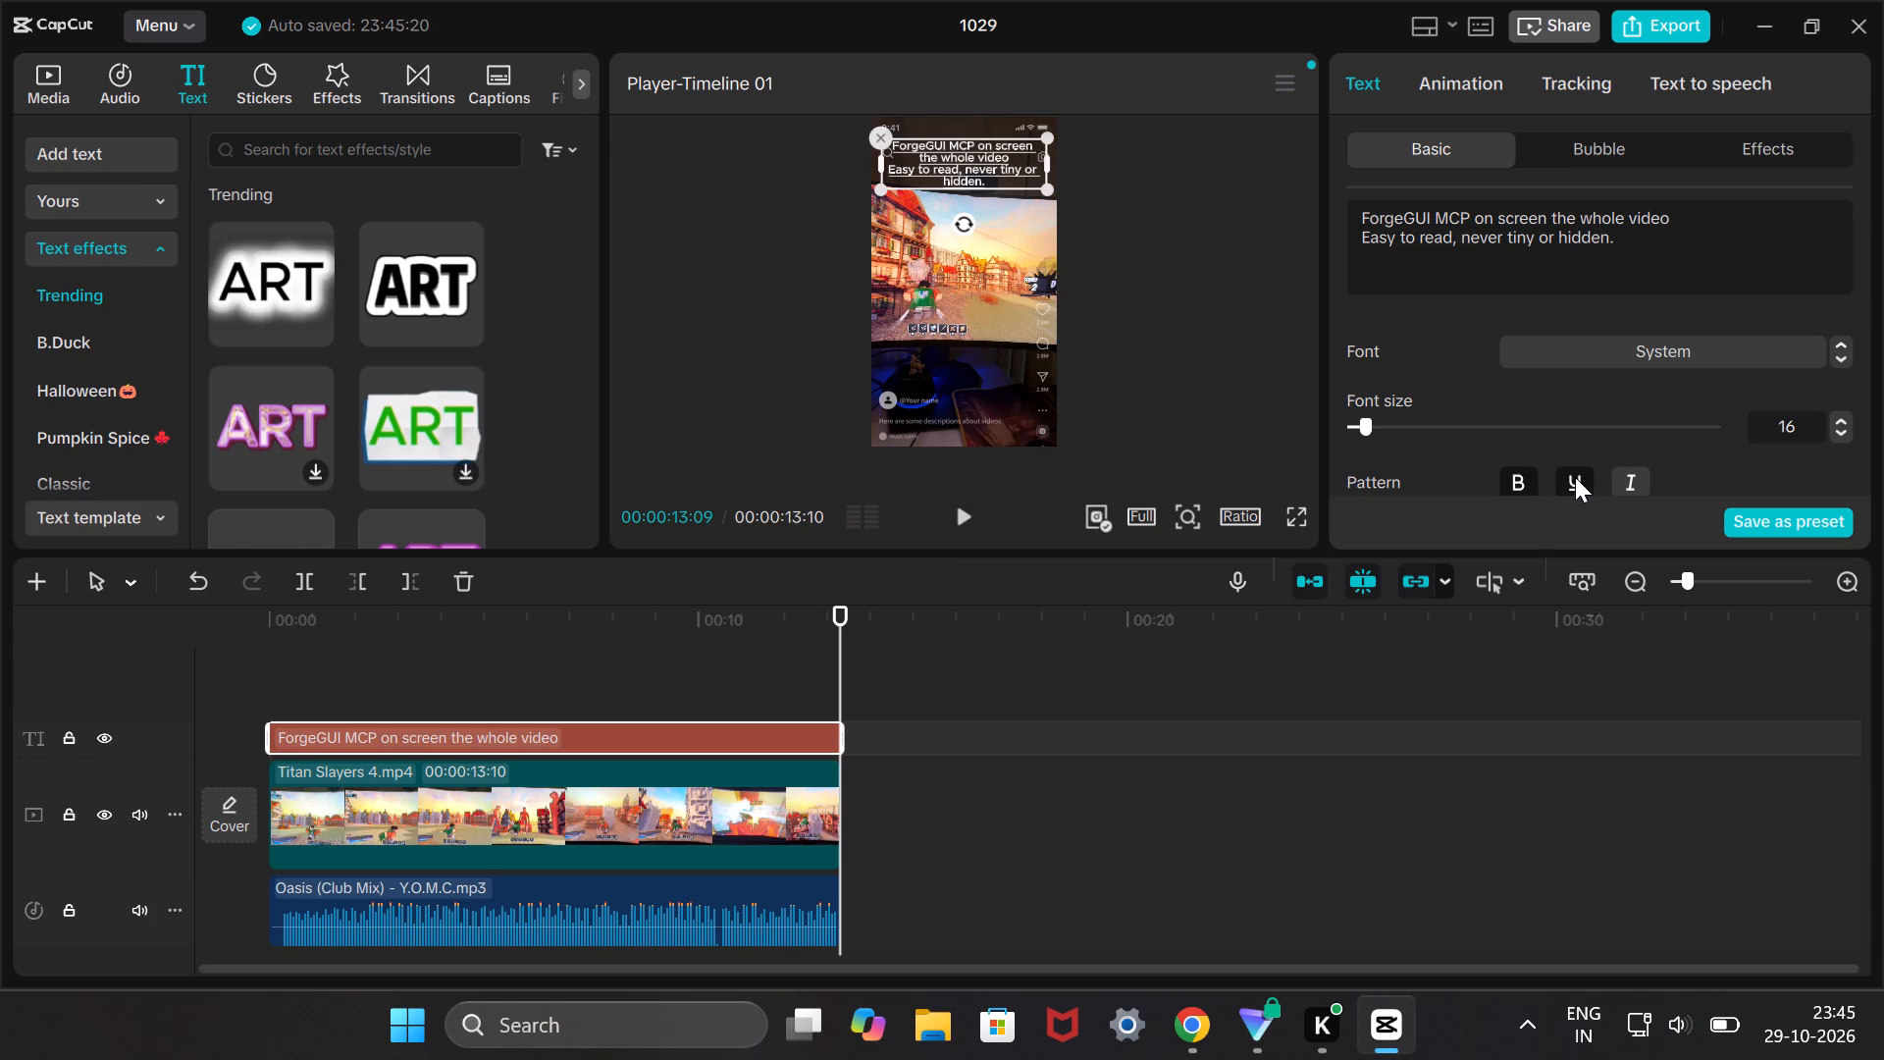
{"action": "left_click", "coordinate": [1628, 478]}
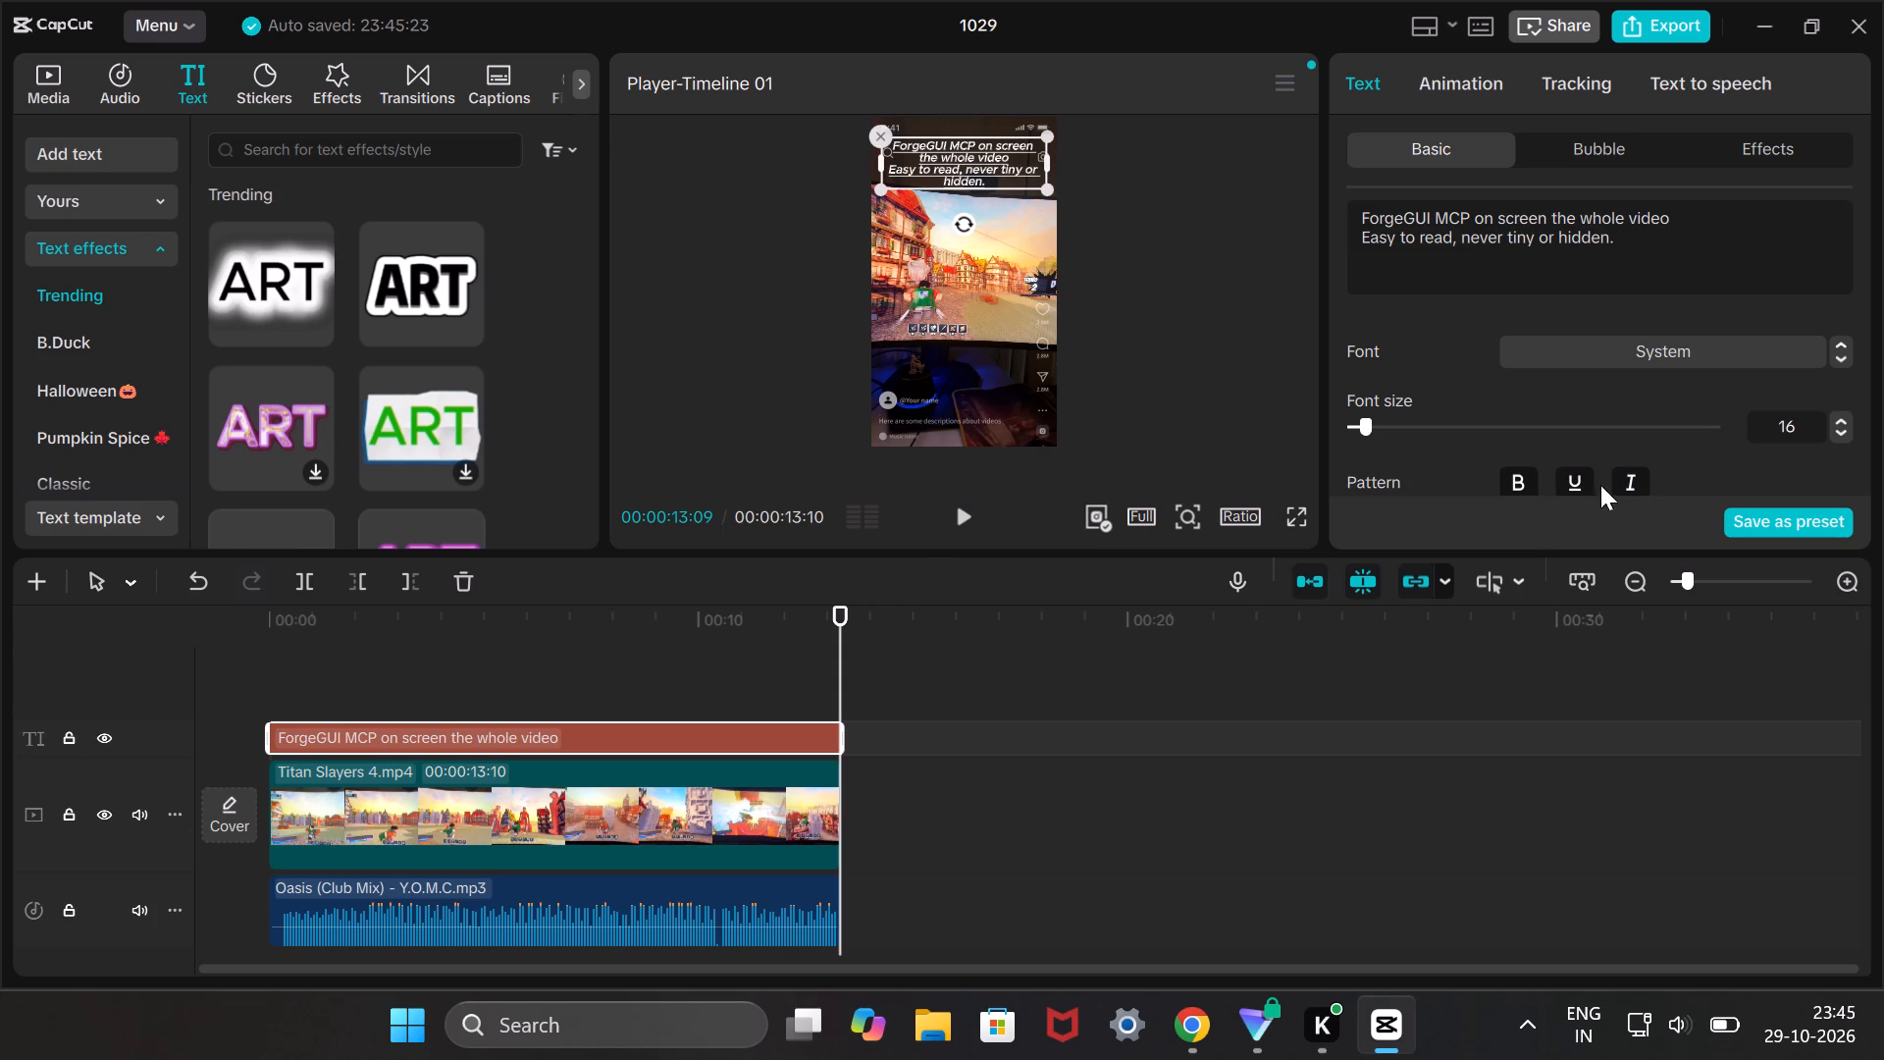
{"action": "left_click", "coordinate": [1572, 482]}
{"action": "left_click", "coordinate": [1572, 482]}
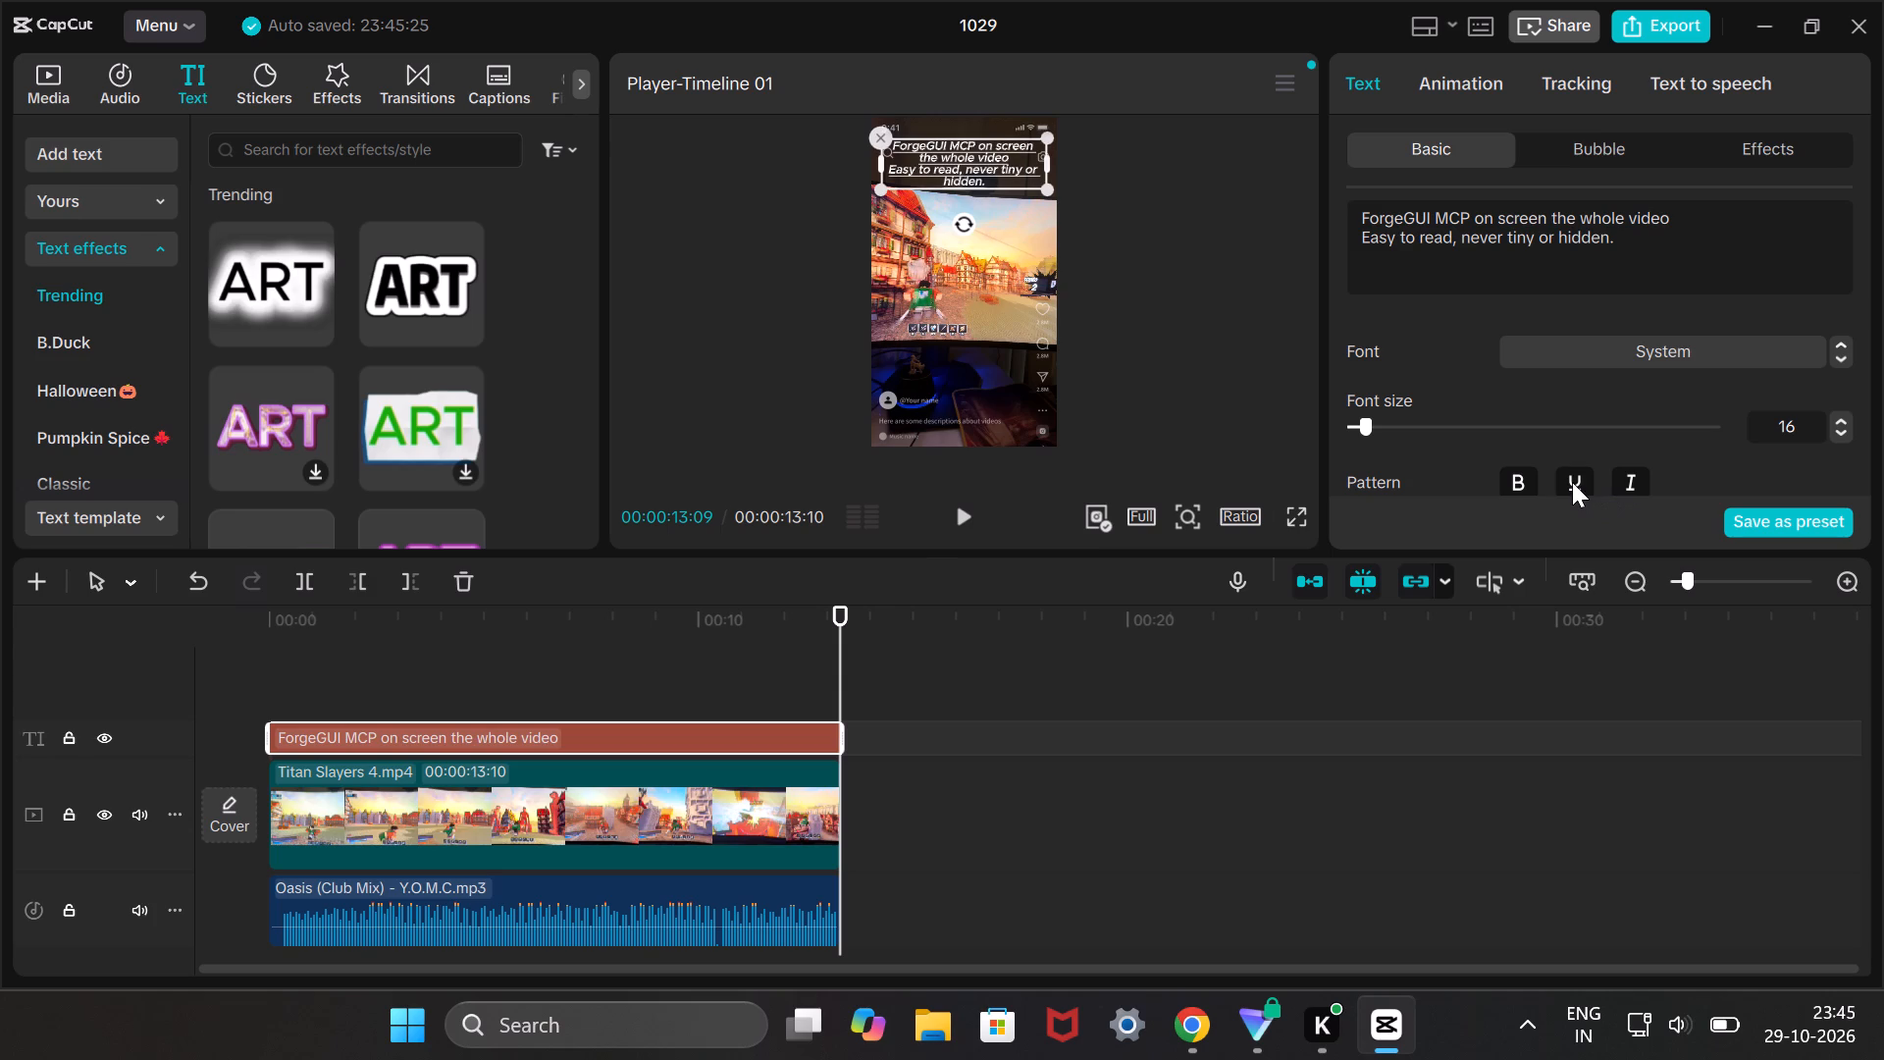
{"action": "left_click", "coordinate": [1572, 482]}
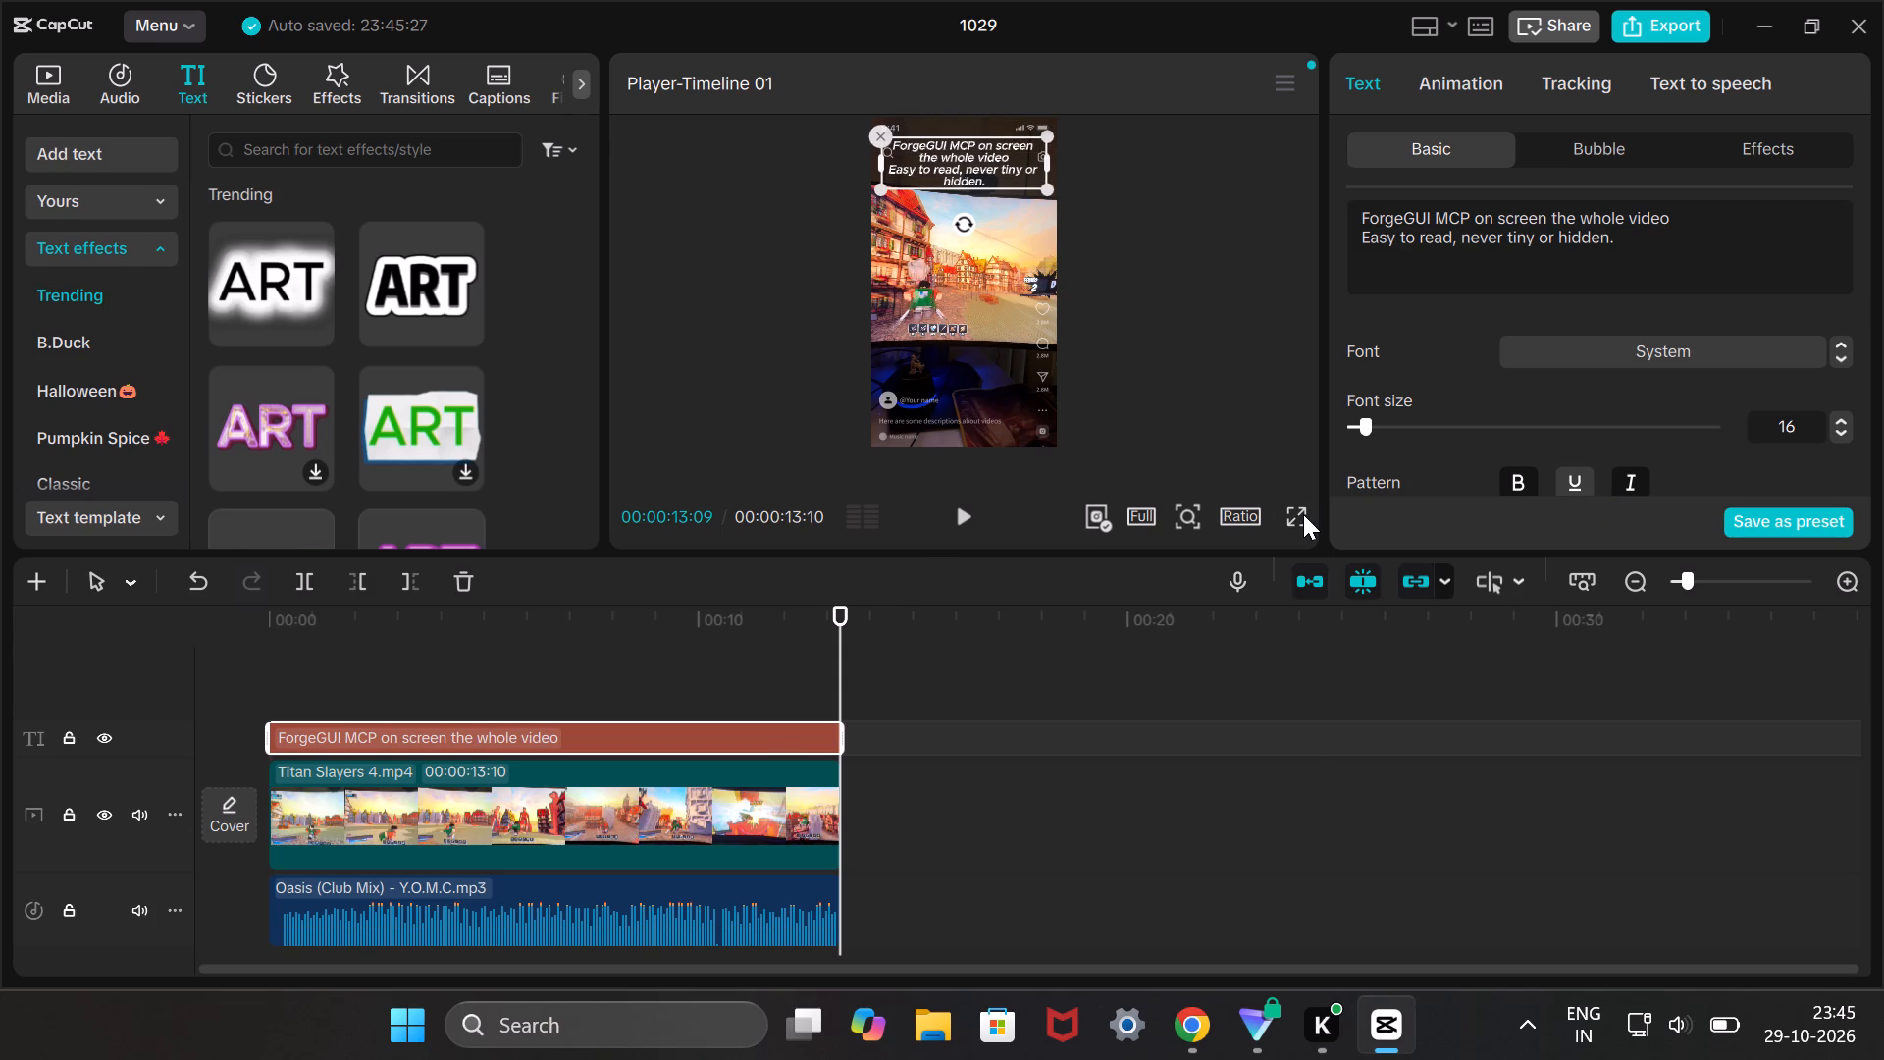
Check the restyled caption at full screen, and play the video at full screen with the caption deselected.
{"action": "left_click", "coordinate": [1303, 514]}
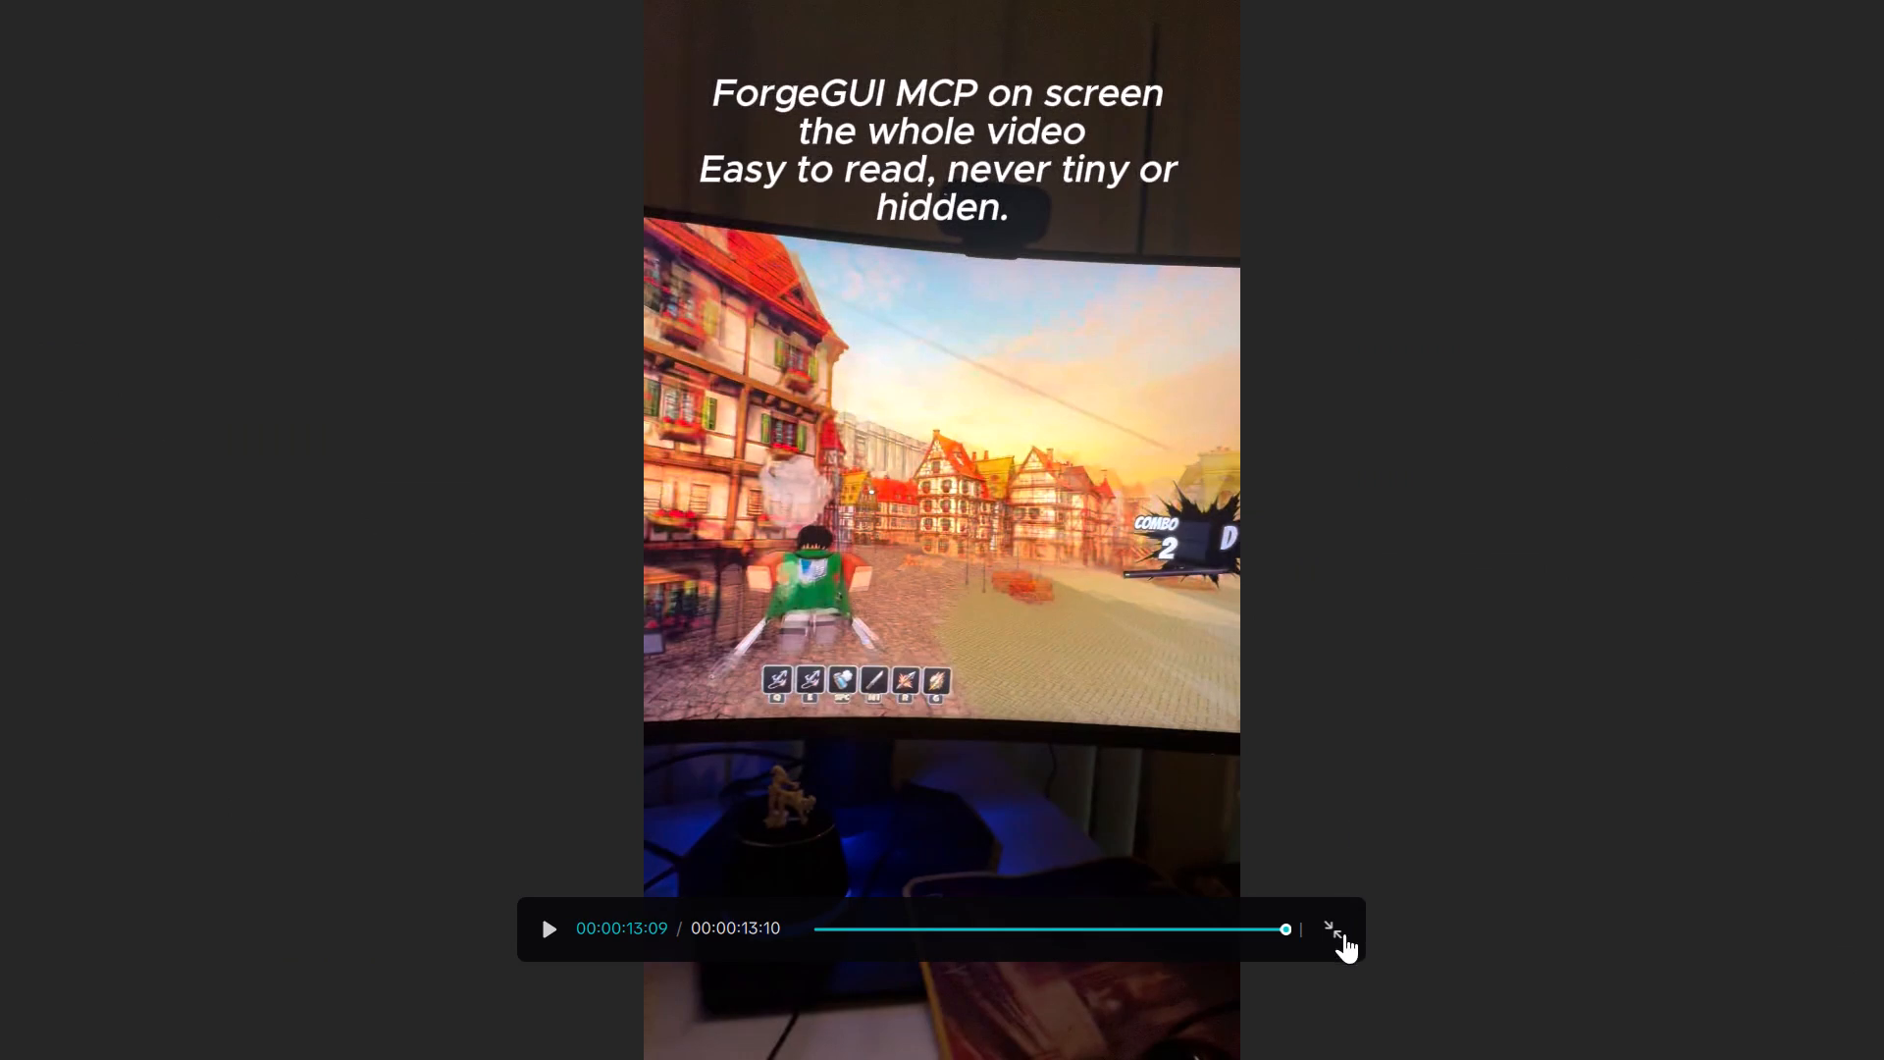
{"action": "left_click", "coordinate": [1337, 943]}
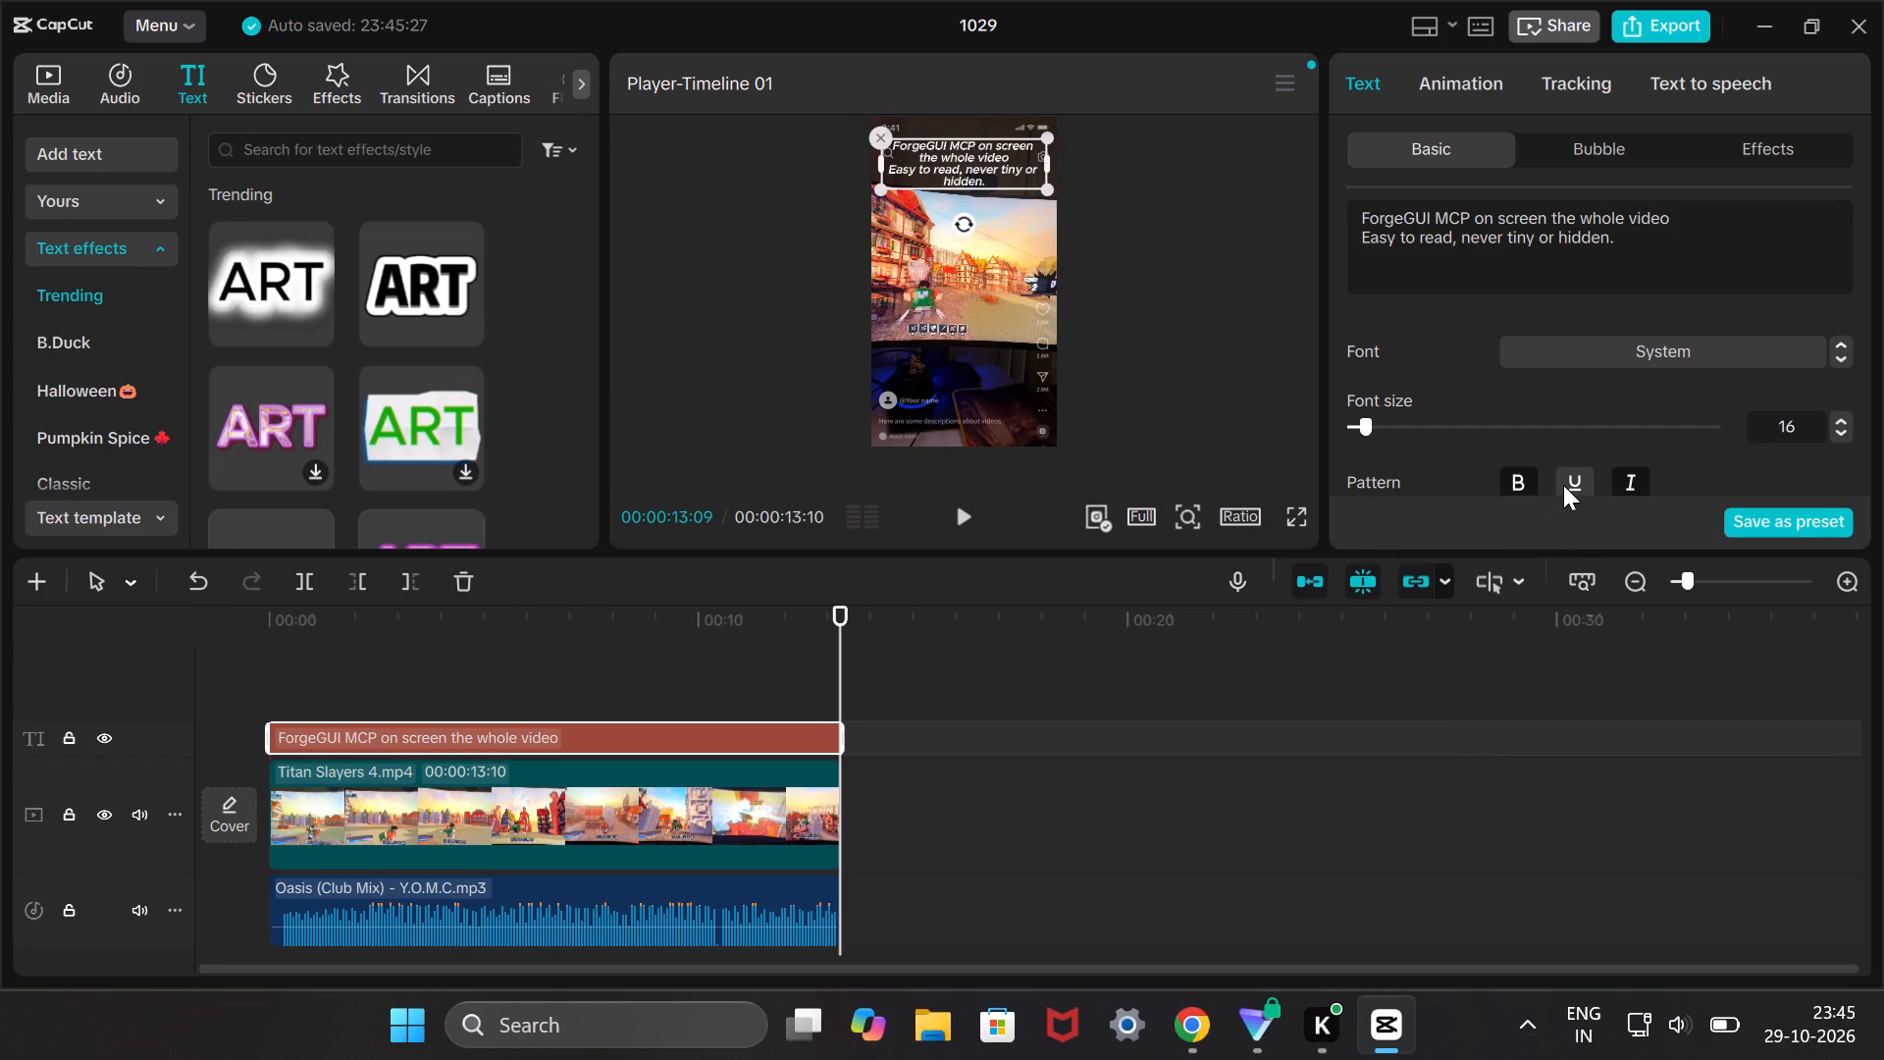
{"action": "left_click", "coordinate": [1444, 689]}
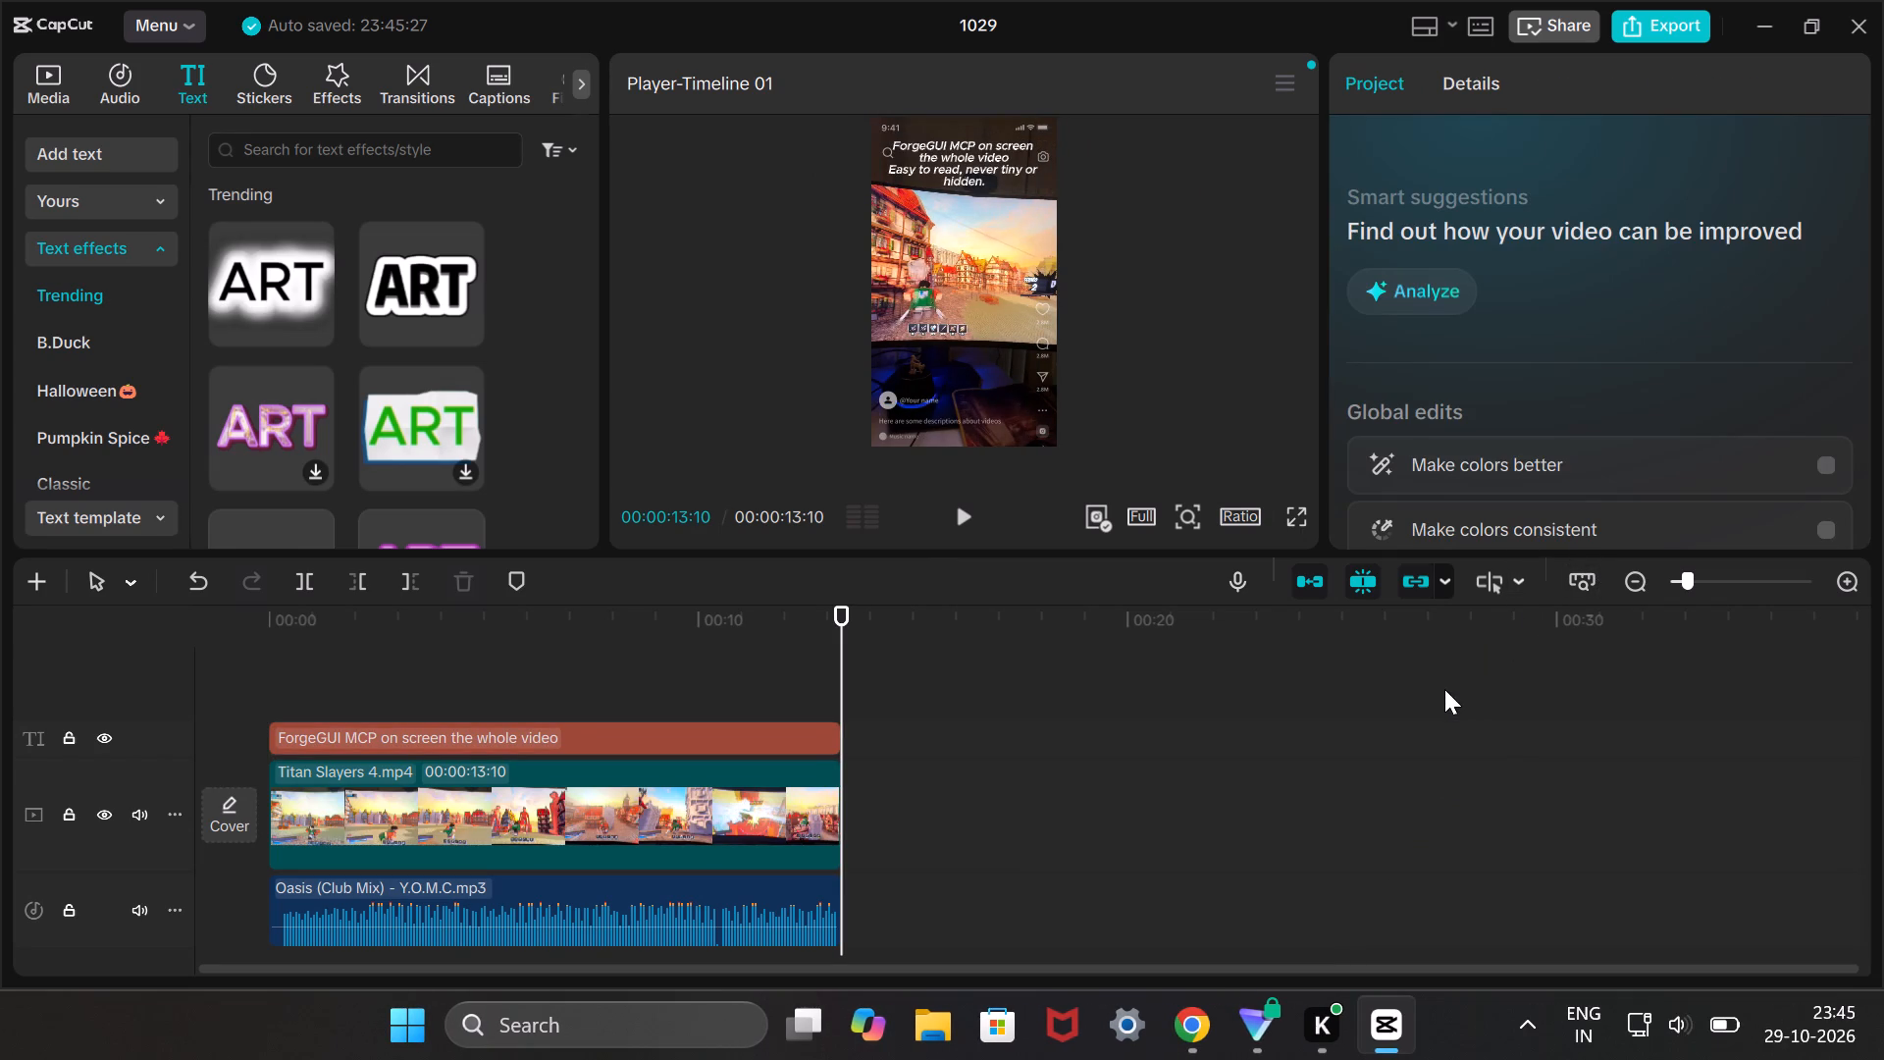
{"action": "left_click", "coordinate": [966, 521]}
{"action": "left_click", "coordinate": [1291, 520]}
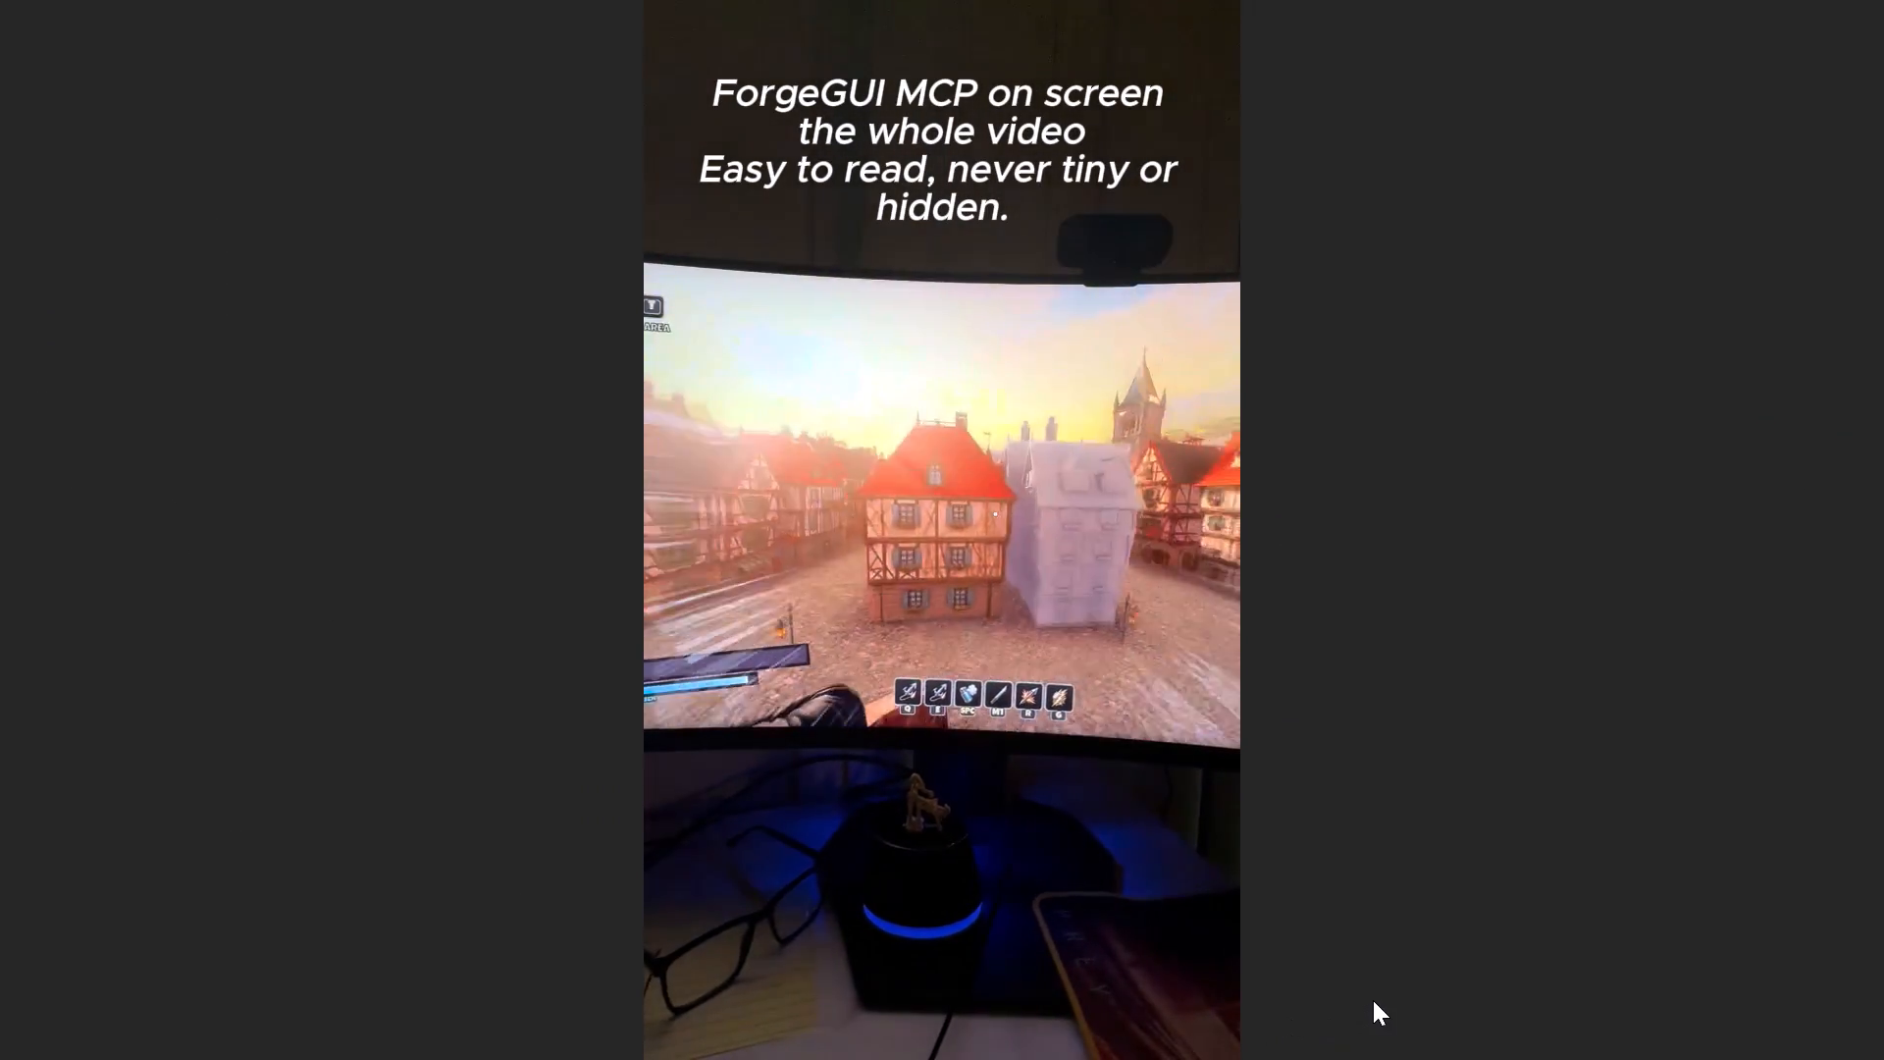
{"action": "left_click", "coordinate": [1276, 822]}
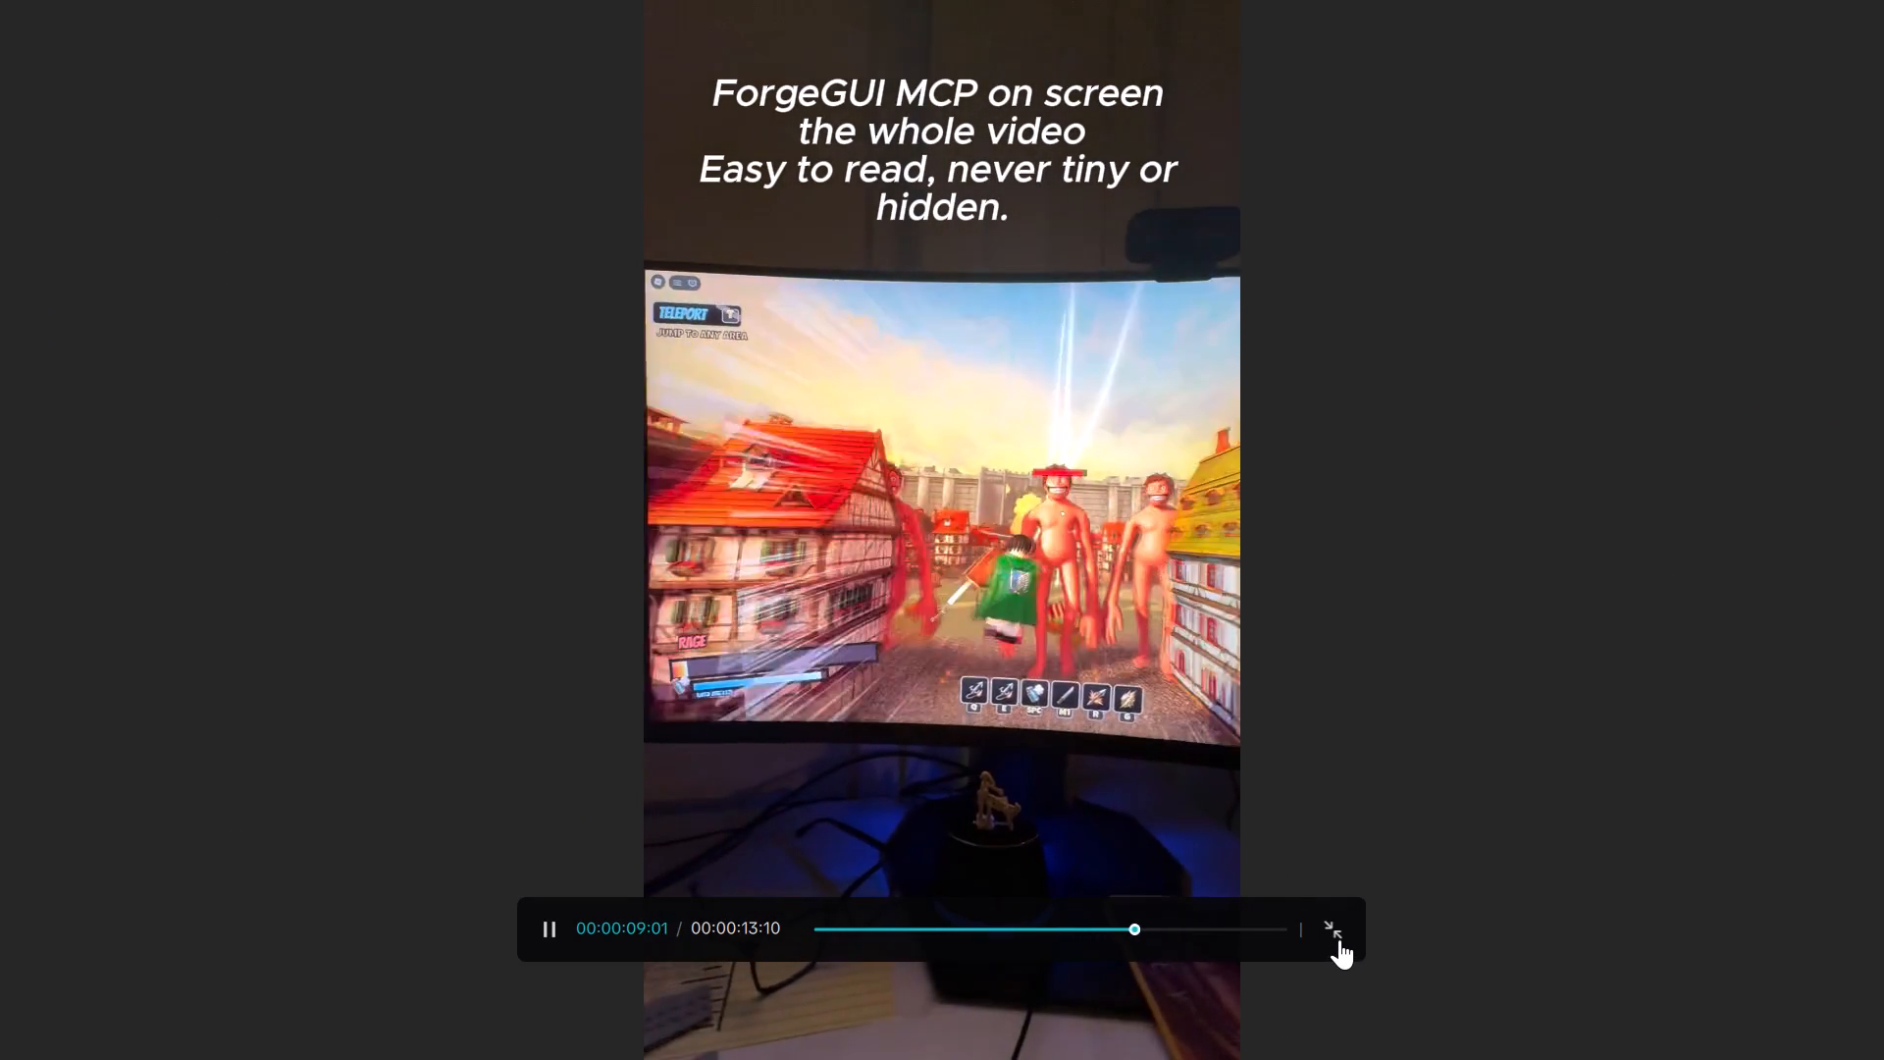
{"action": "left_click", "coordinate": [1339, 939]}
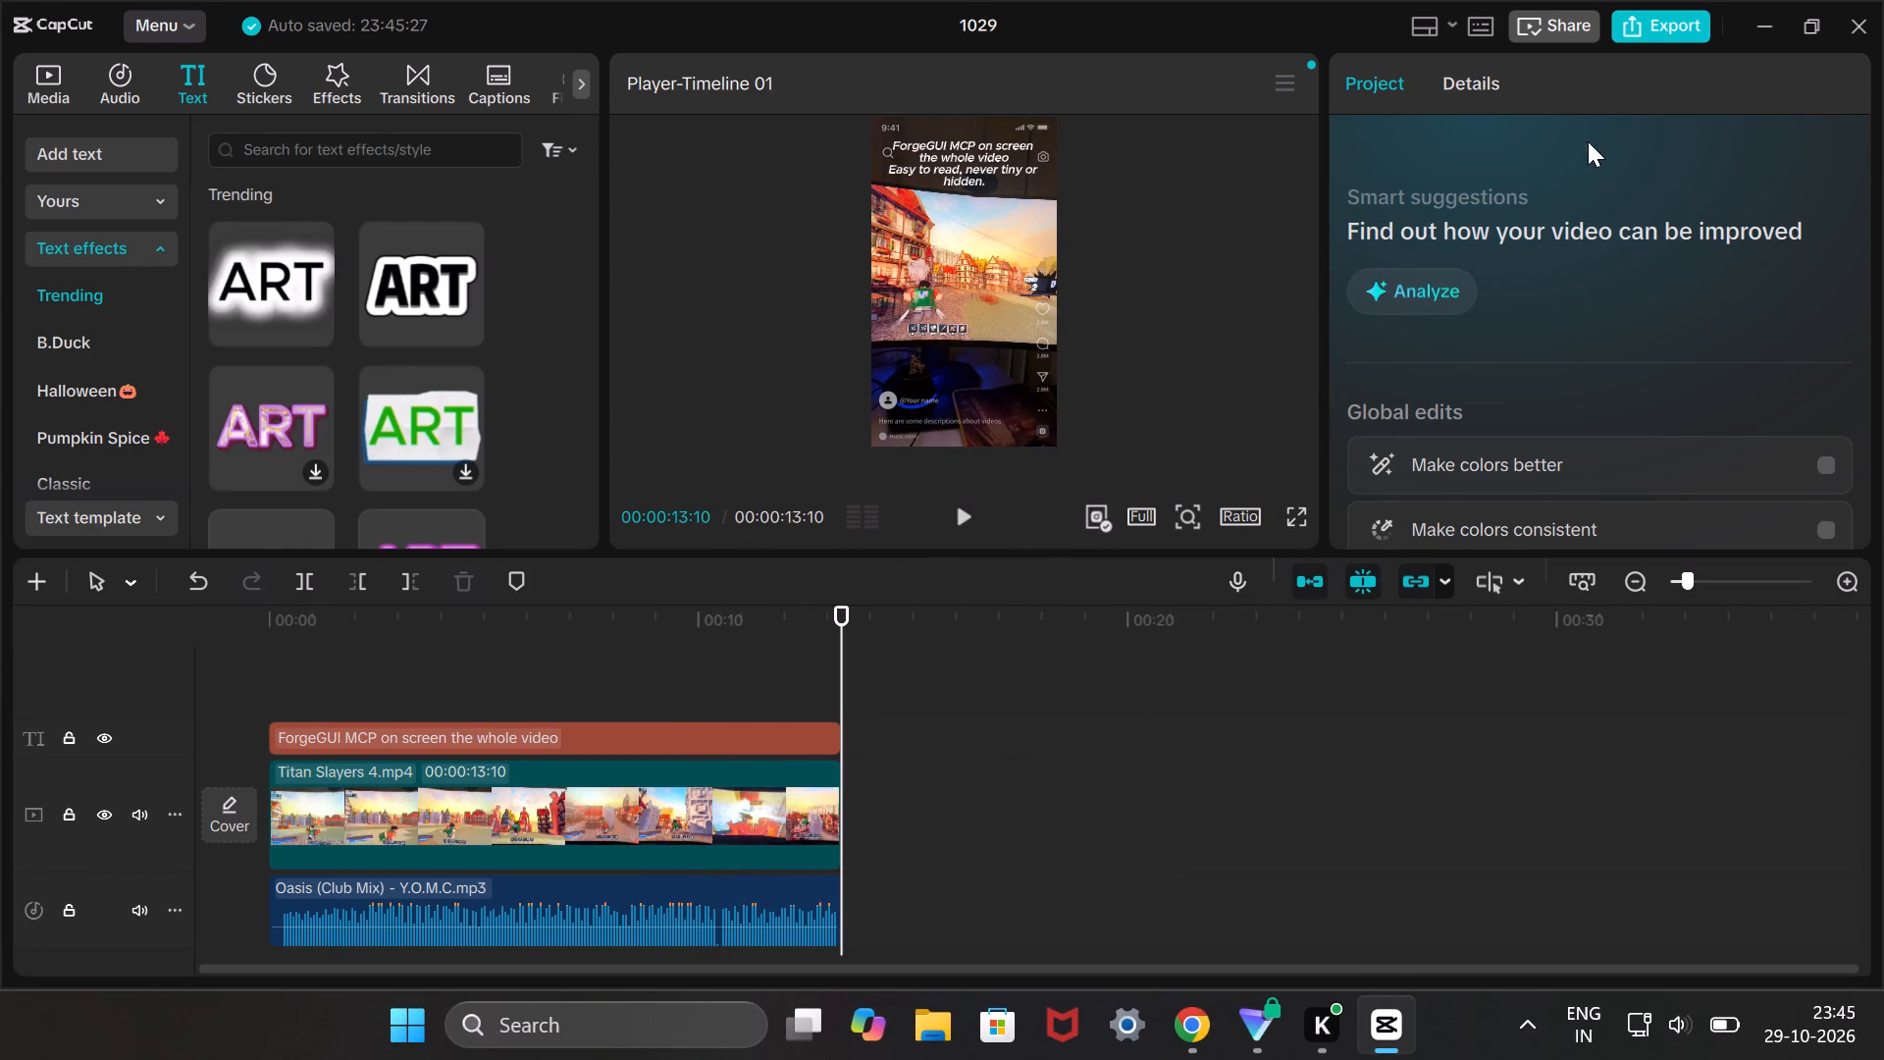
Open the export settings for 1029, look through the options, and set the video resolution to 1080P.
{"action": "left_click", "coordinate": [1655, 16]}
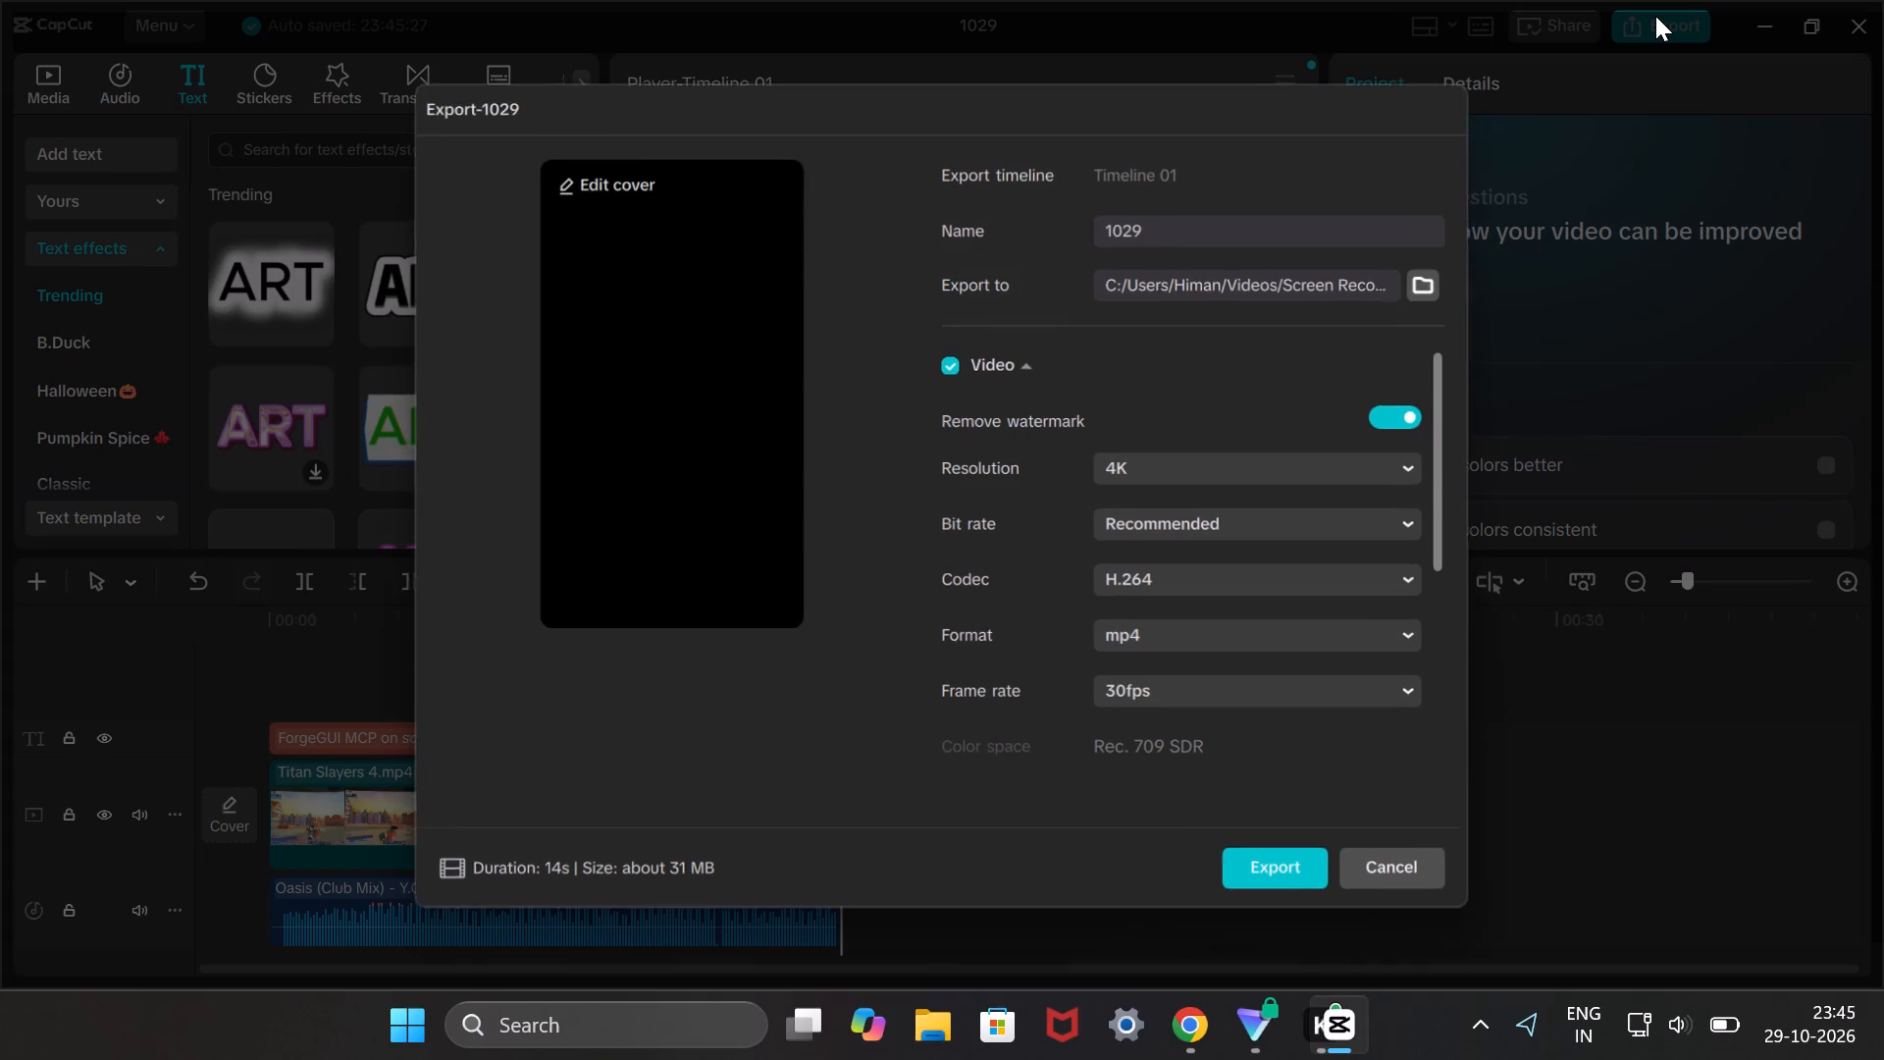
{"action": "left_click", "coordinate": [1240, 478]}
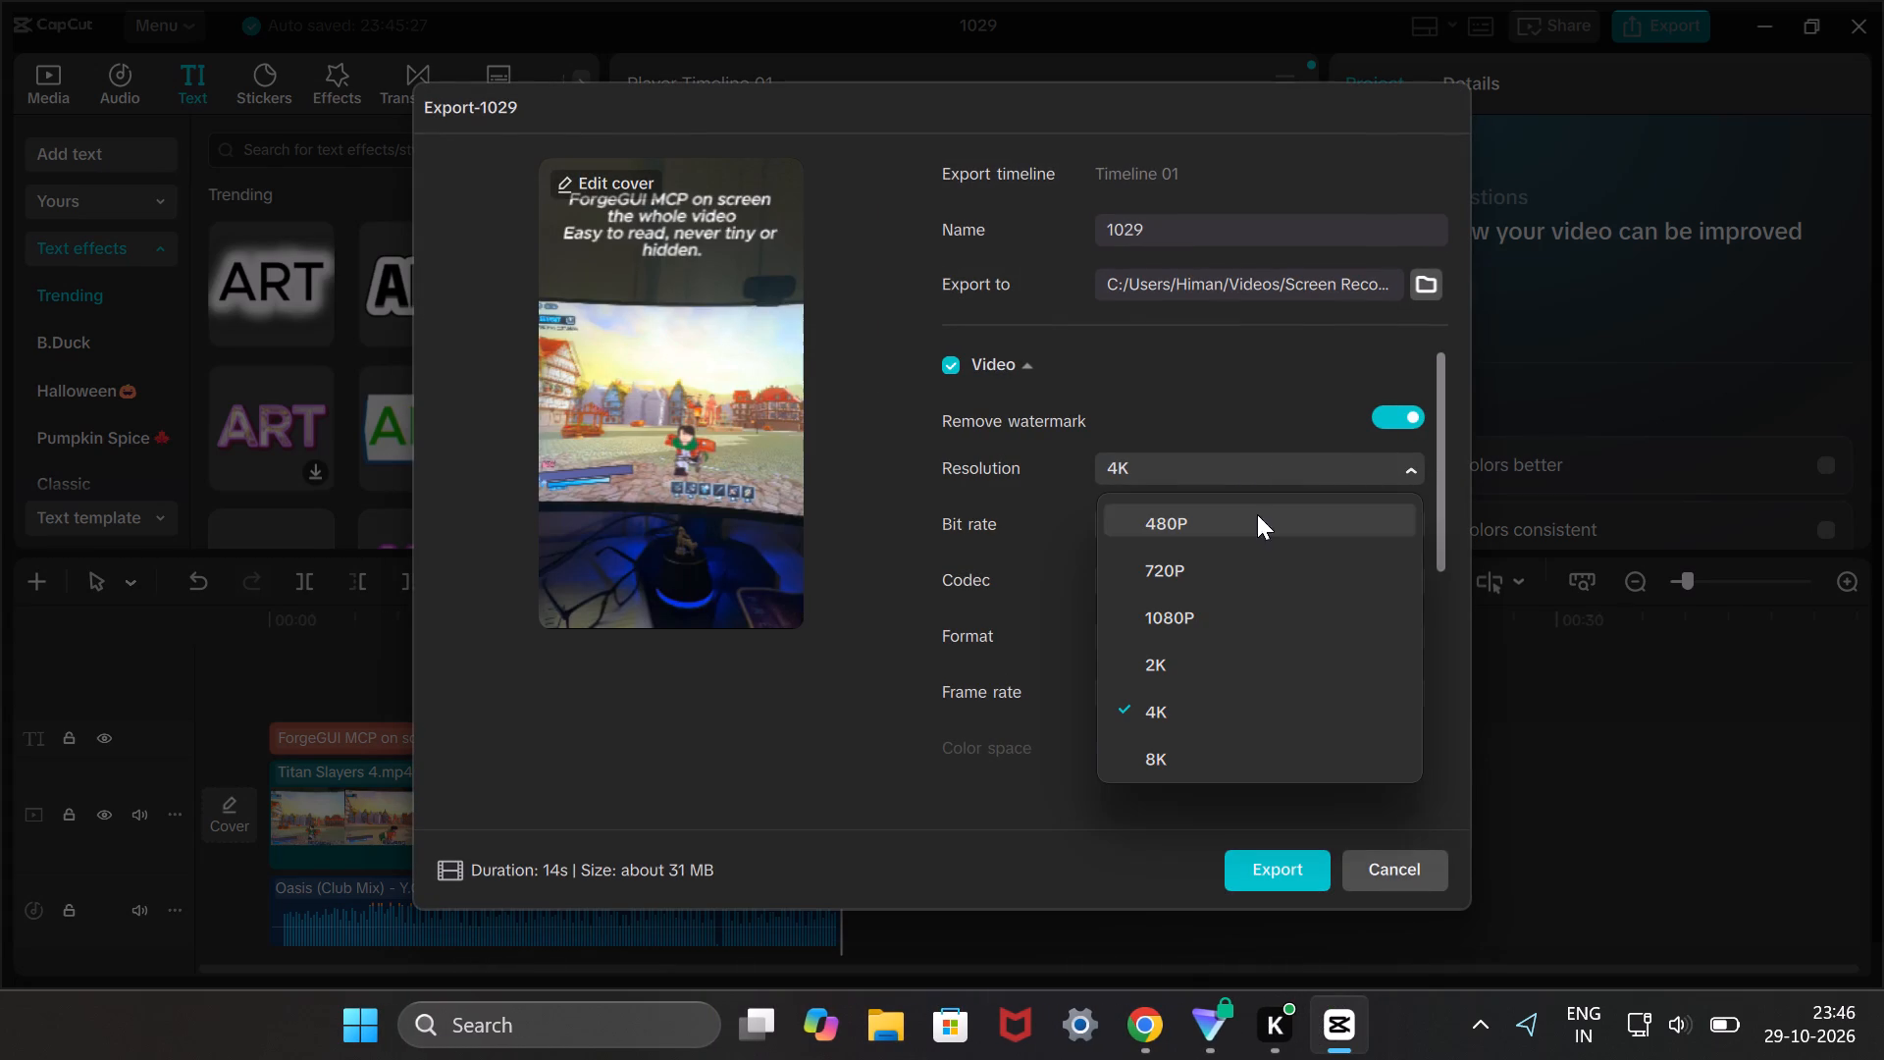
{"action": "left_click", "coordinate": [1215, 616]}
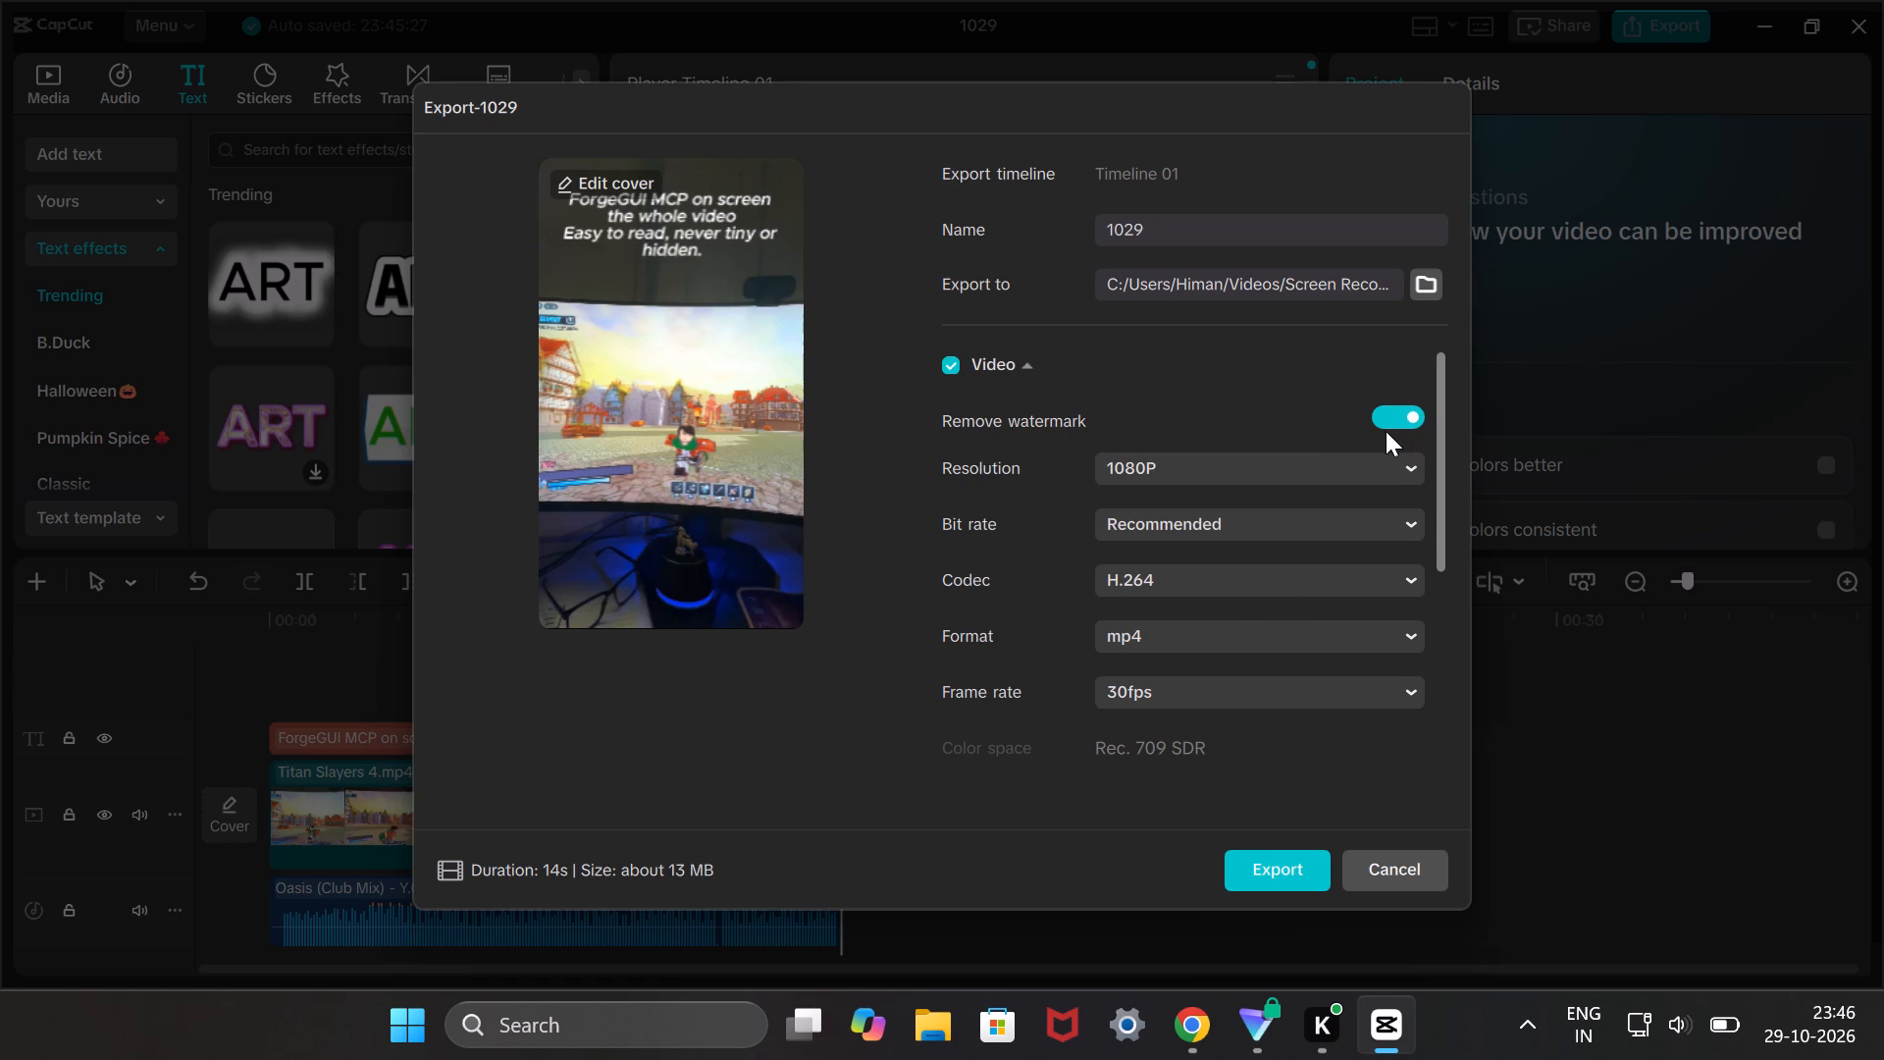
{"action": "left_click_drag", "start_coordinate": [1436, 457], "coordinate": [1456, 720]}
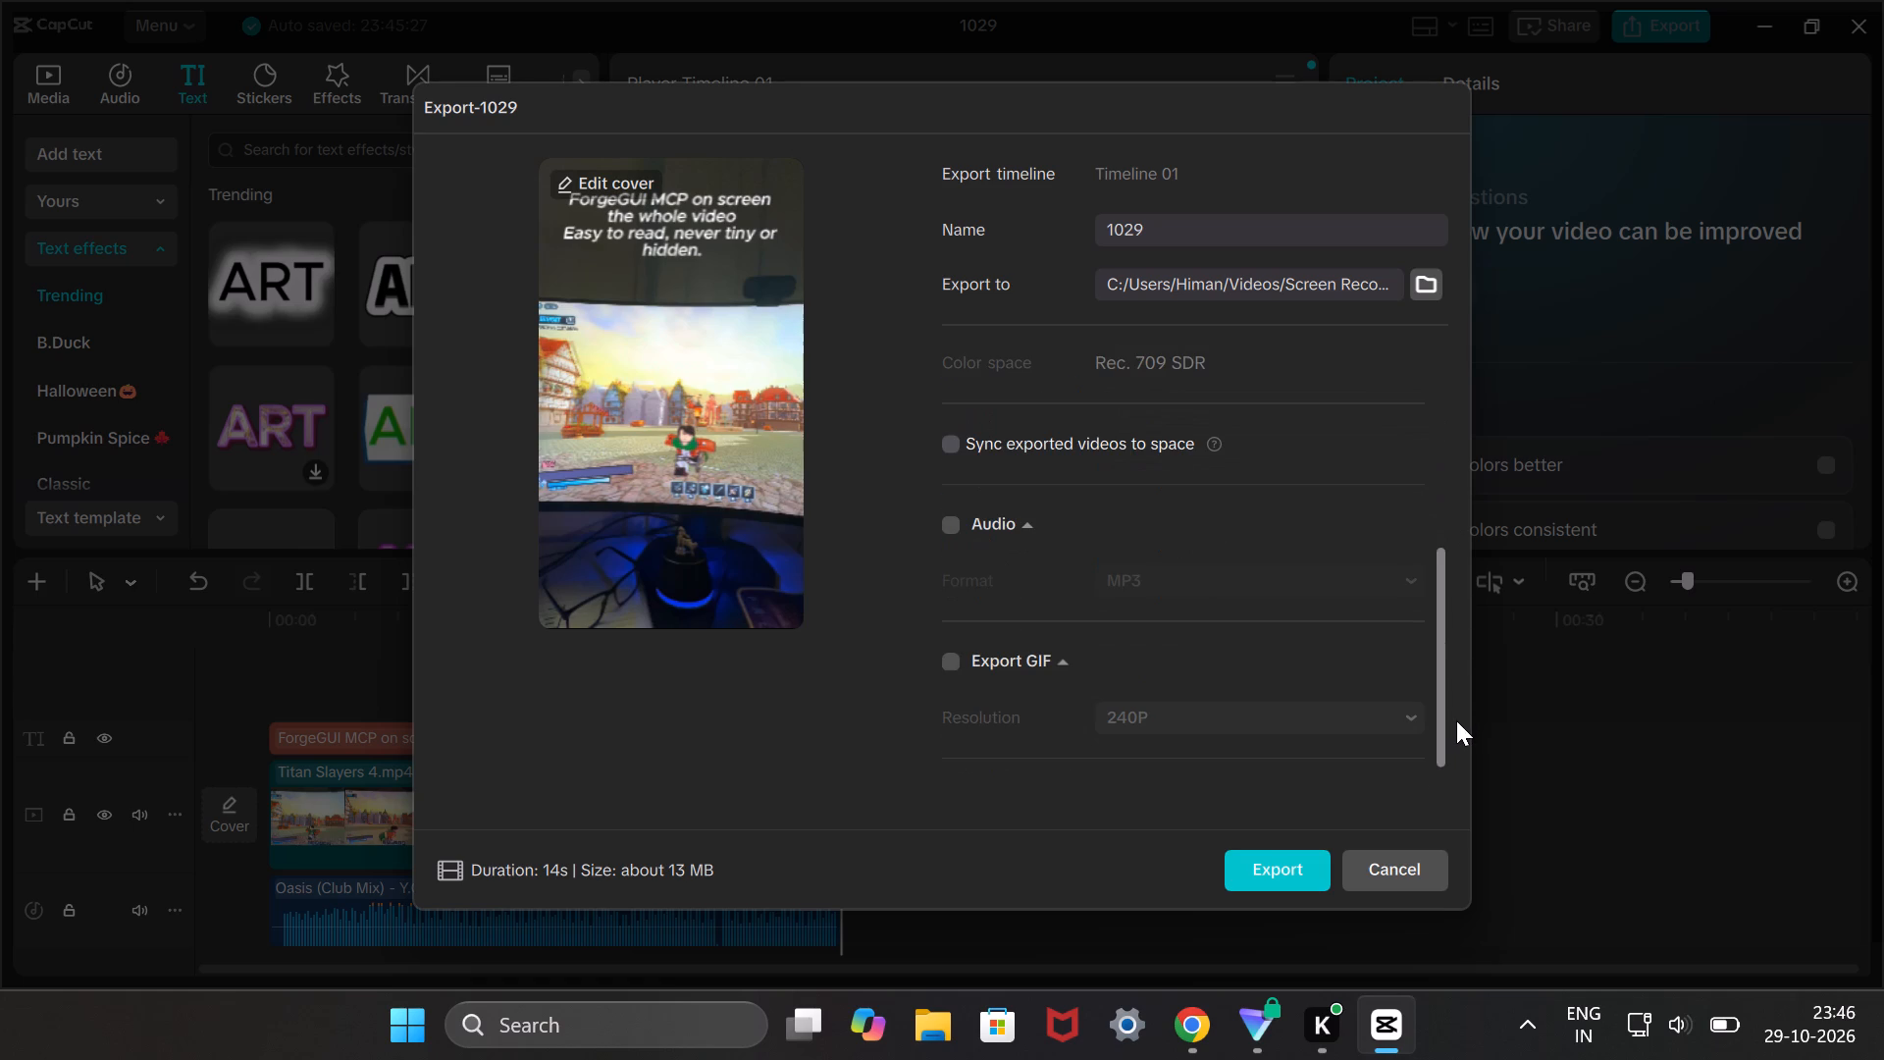
{"action": "left_click_drag", "start_coordinate": [1456, 720], "coordinate": [1439, 598]}
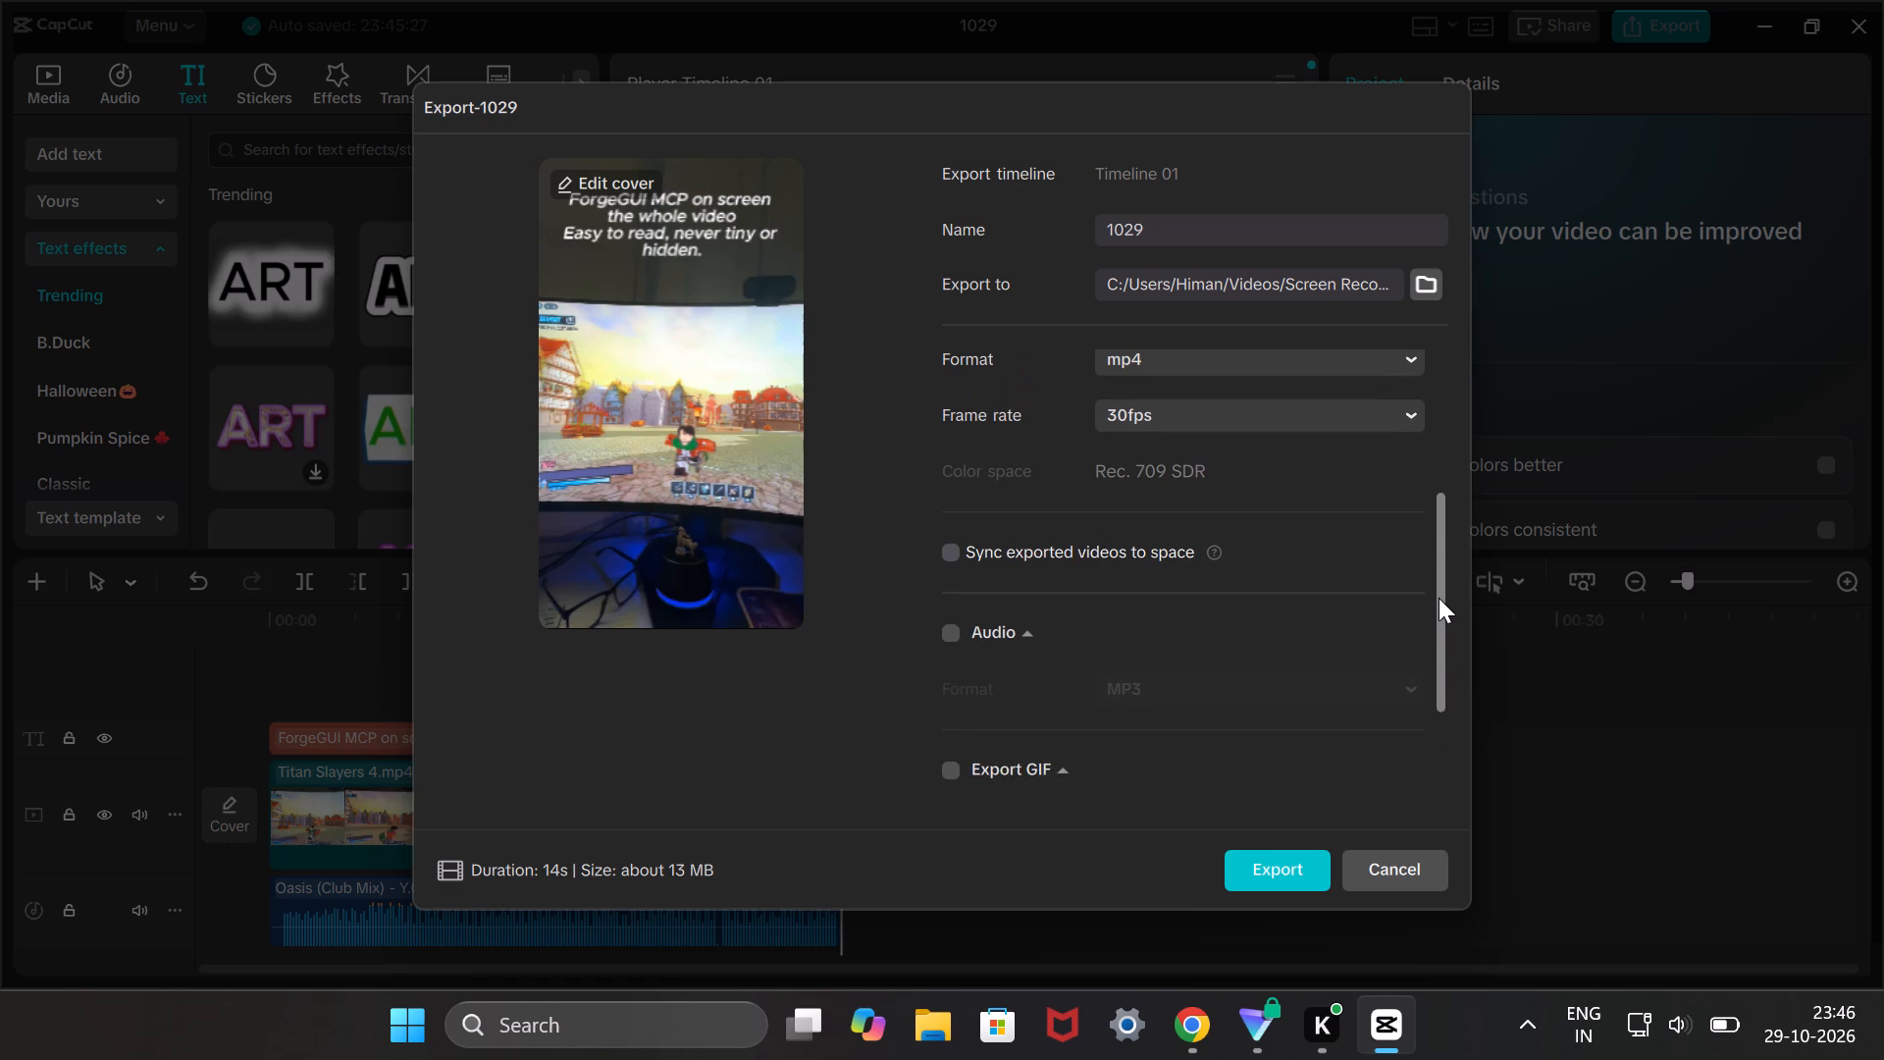
{"action": "left_click_drag", "start_coordinate": [1439, 598], "coordinate": [1406, 482]}
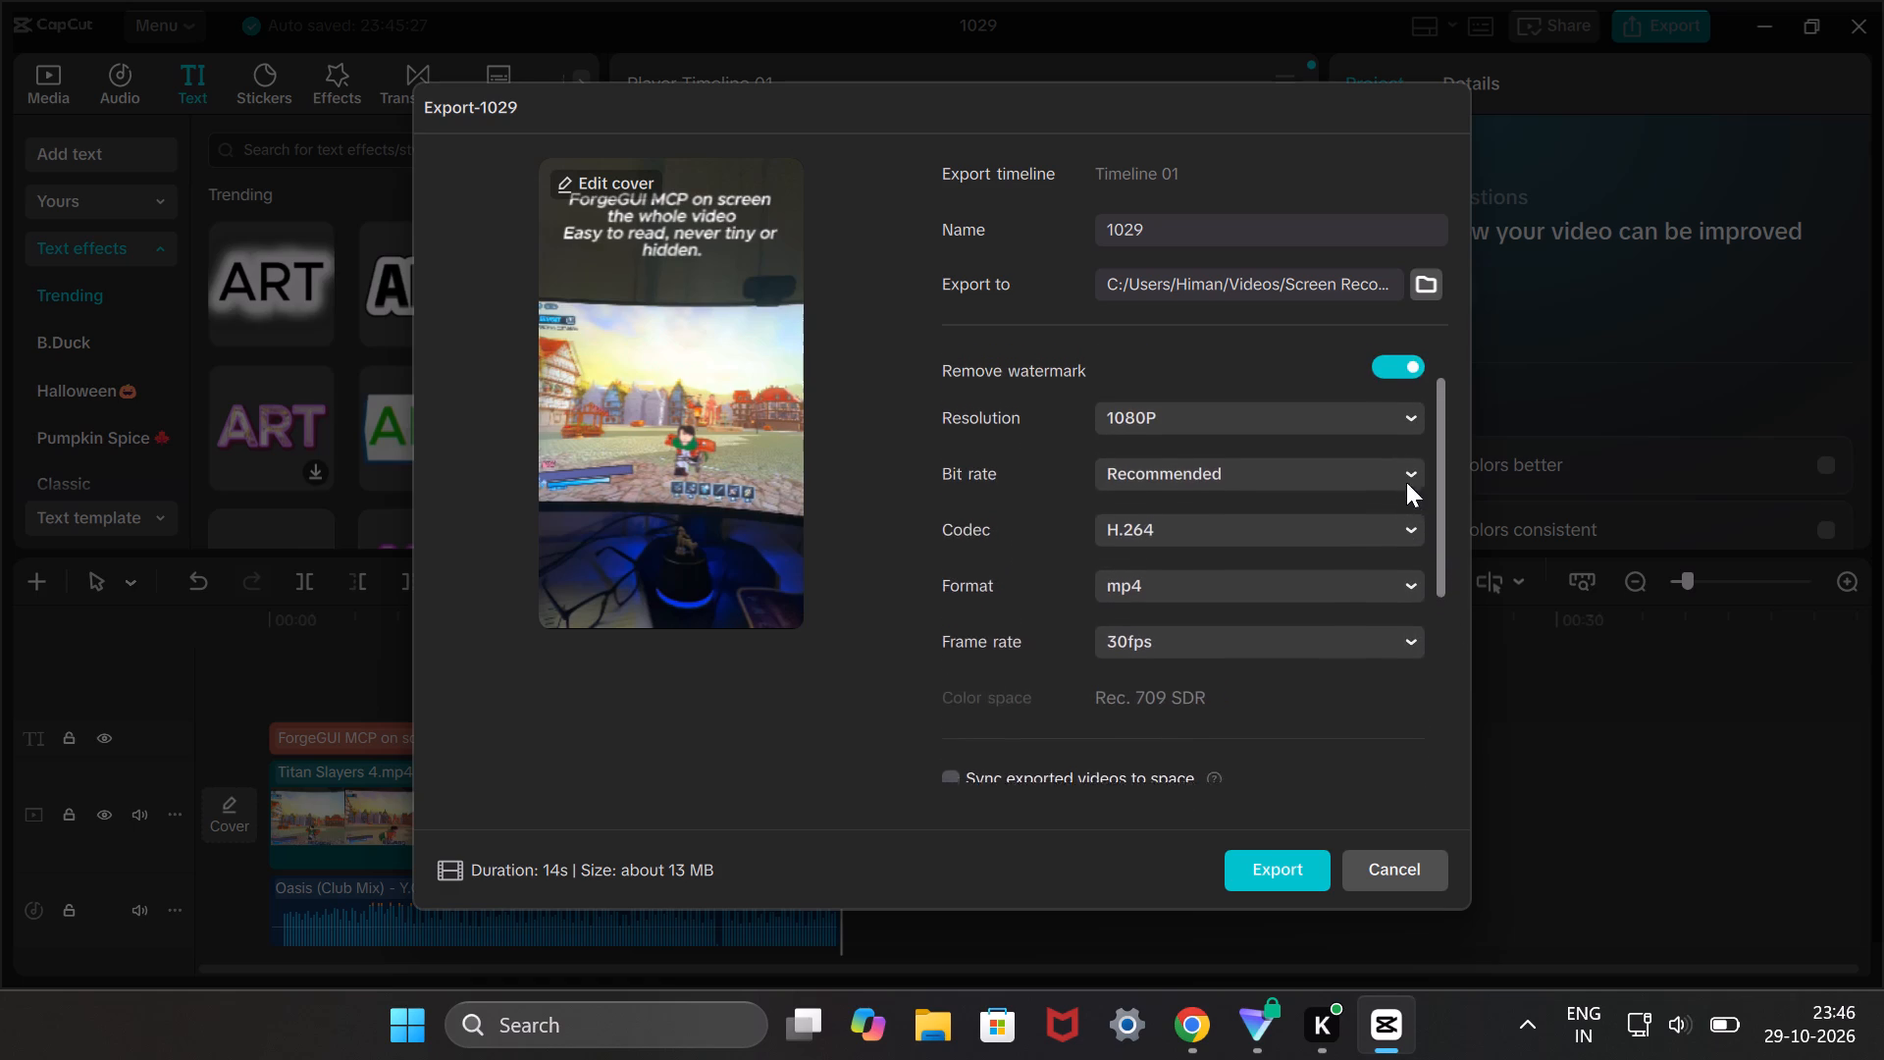
{"action": "left_click_drag", "start_coordinate": [1406, 482], "coordinate": [1393, 436]}
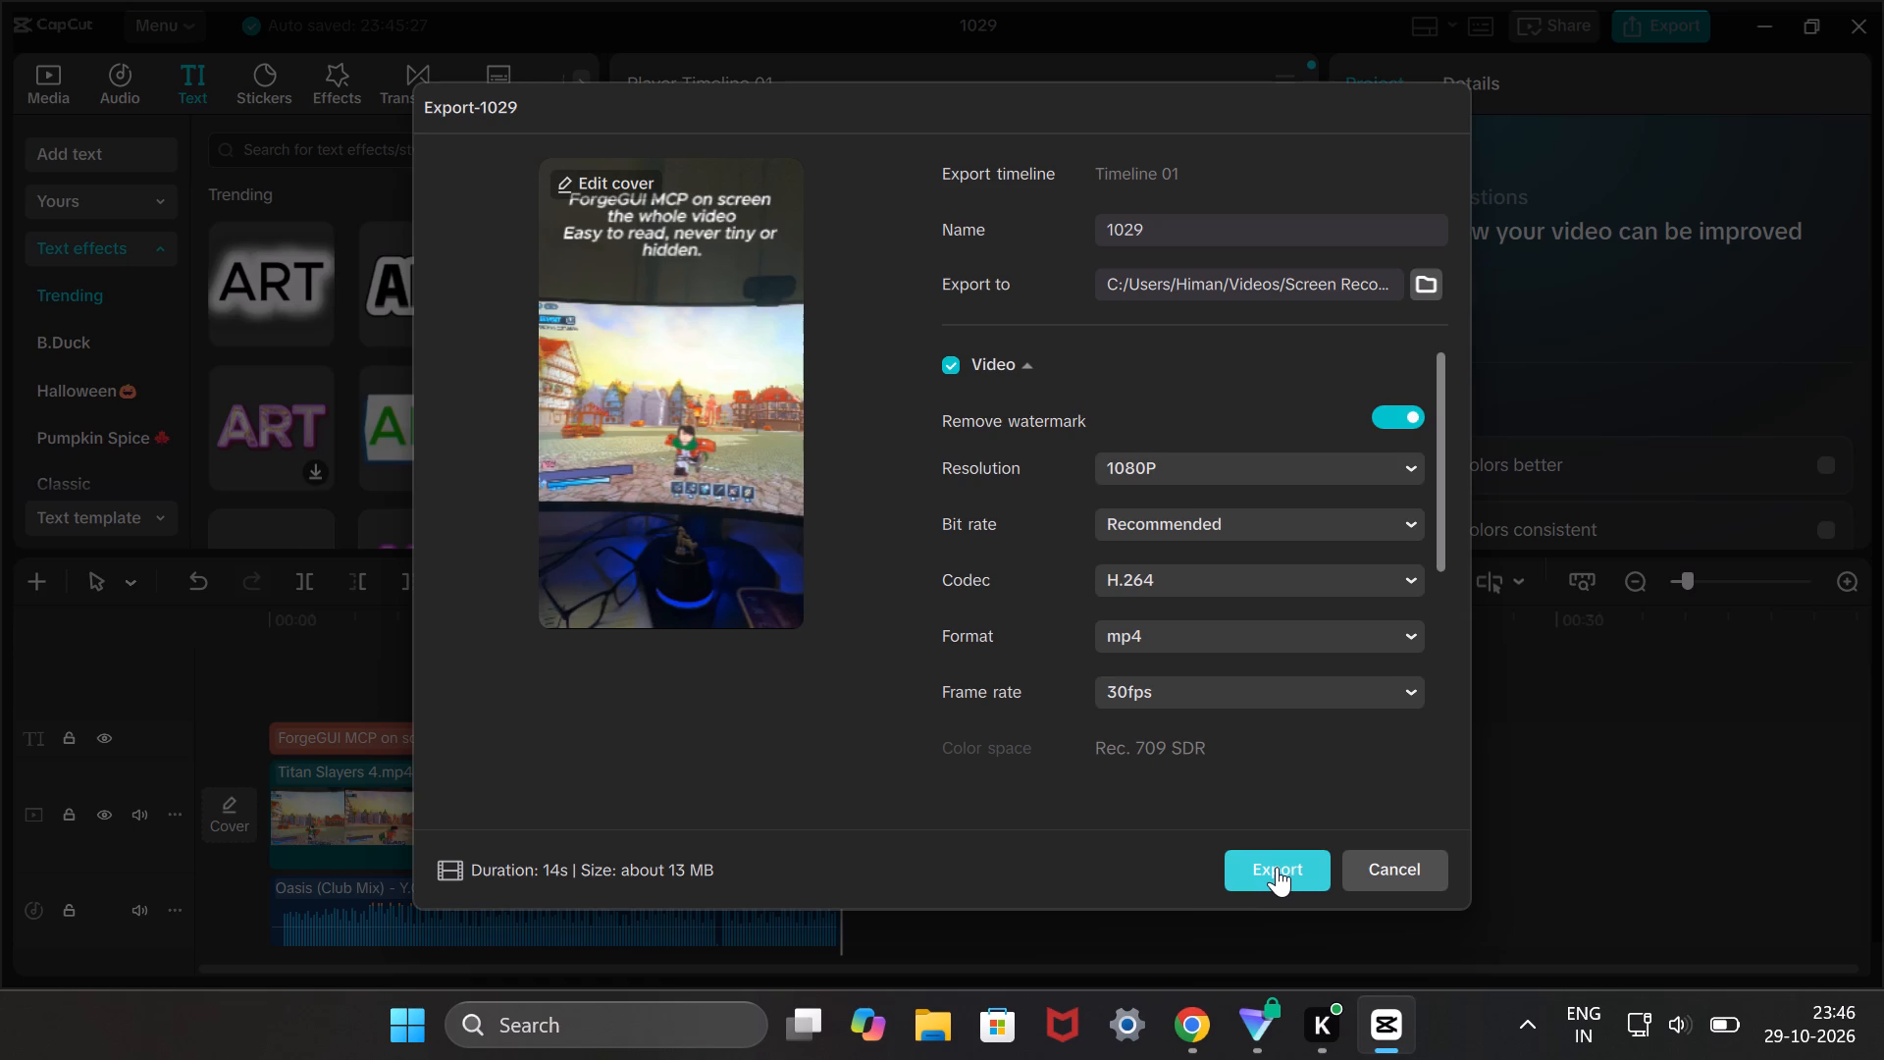
{"action": "left_click", "coordinate": [1404, 463]}
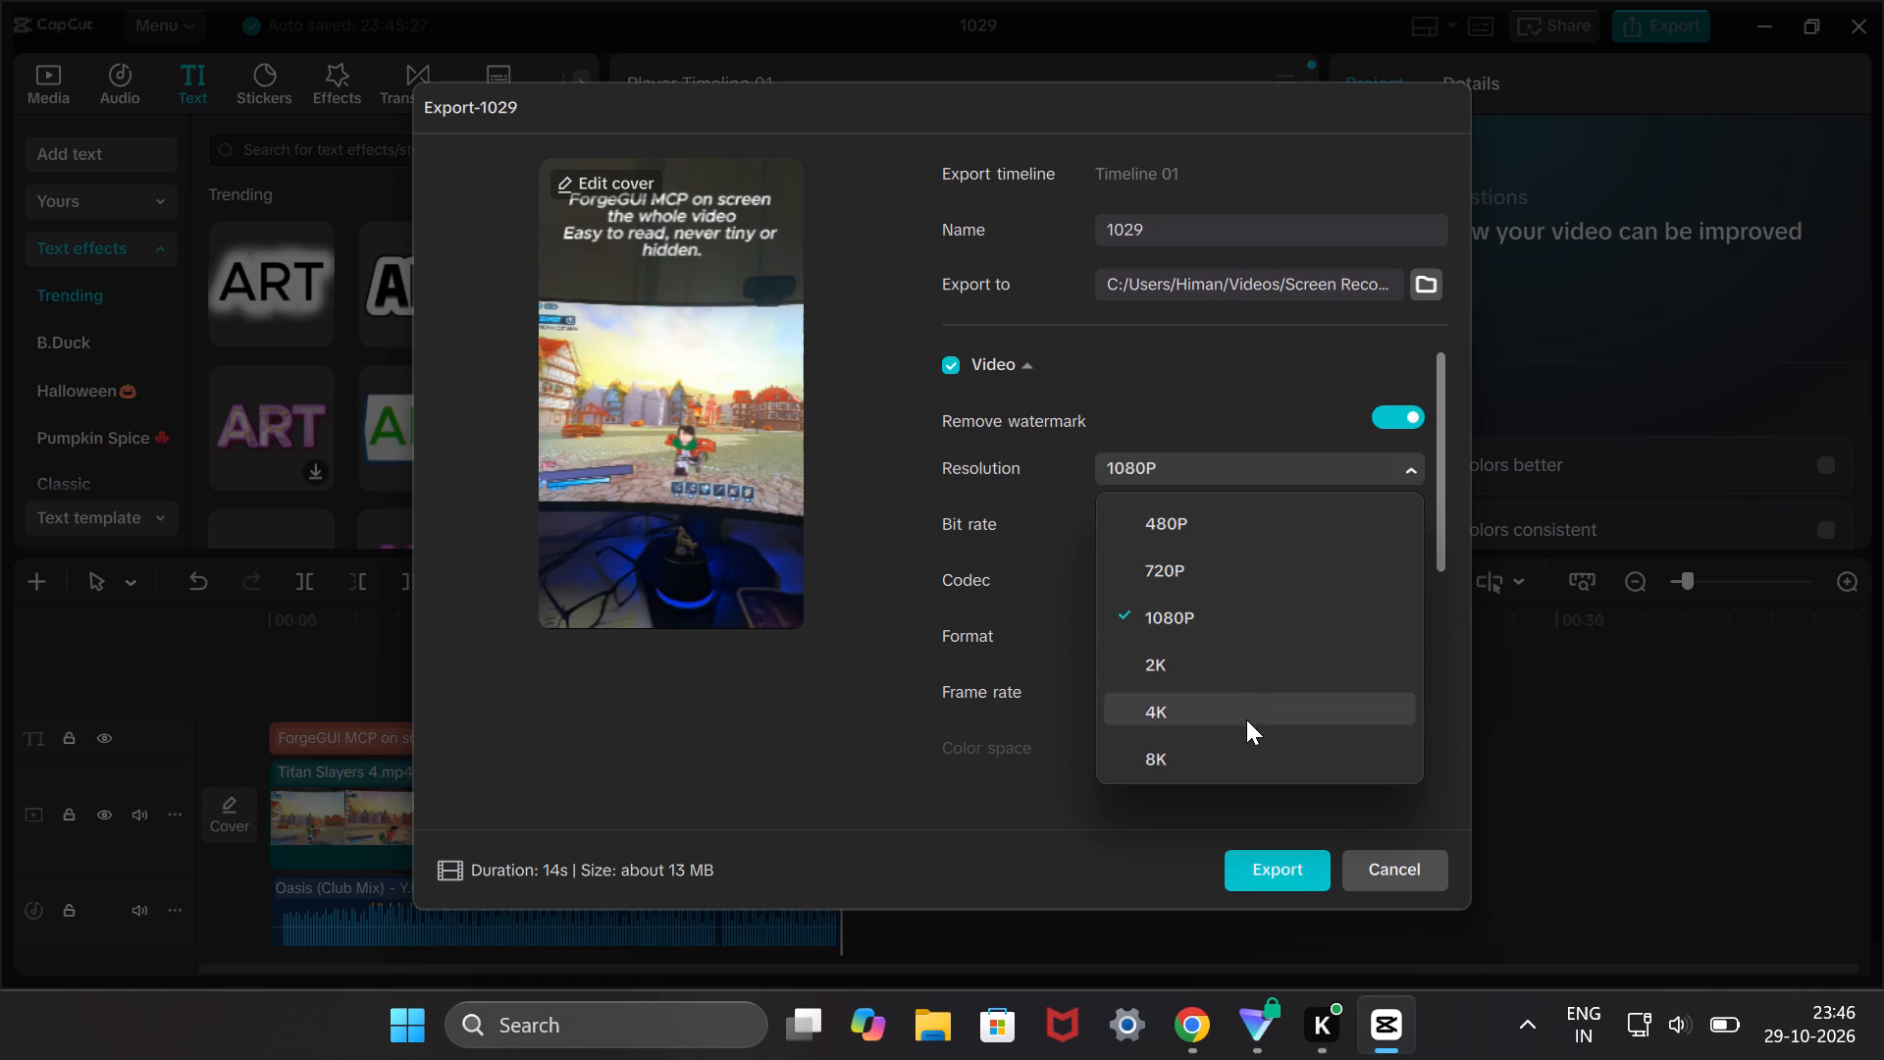
{"action": "left_click", "coordinate": [1242, 716]}
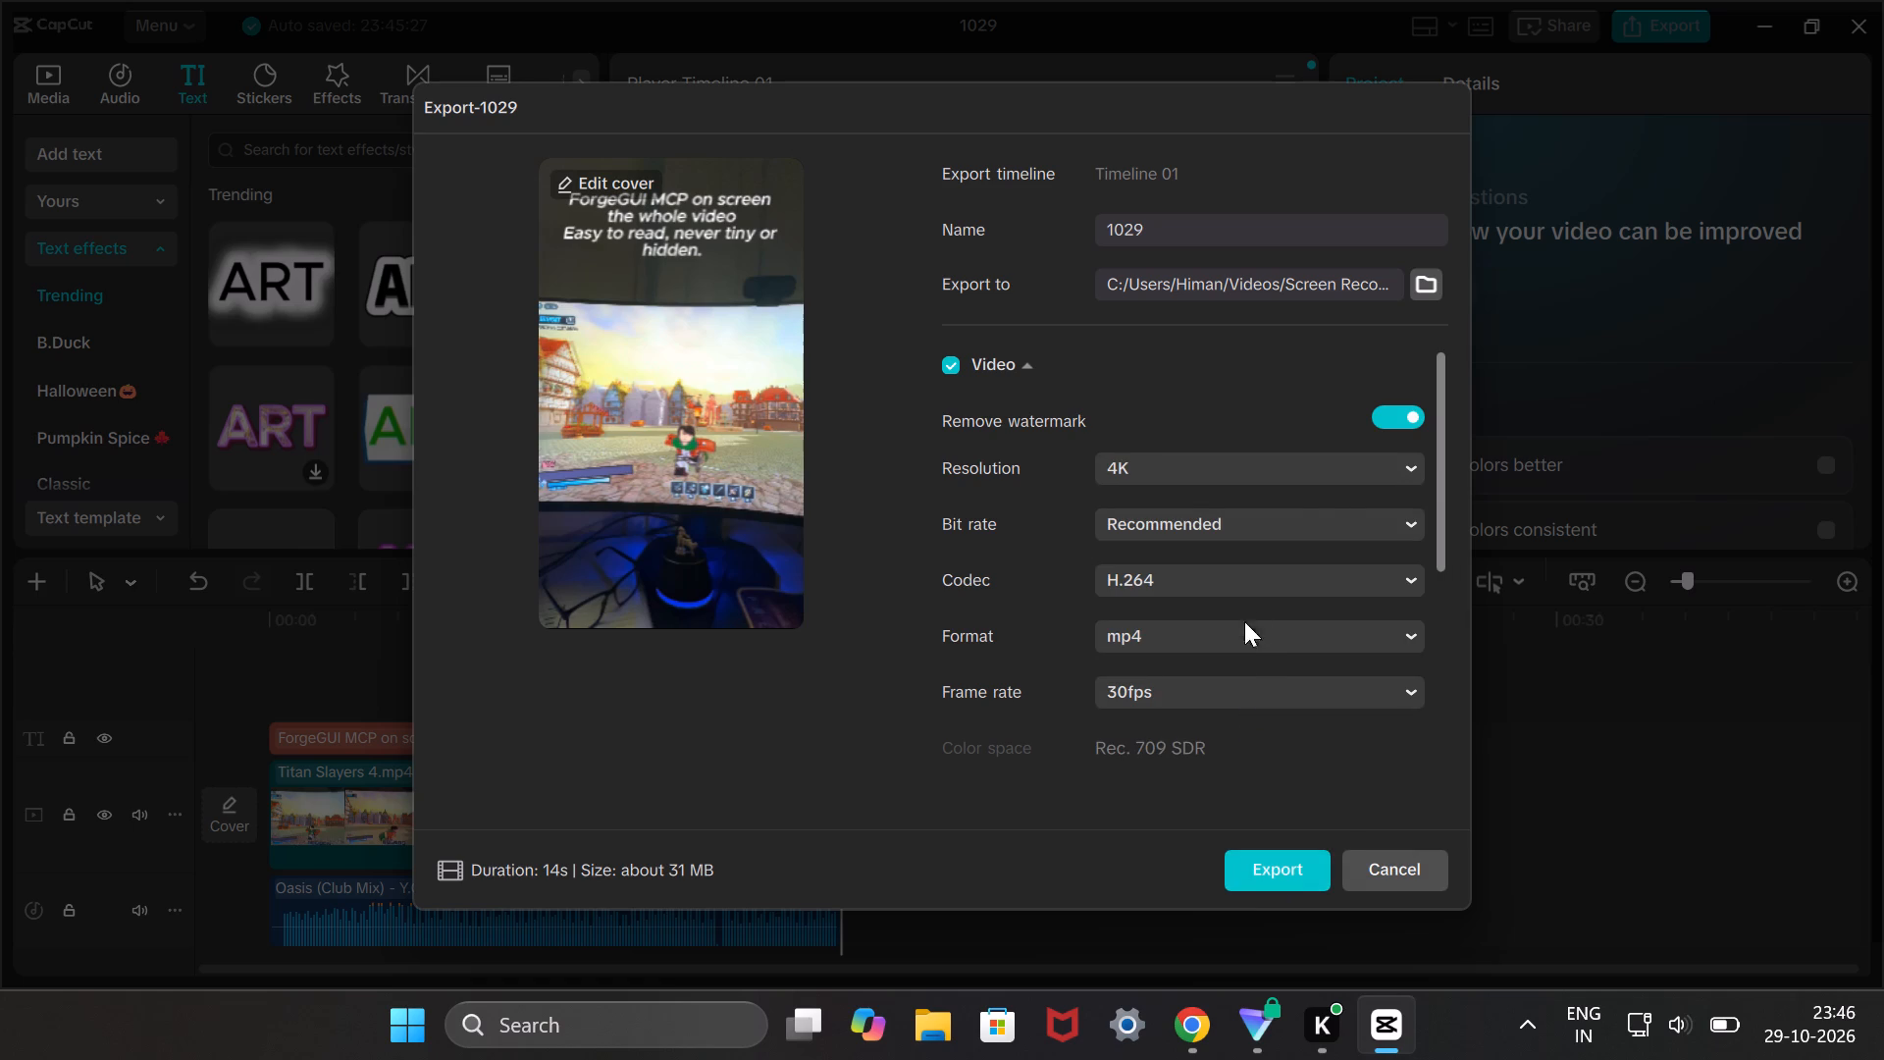
{"action": "left_click", "coordinate": [1339, 459]}
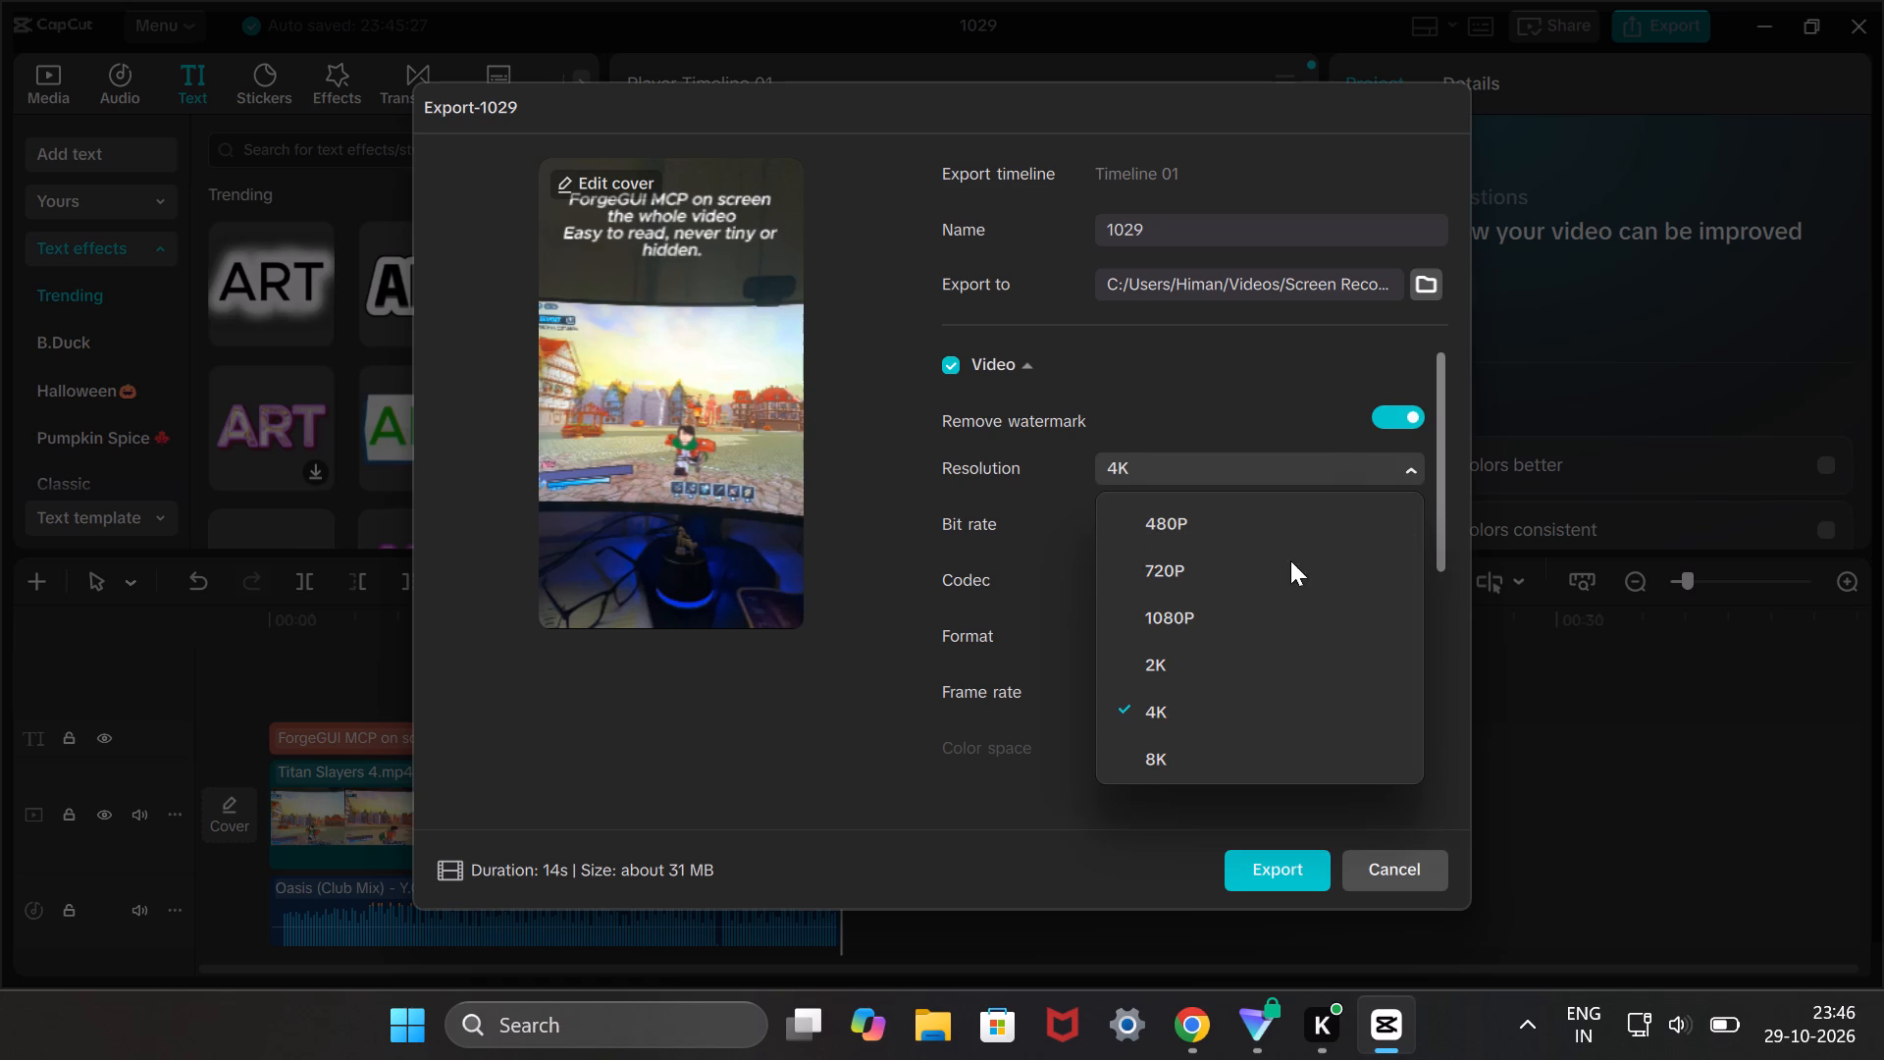
{"action": "left_click", "coordinate": [1274, 602]}
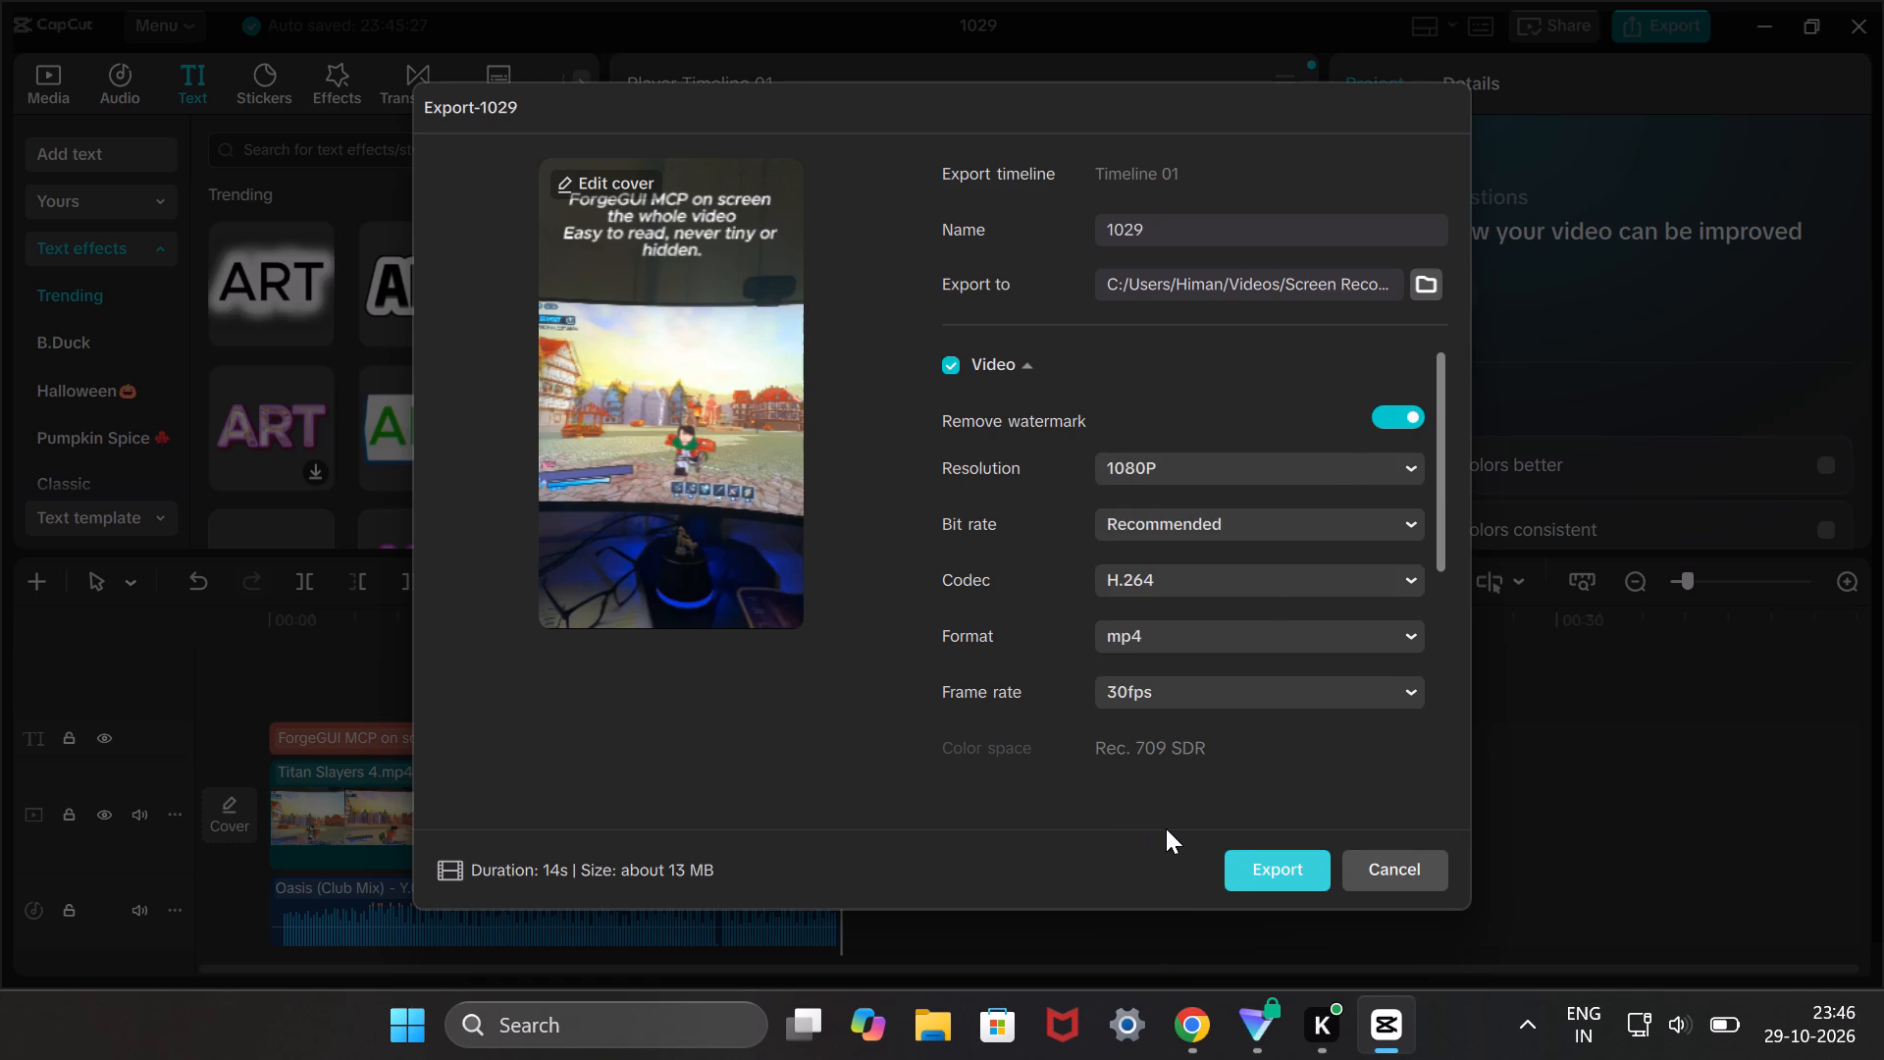
Open the export's cover selection and browse the video frames around the red titan for a cover.
{"action": "left_click", "coordinate": [568, 180]}
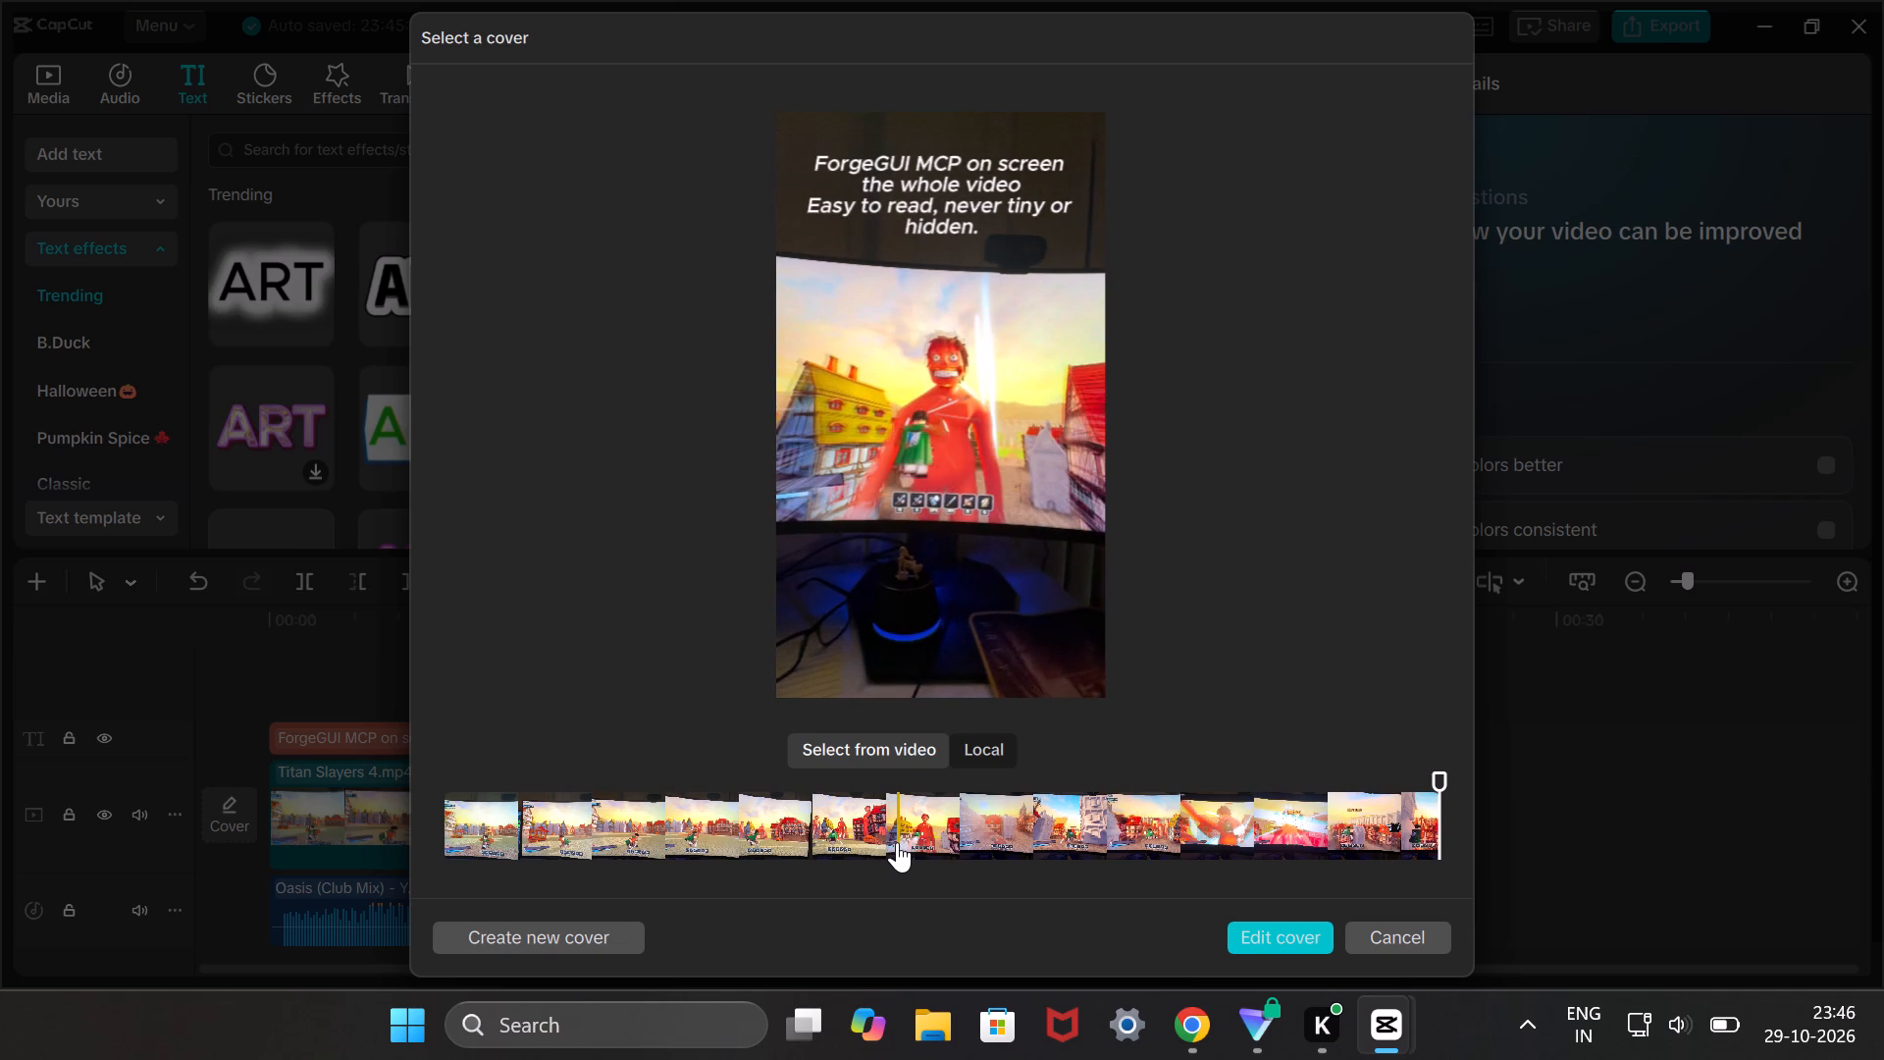
{"action": "key", "text": "Right"}
{"action": "key", "text": "Left"}
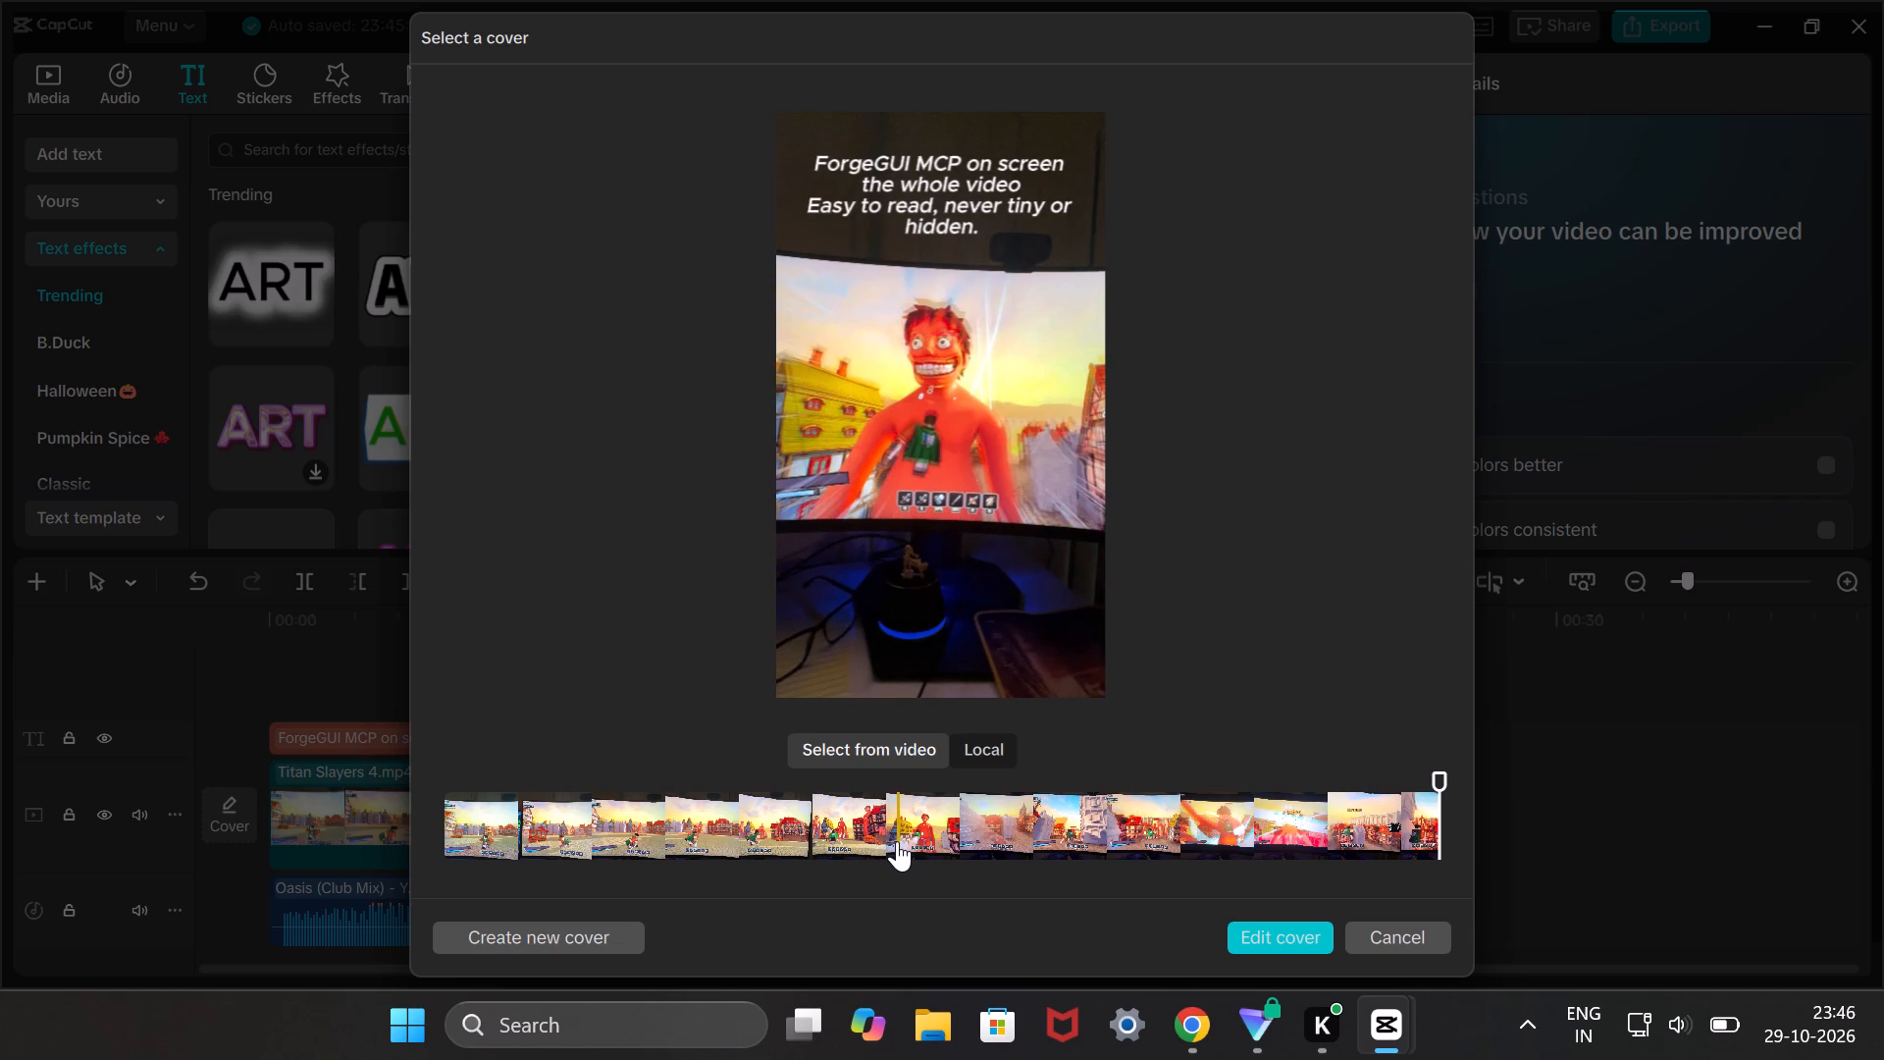
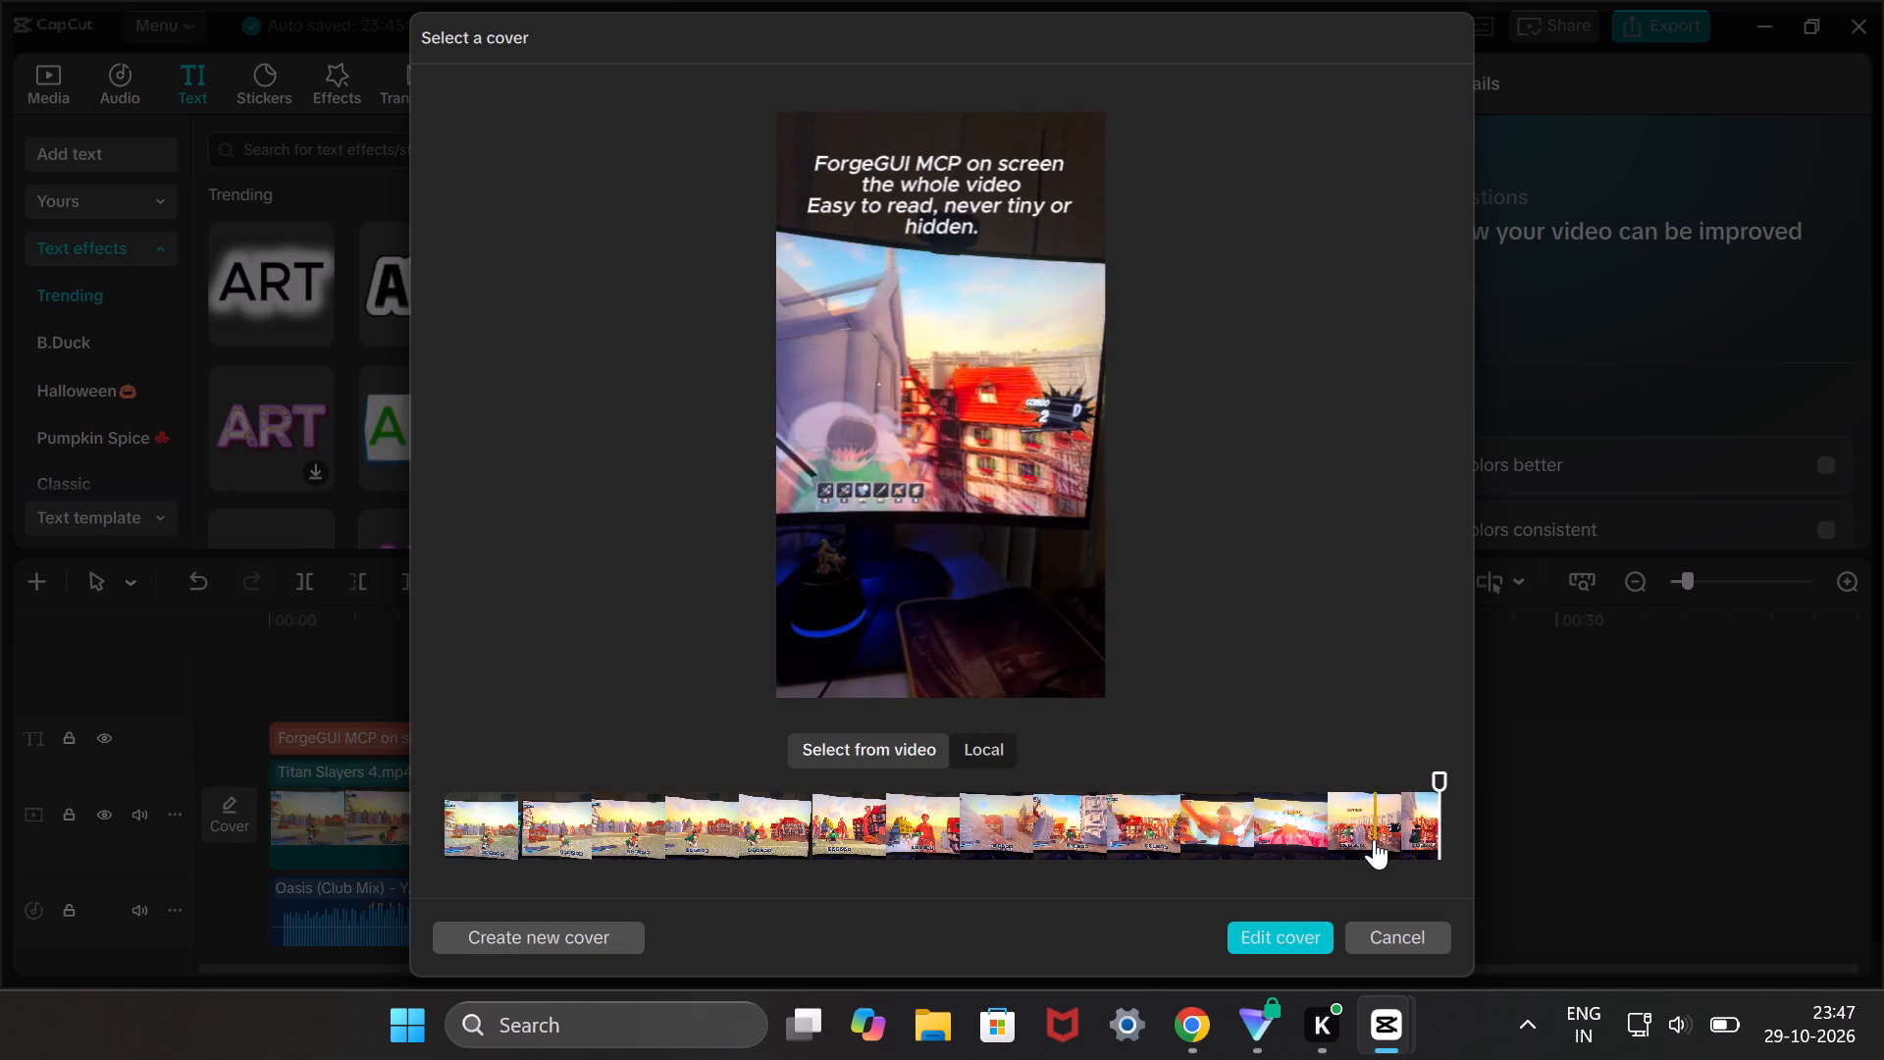
Leave the cover selection without choosing a cover and export the 1029 video with the current settings.
{"action": "left_click", "coordinate": [1387, 937]}
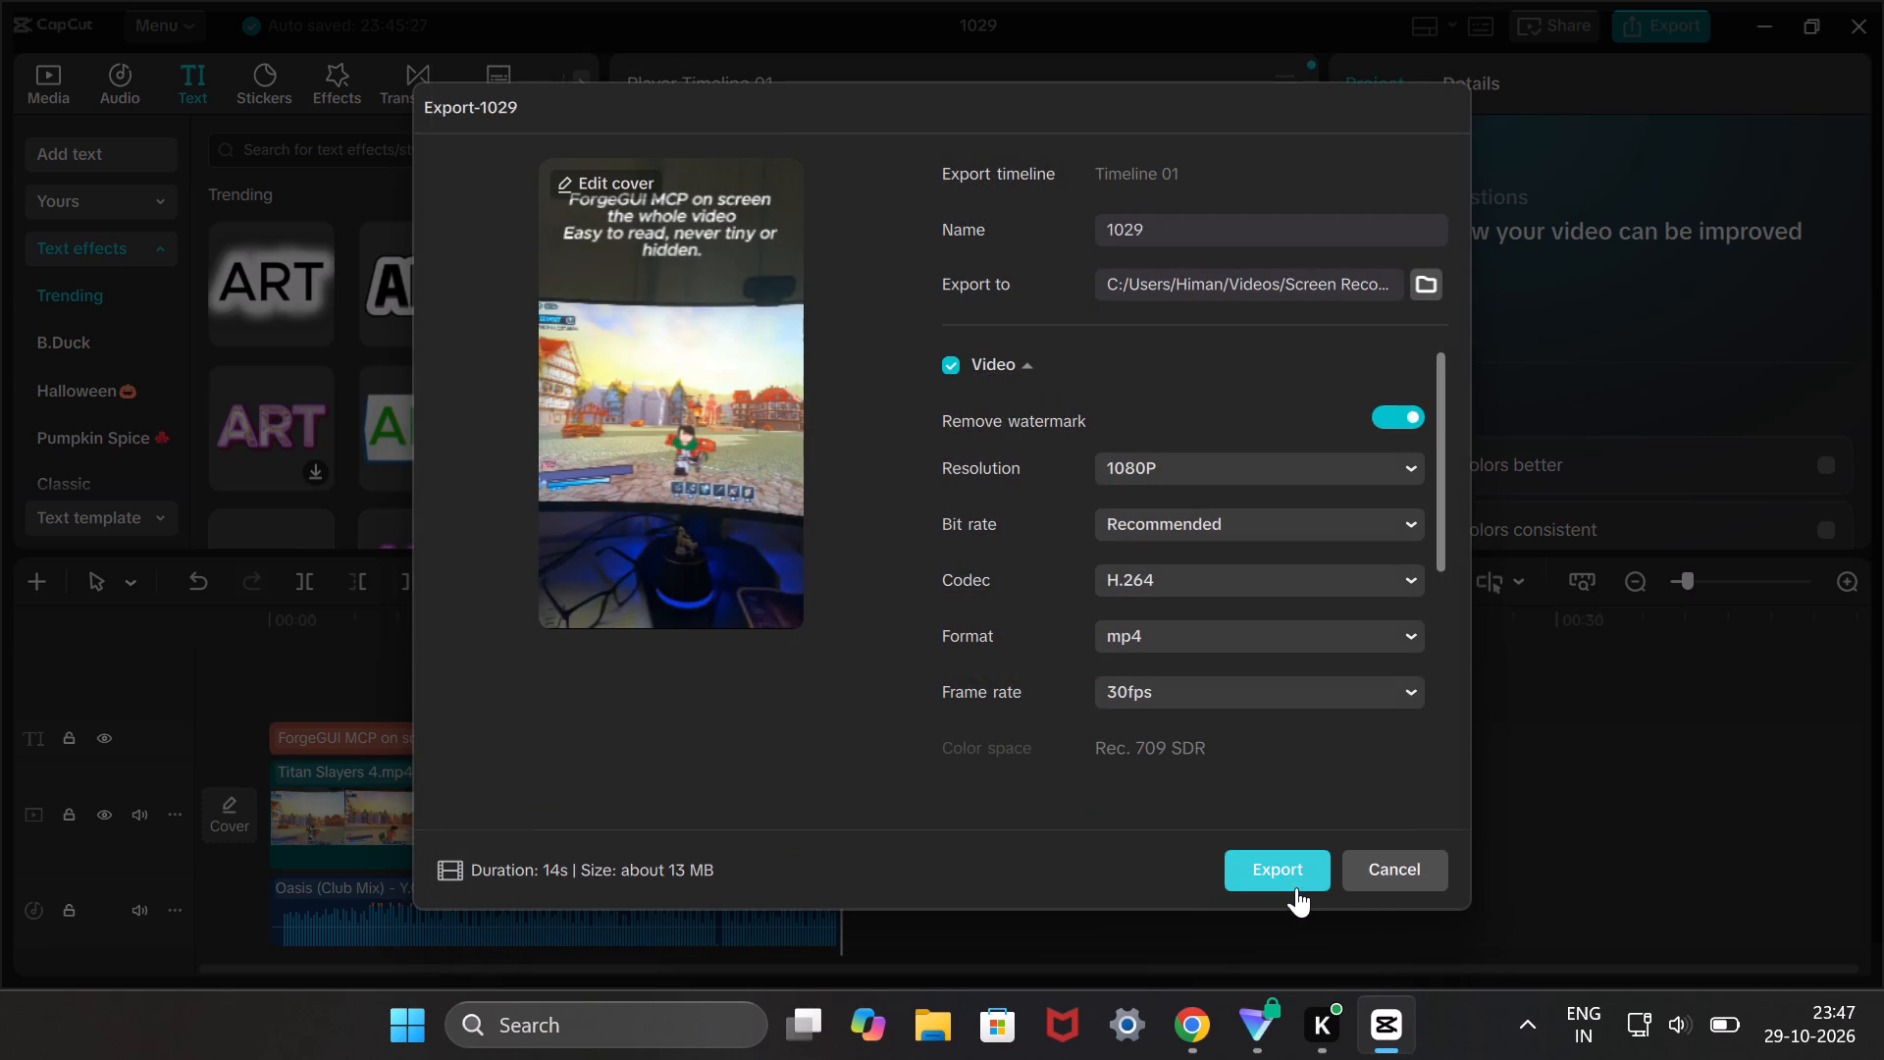
{"action": "left_click", "coordinate": [1270, 872]}
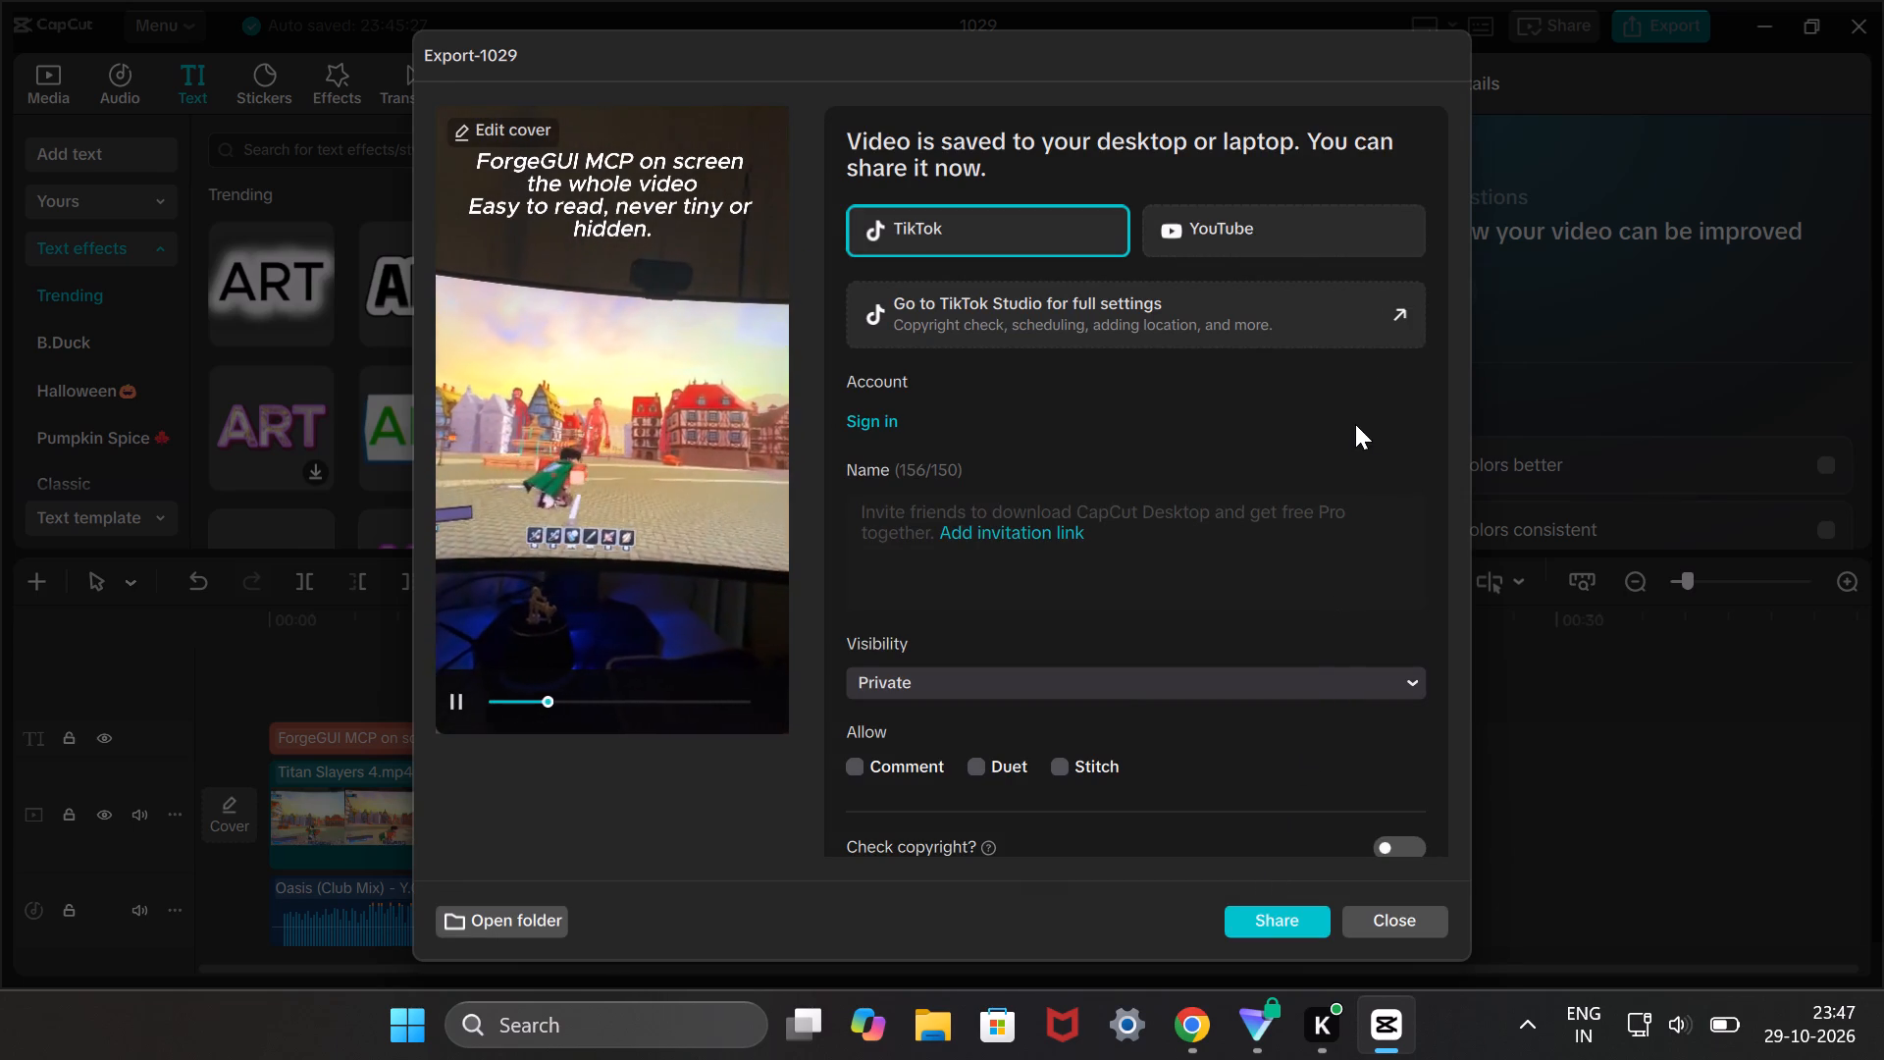
Look through the YouTube sharing options for the exported video, and close the export window without sharing.
{"action": "left_click", "coordinate": [1337, 220]}
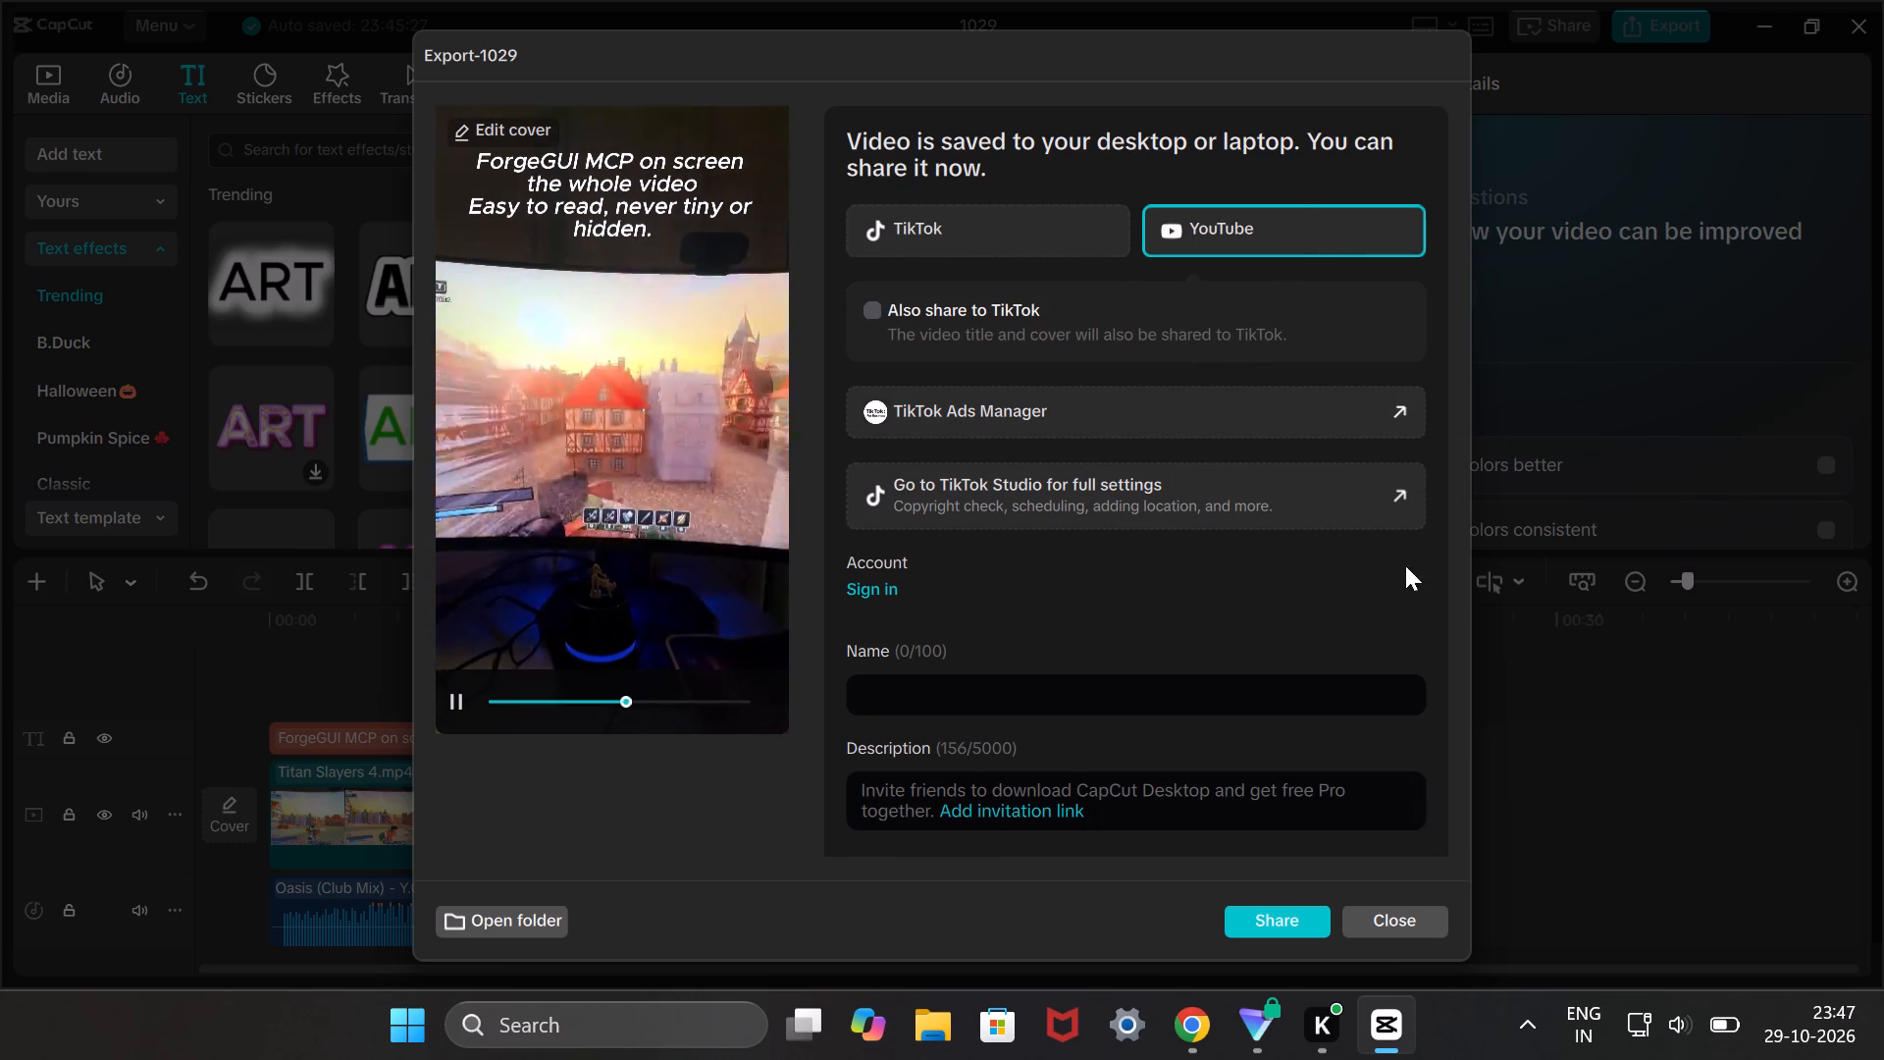
{"action": "left_click_drag", "start_coordinate": [1439, 605], "coordinate": [1433, 649]}
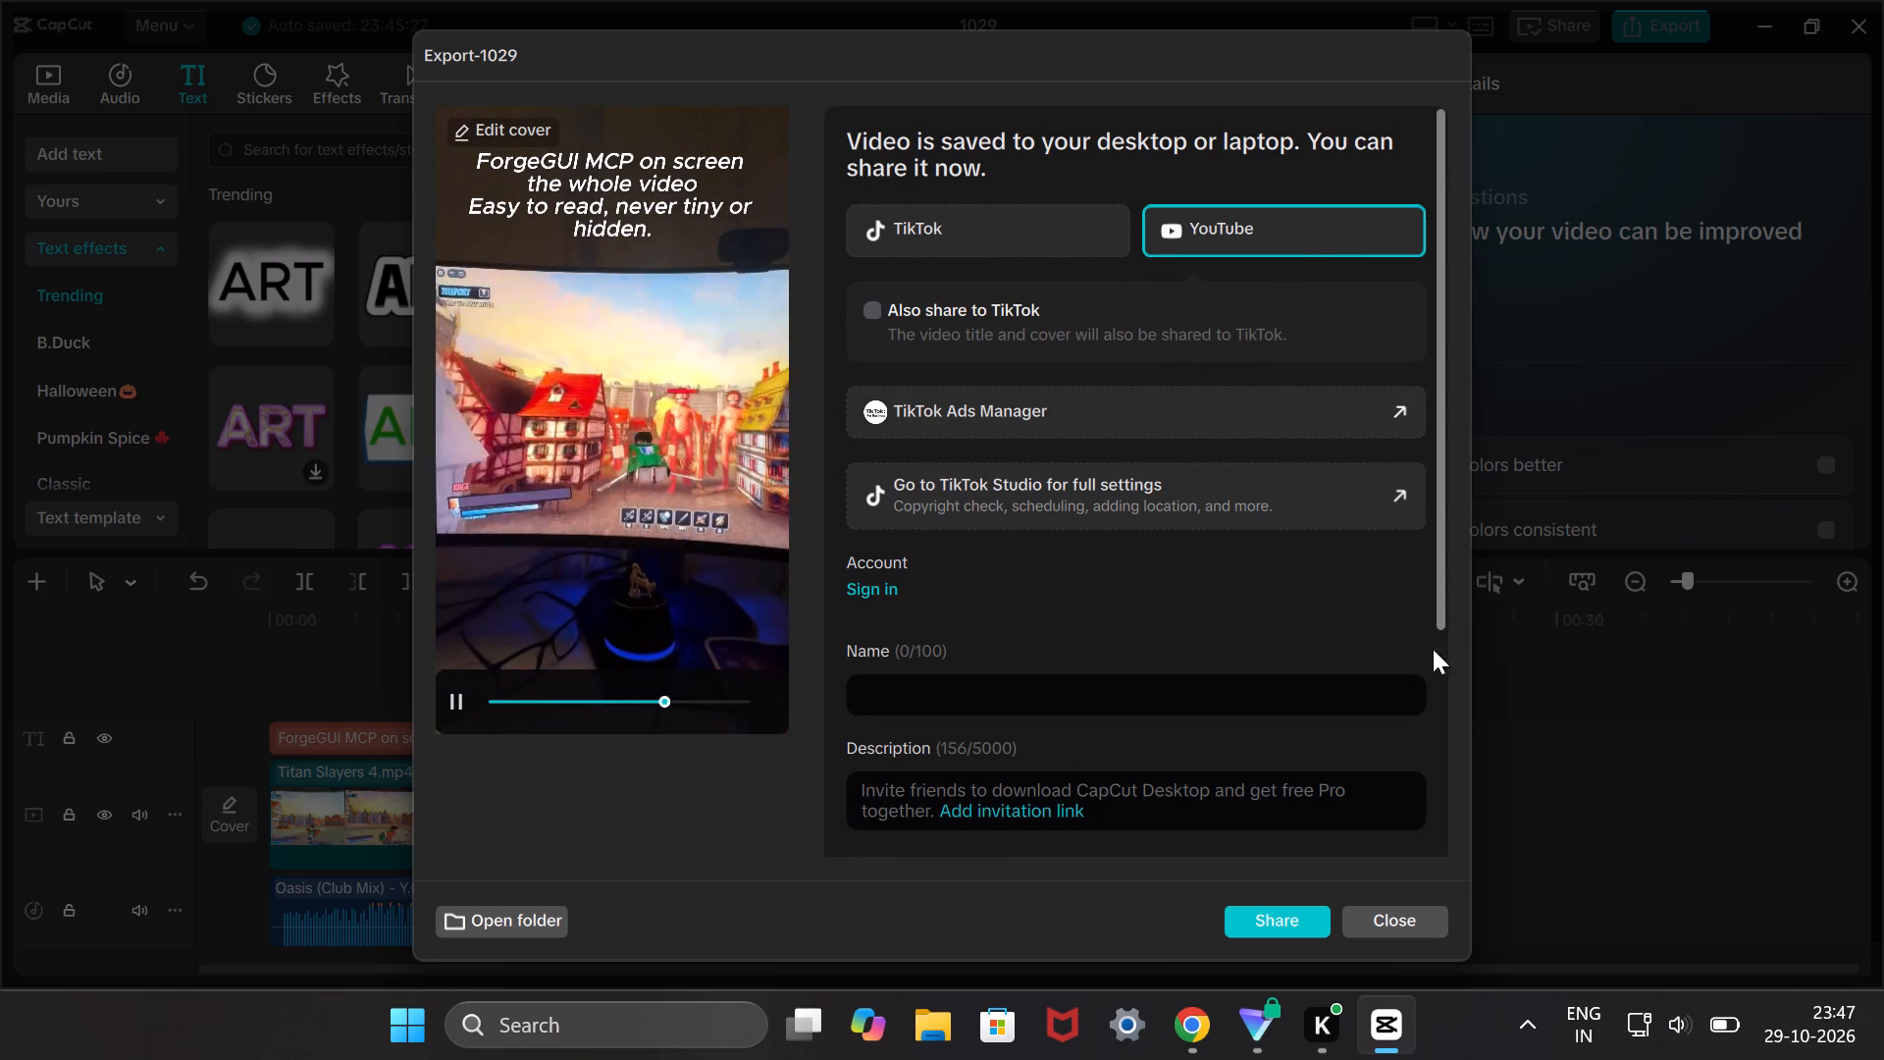
{"action": "left_click_drag", "start_coordinate": [1433, 649], "coordinate": [1420, 879]}
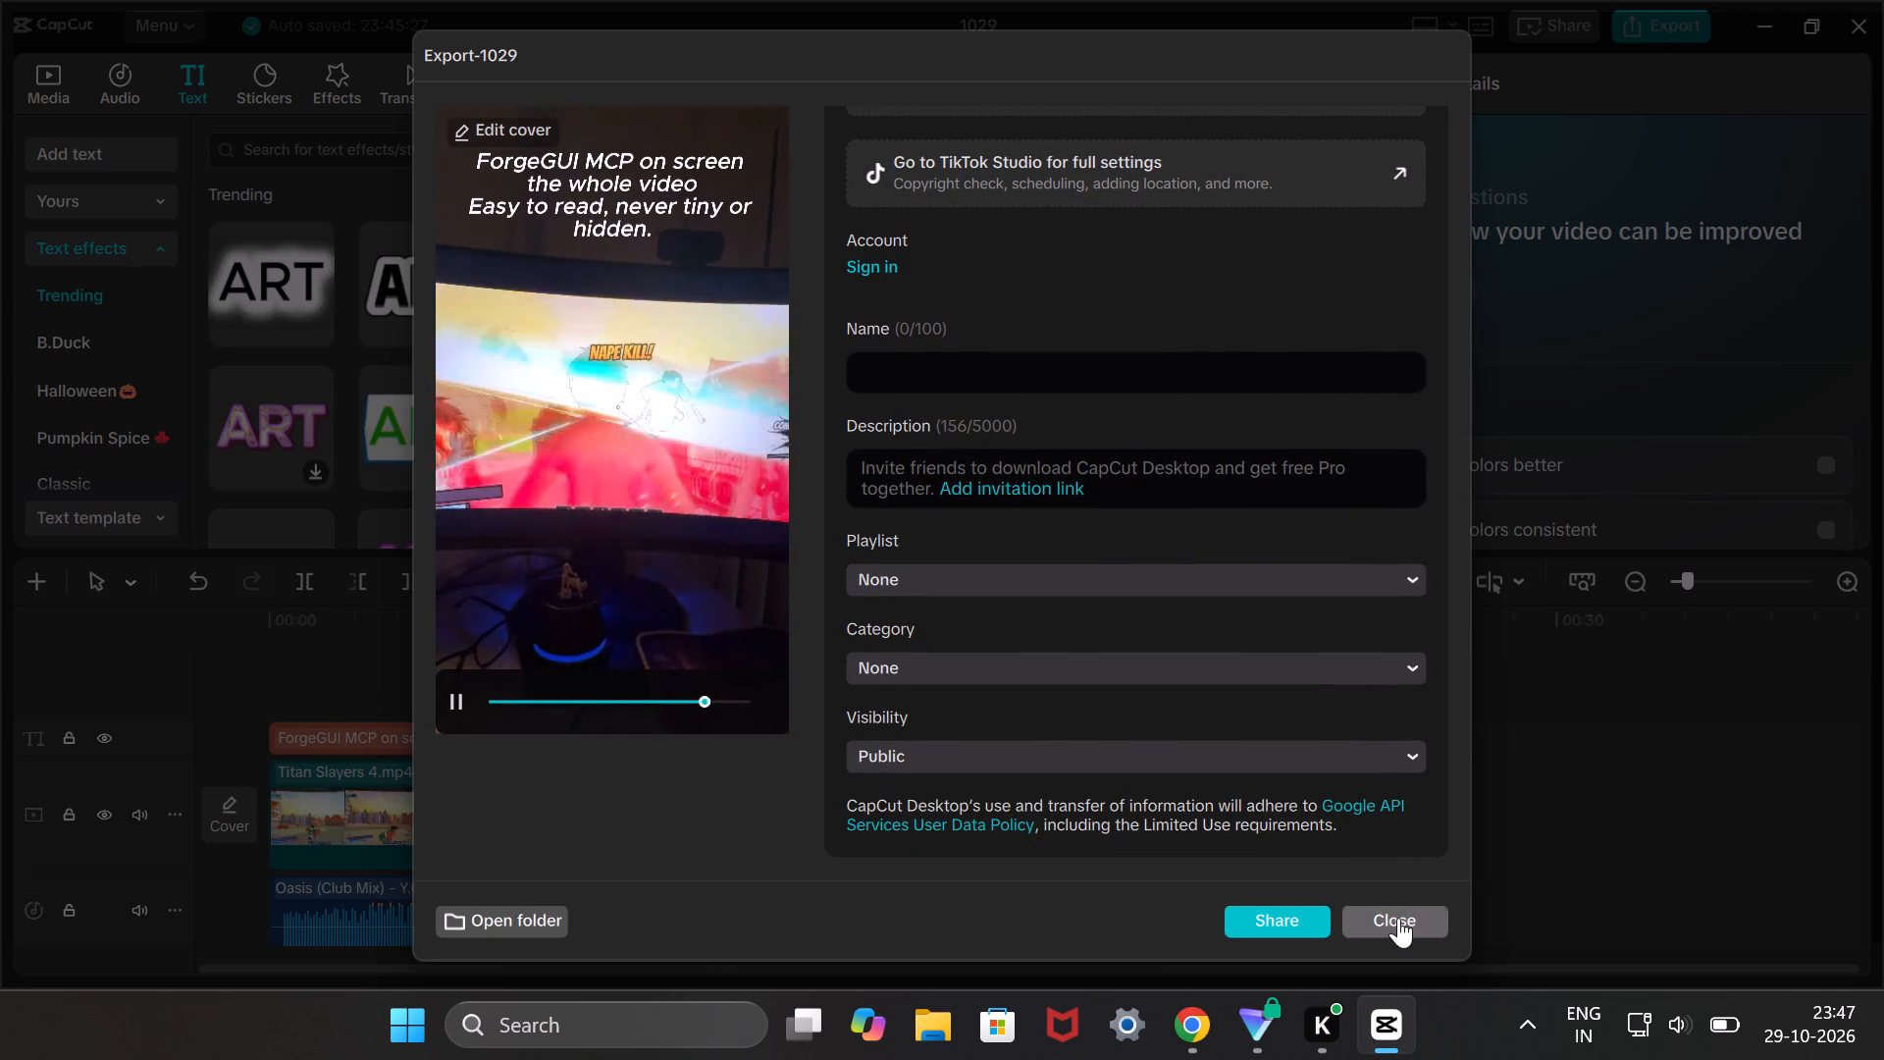
{"action": "left_click", "coordinate": [1396, 922]}
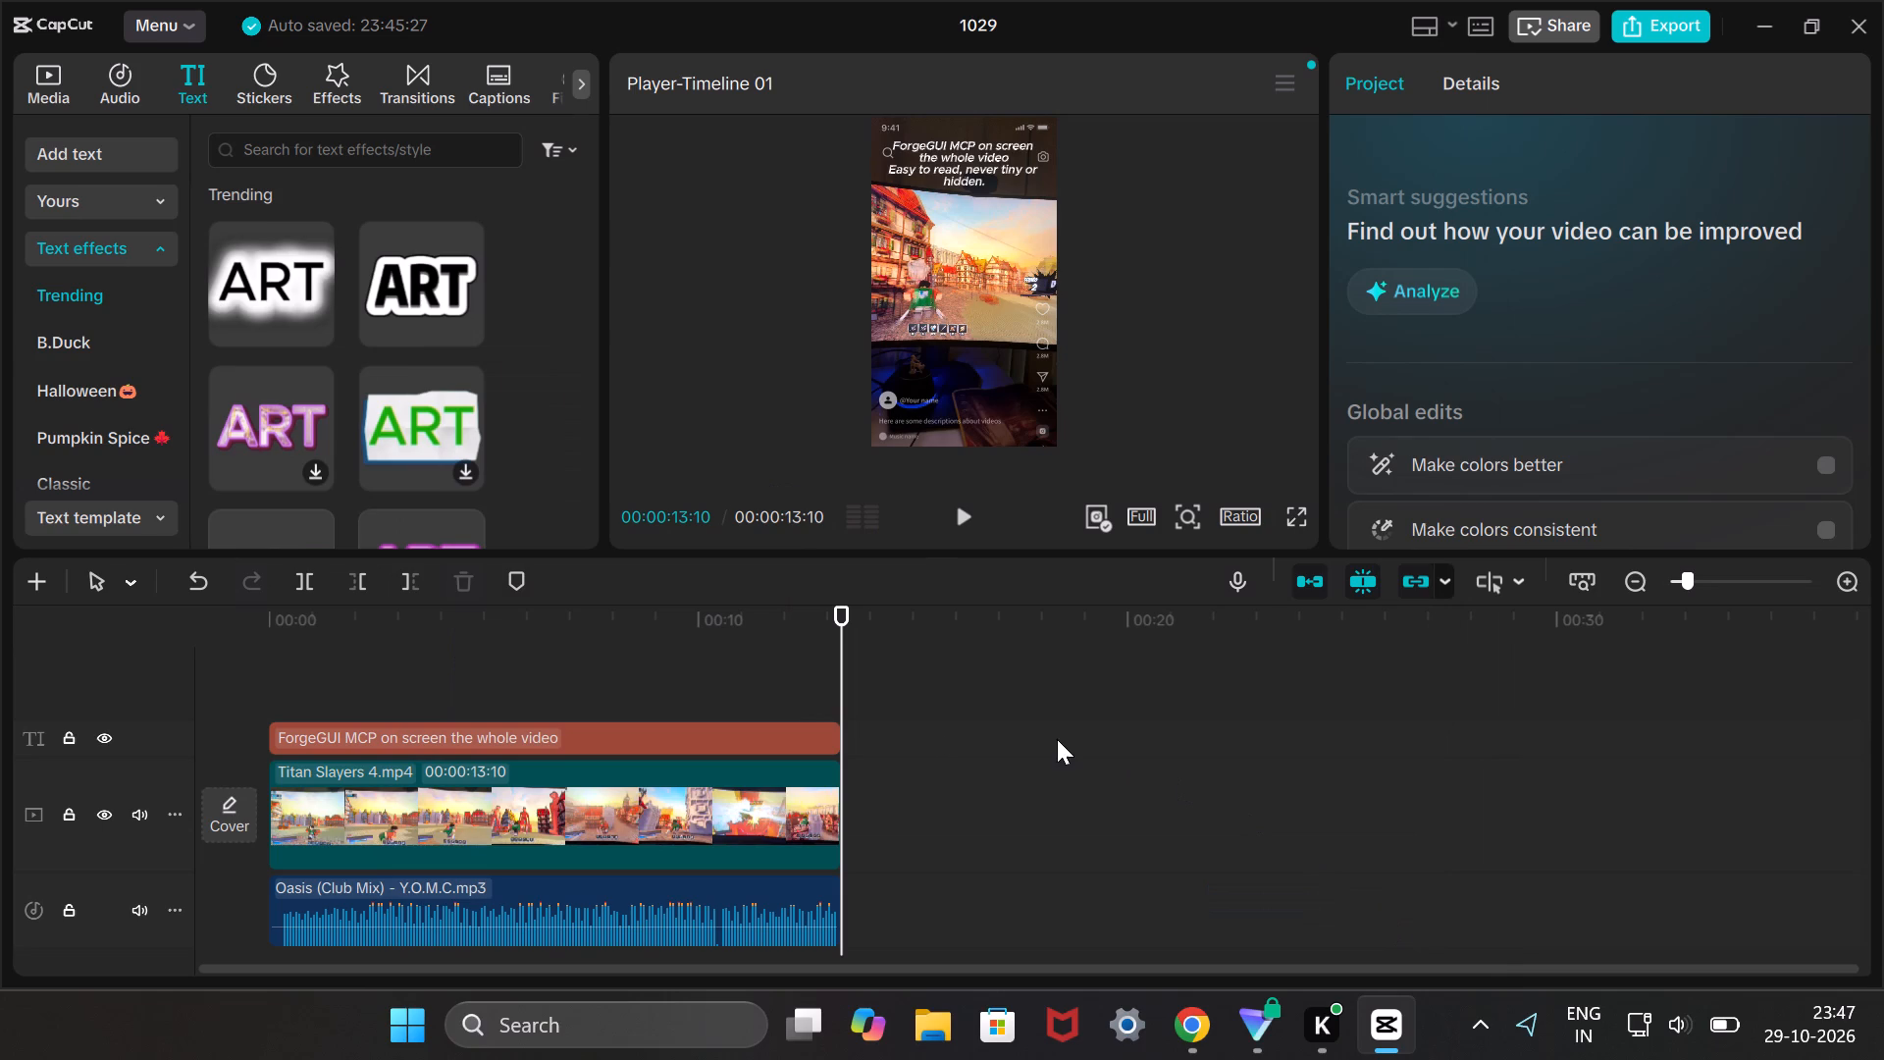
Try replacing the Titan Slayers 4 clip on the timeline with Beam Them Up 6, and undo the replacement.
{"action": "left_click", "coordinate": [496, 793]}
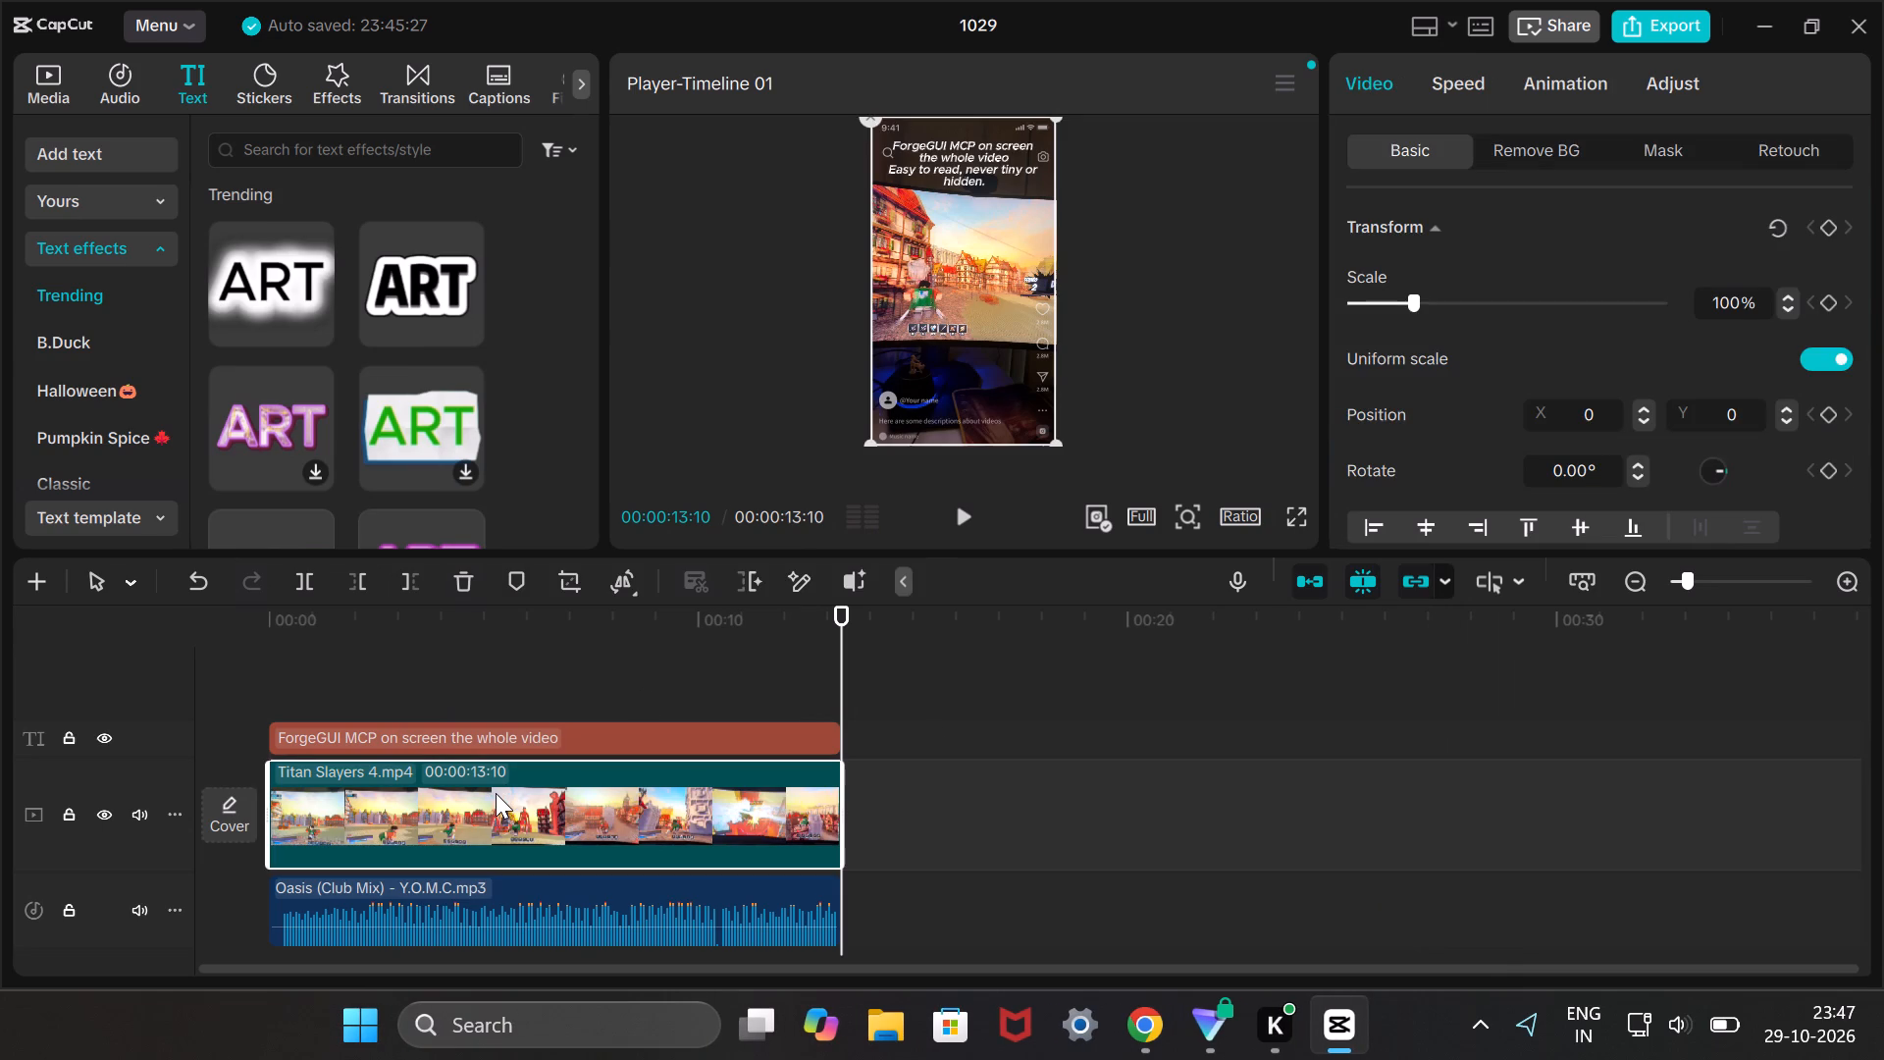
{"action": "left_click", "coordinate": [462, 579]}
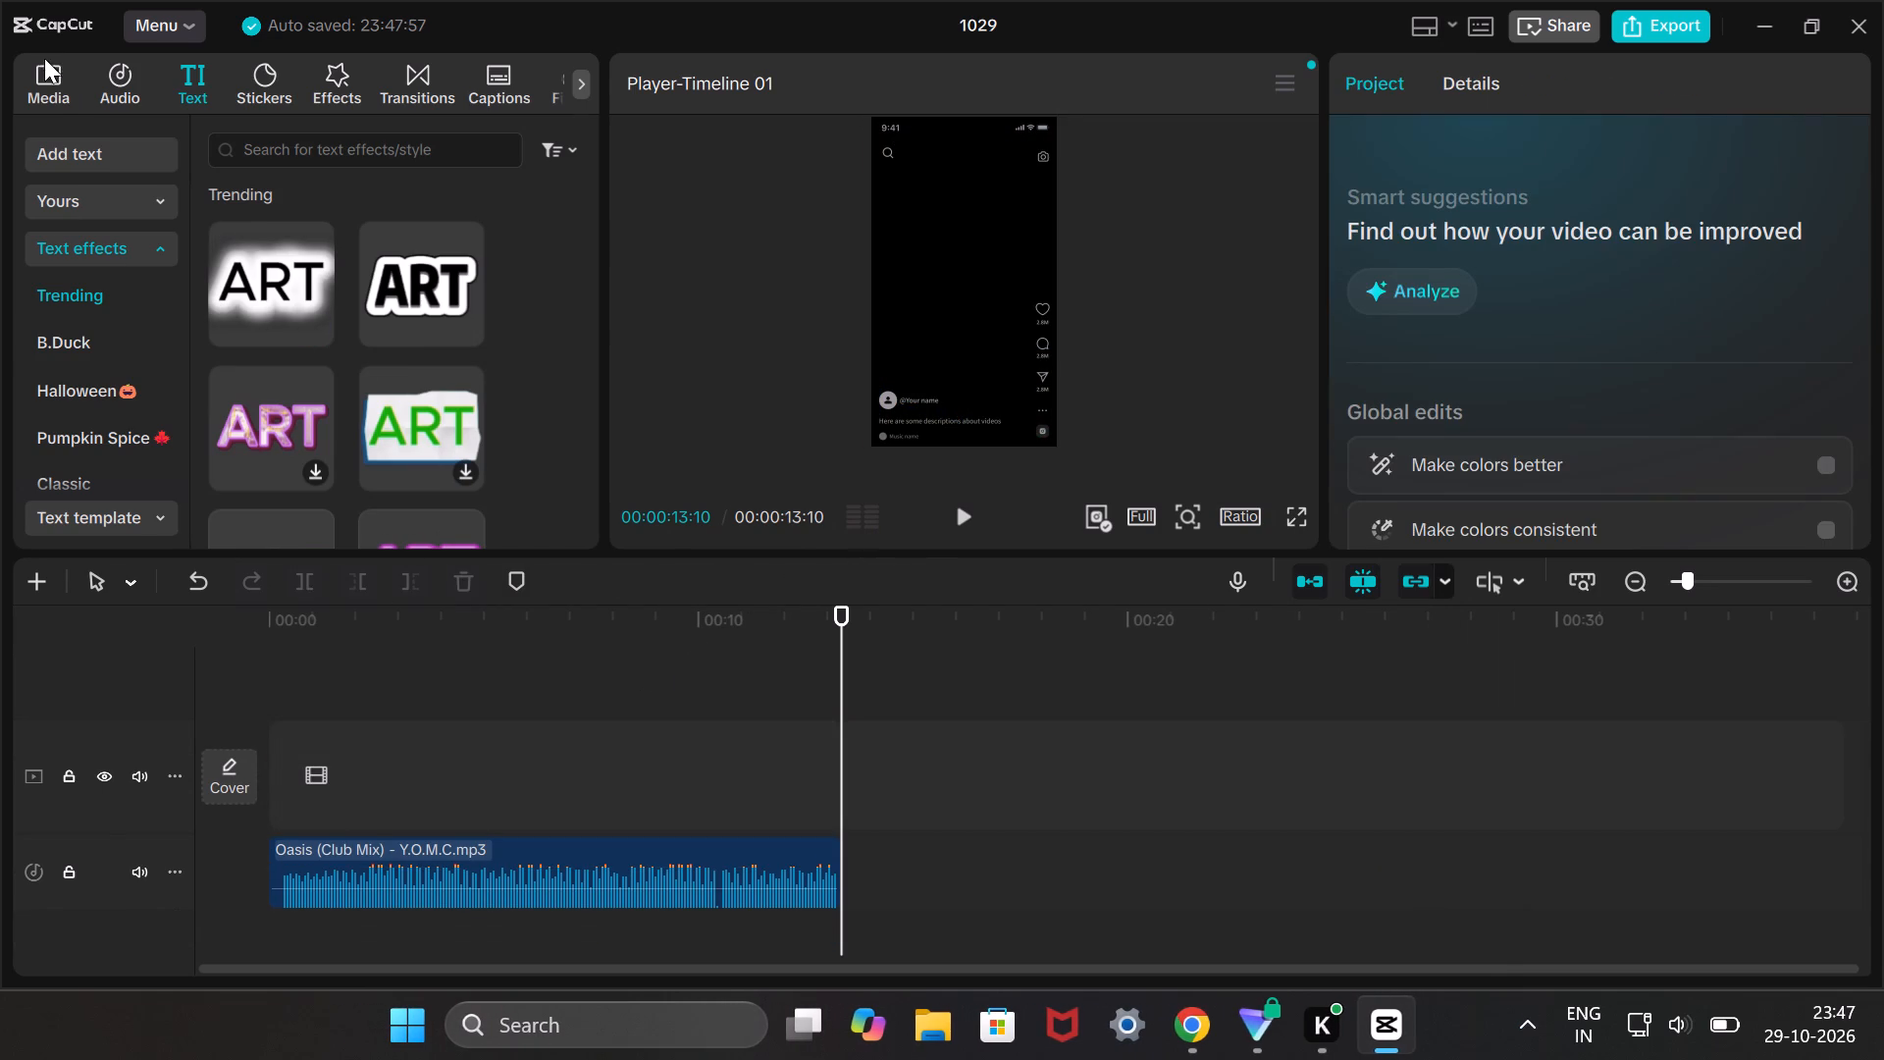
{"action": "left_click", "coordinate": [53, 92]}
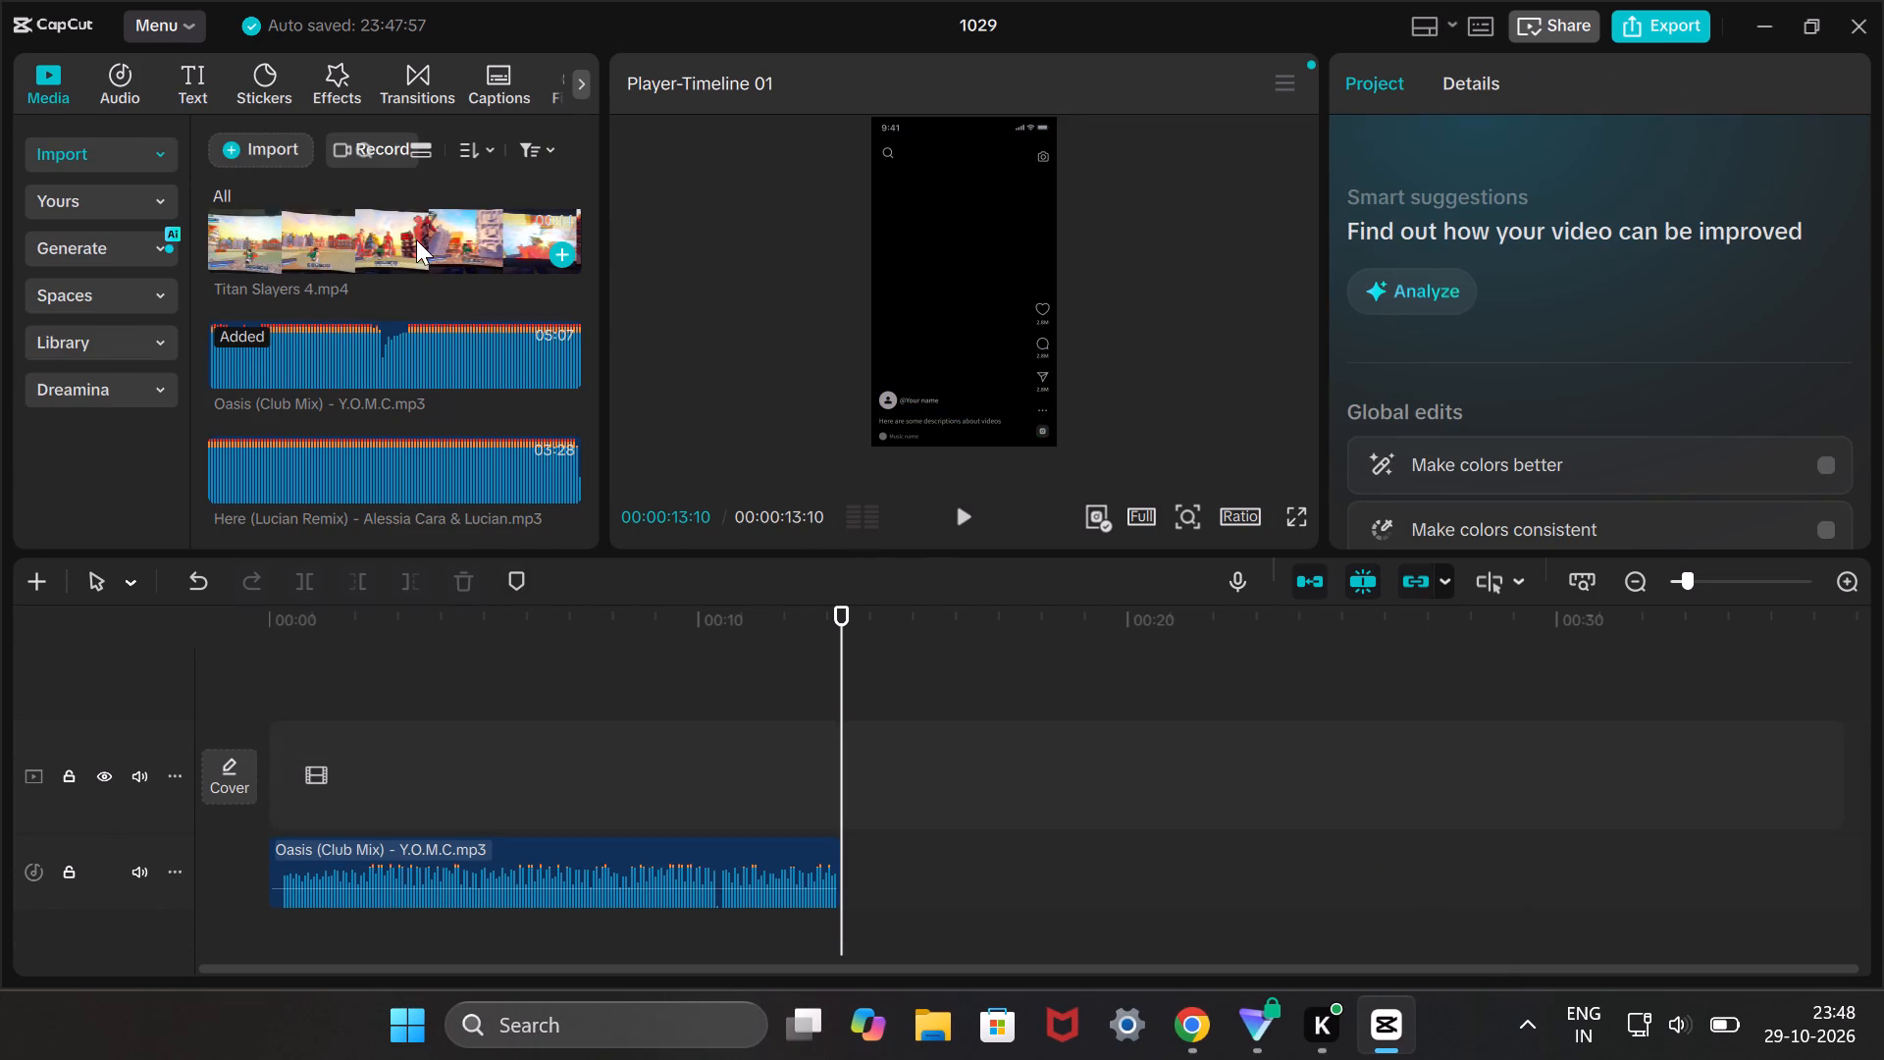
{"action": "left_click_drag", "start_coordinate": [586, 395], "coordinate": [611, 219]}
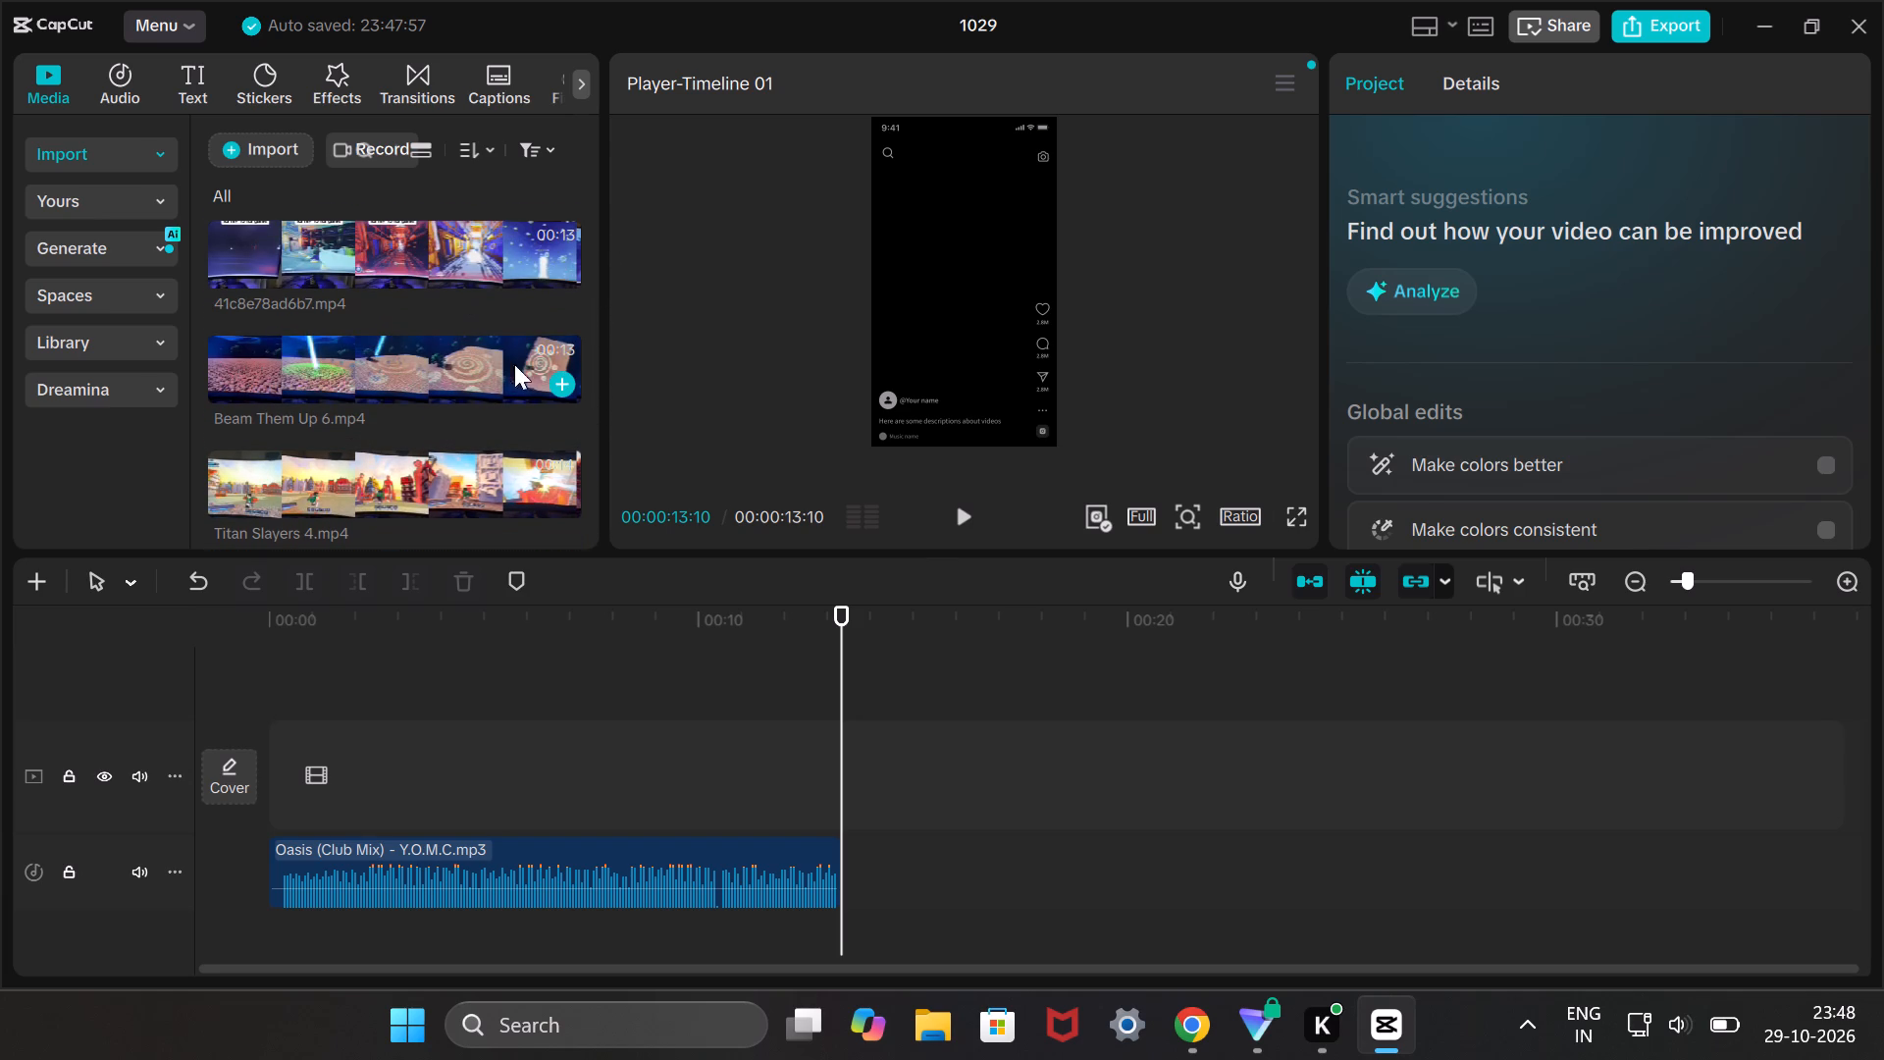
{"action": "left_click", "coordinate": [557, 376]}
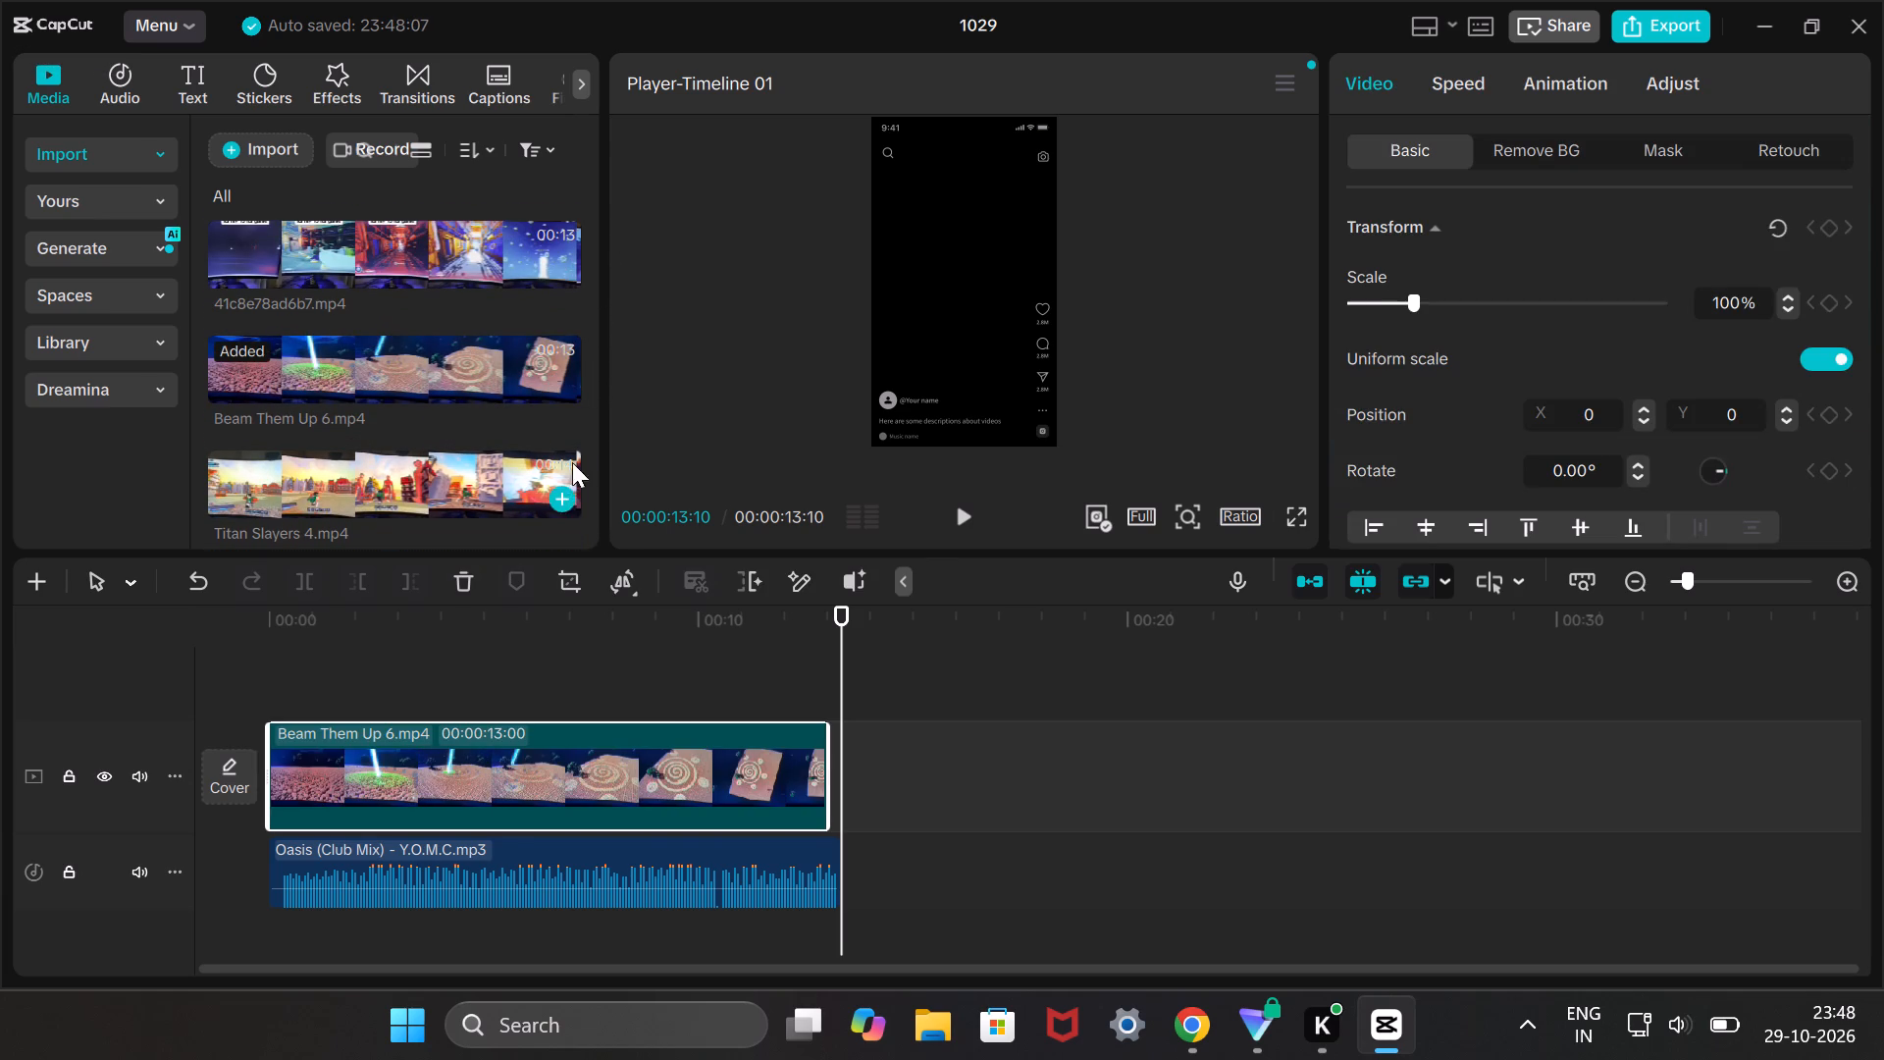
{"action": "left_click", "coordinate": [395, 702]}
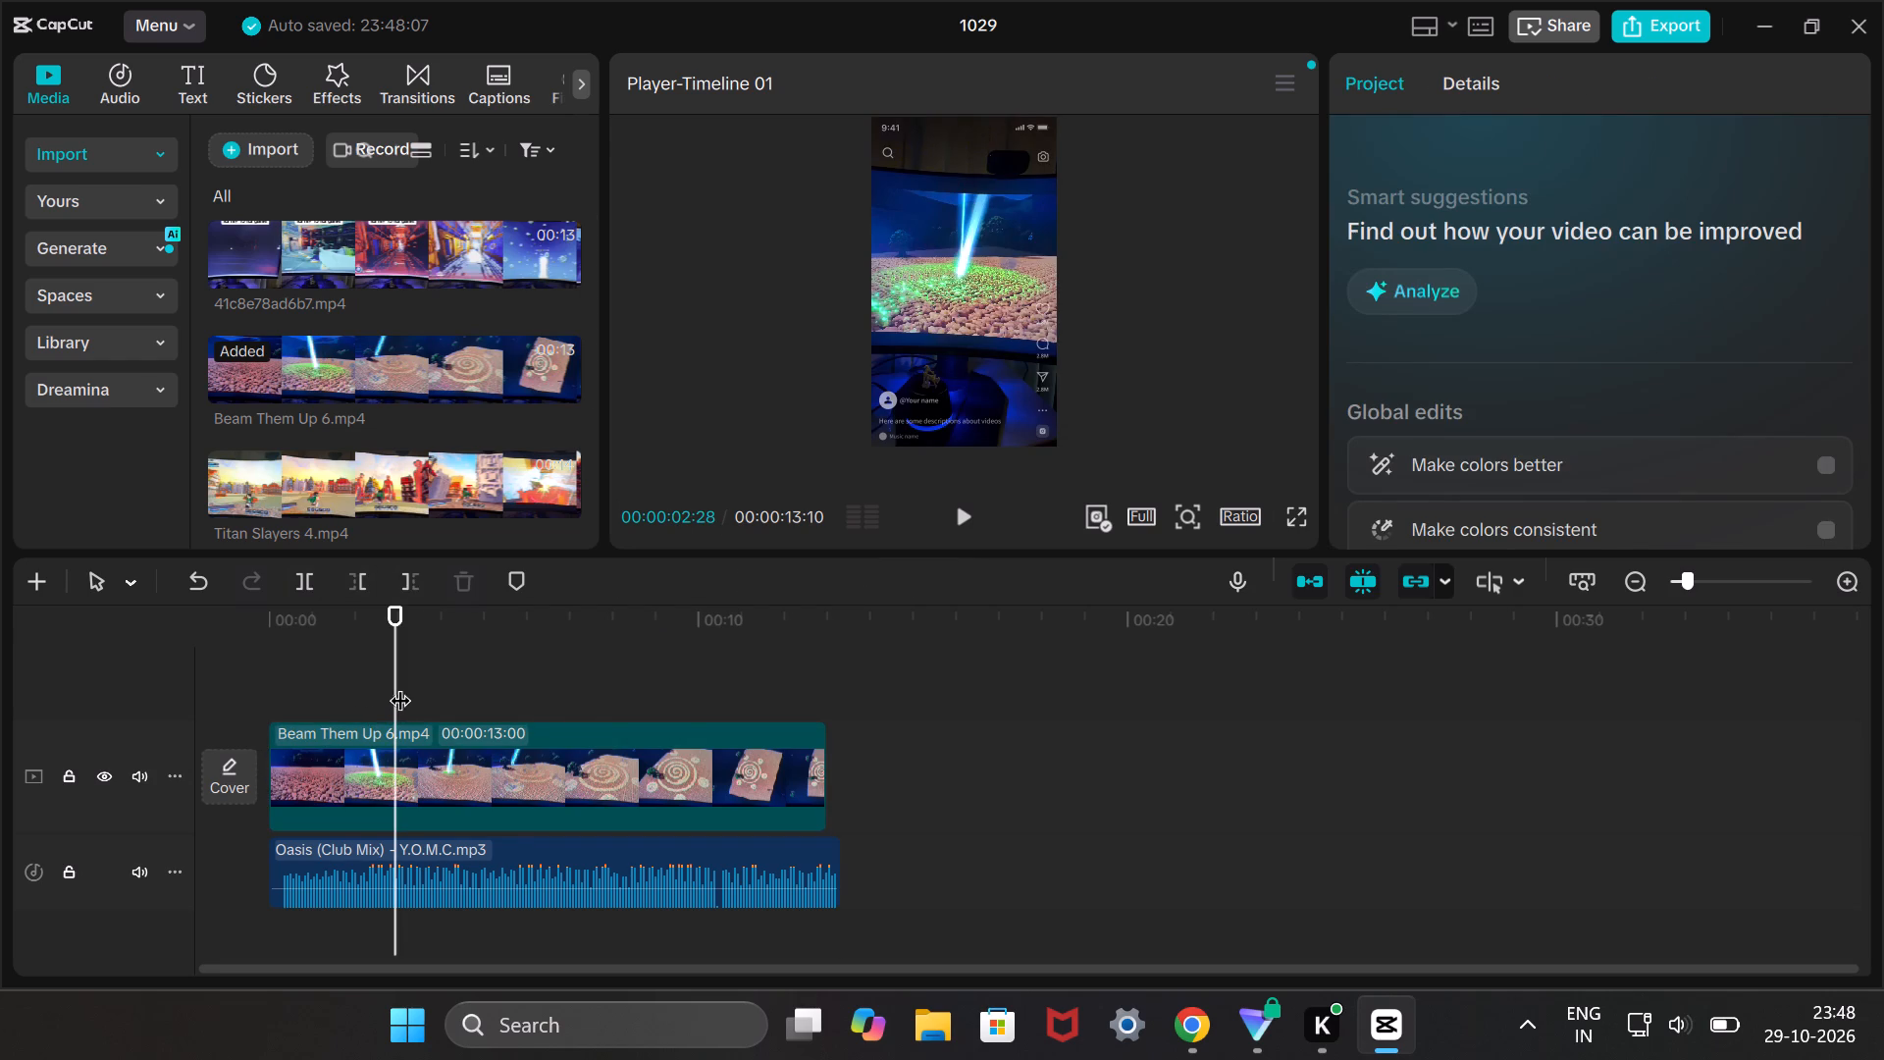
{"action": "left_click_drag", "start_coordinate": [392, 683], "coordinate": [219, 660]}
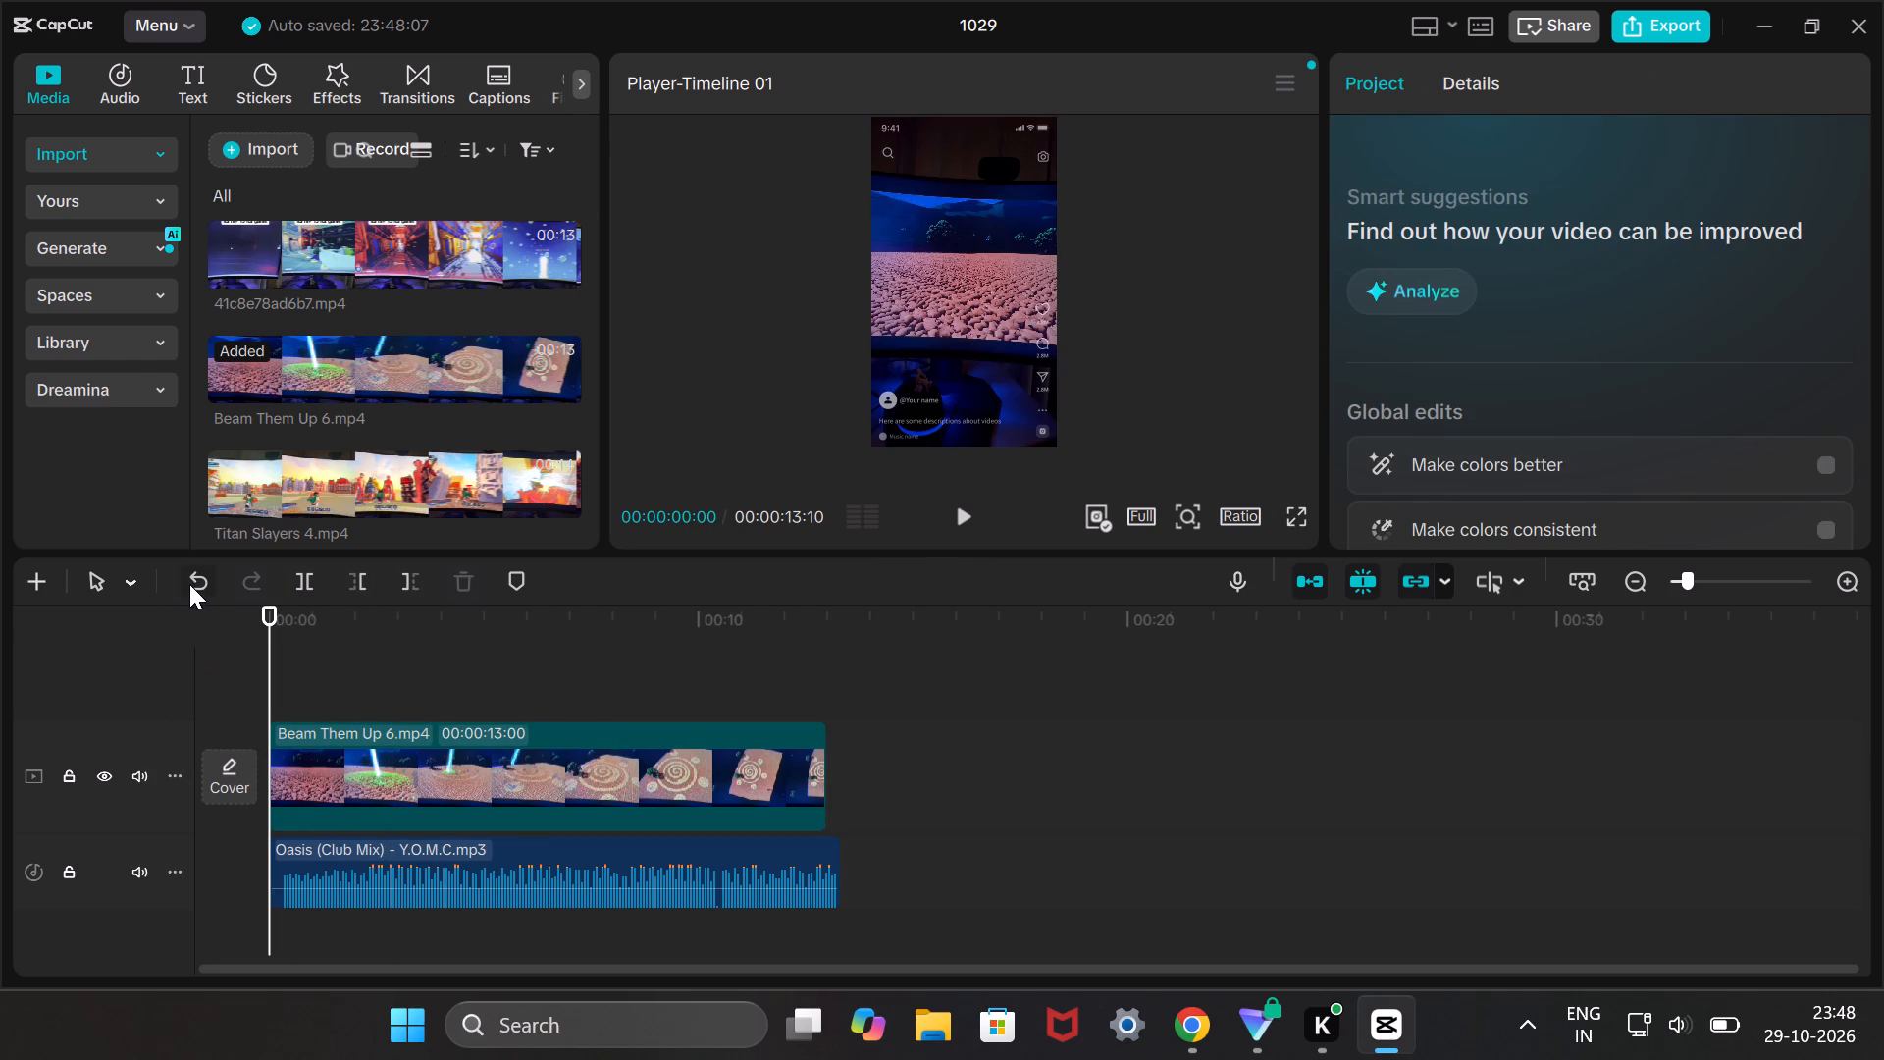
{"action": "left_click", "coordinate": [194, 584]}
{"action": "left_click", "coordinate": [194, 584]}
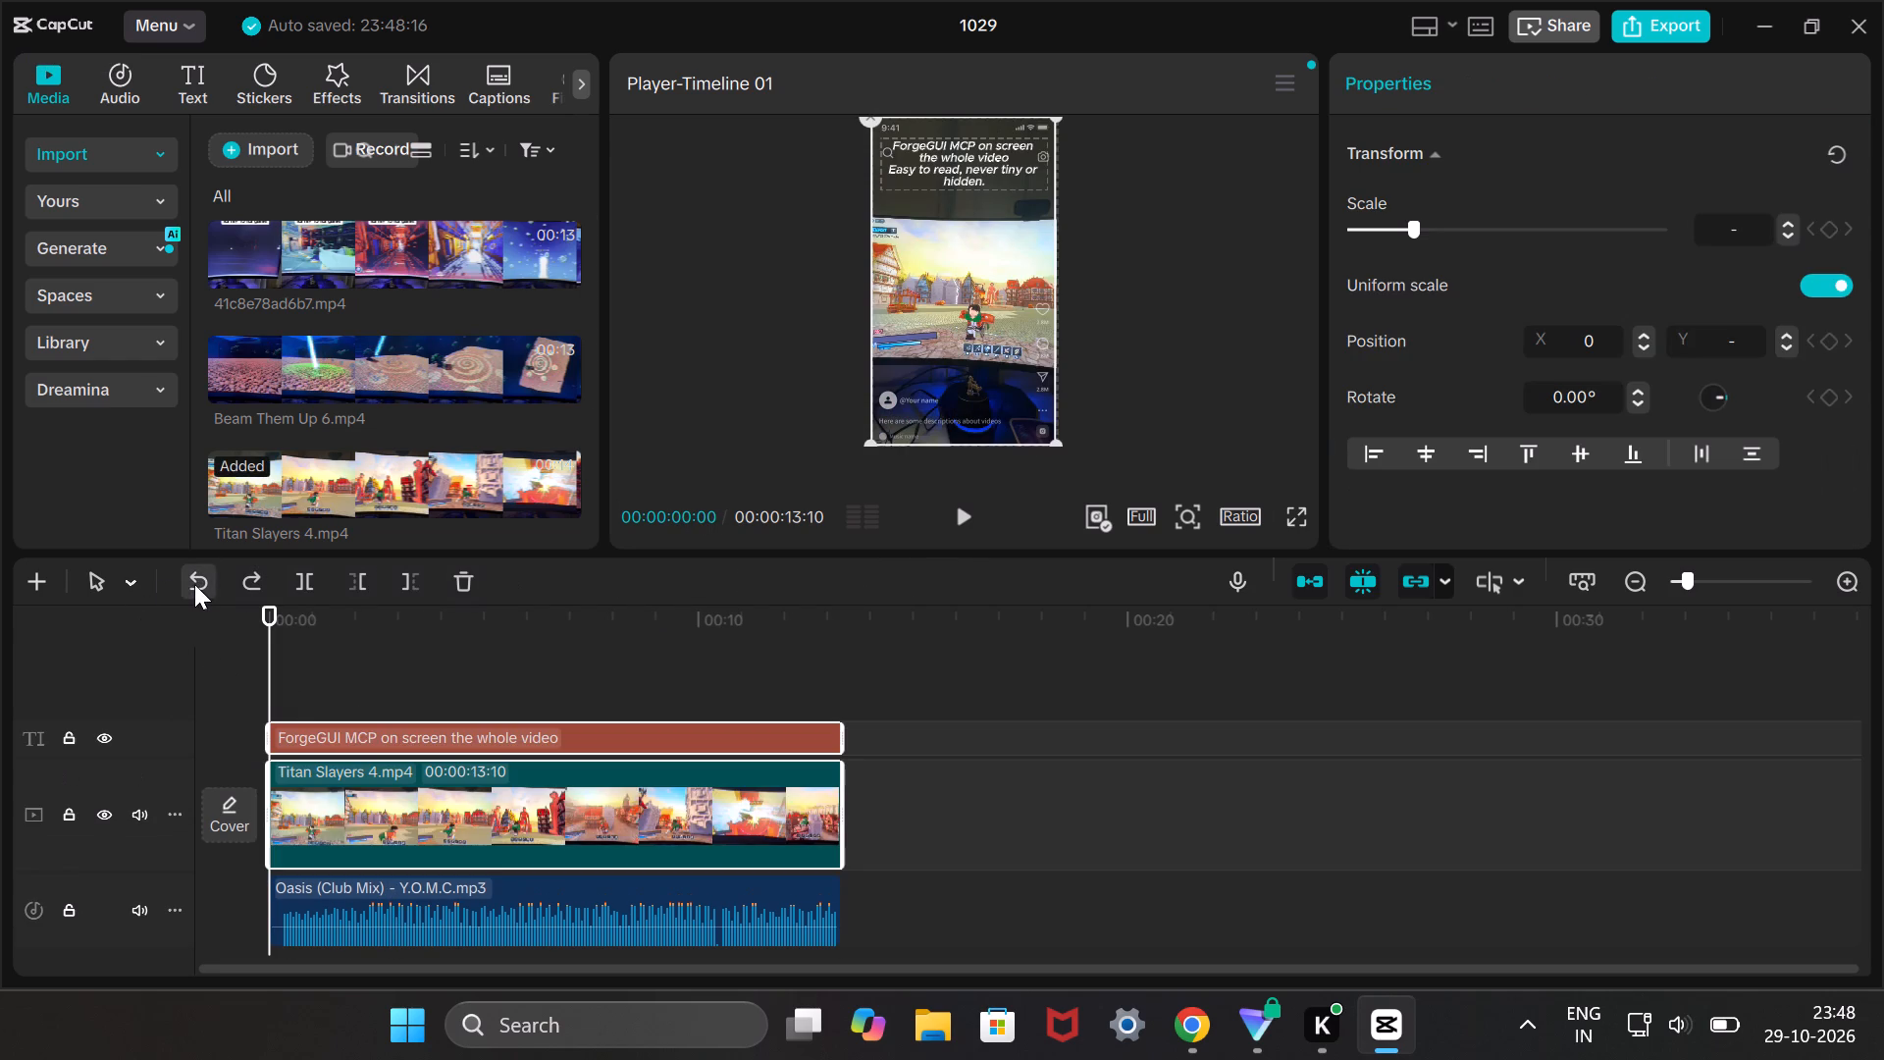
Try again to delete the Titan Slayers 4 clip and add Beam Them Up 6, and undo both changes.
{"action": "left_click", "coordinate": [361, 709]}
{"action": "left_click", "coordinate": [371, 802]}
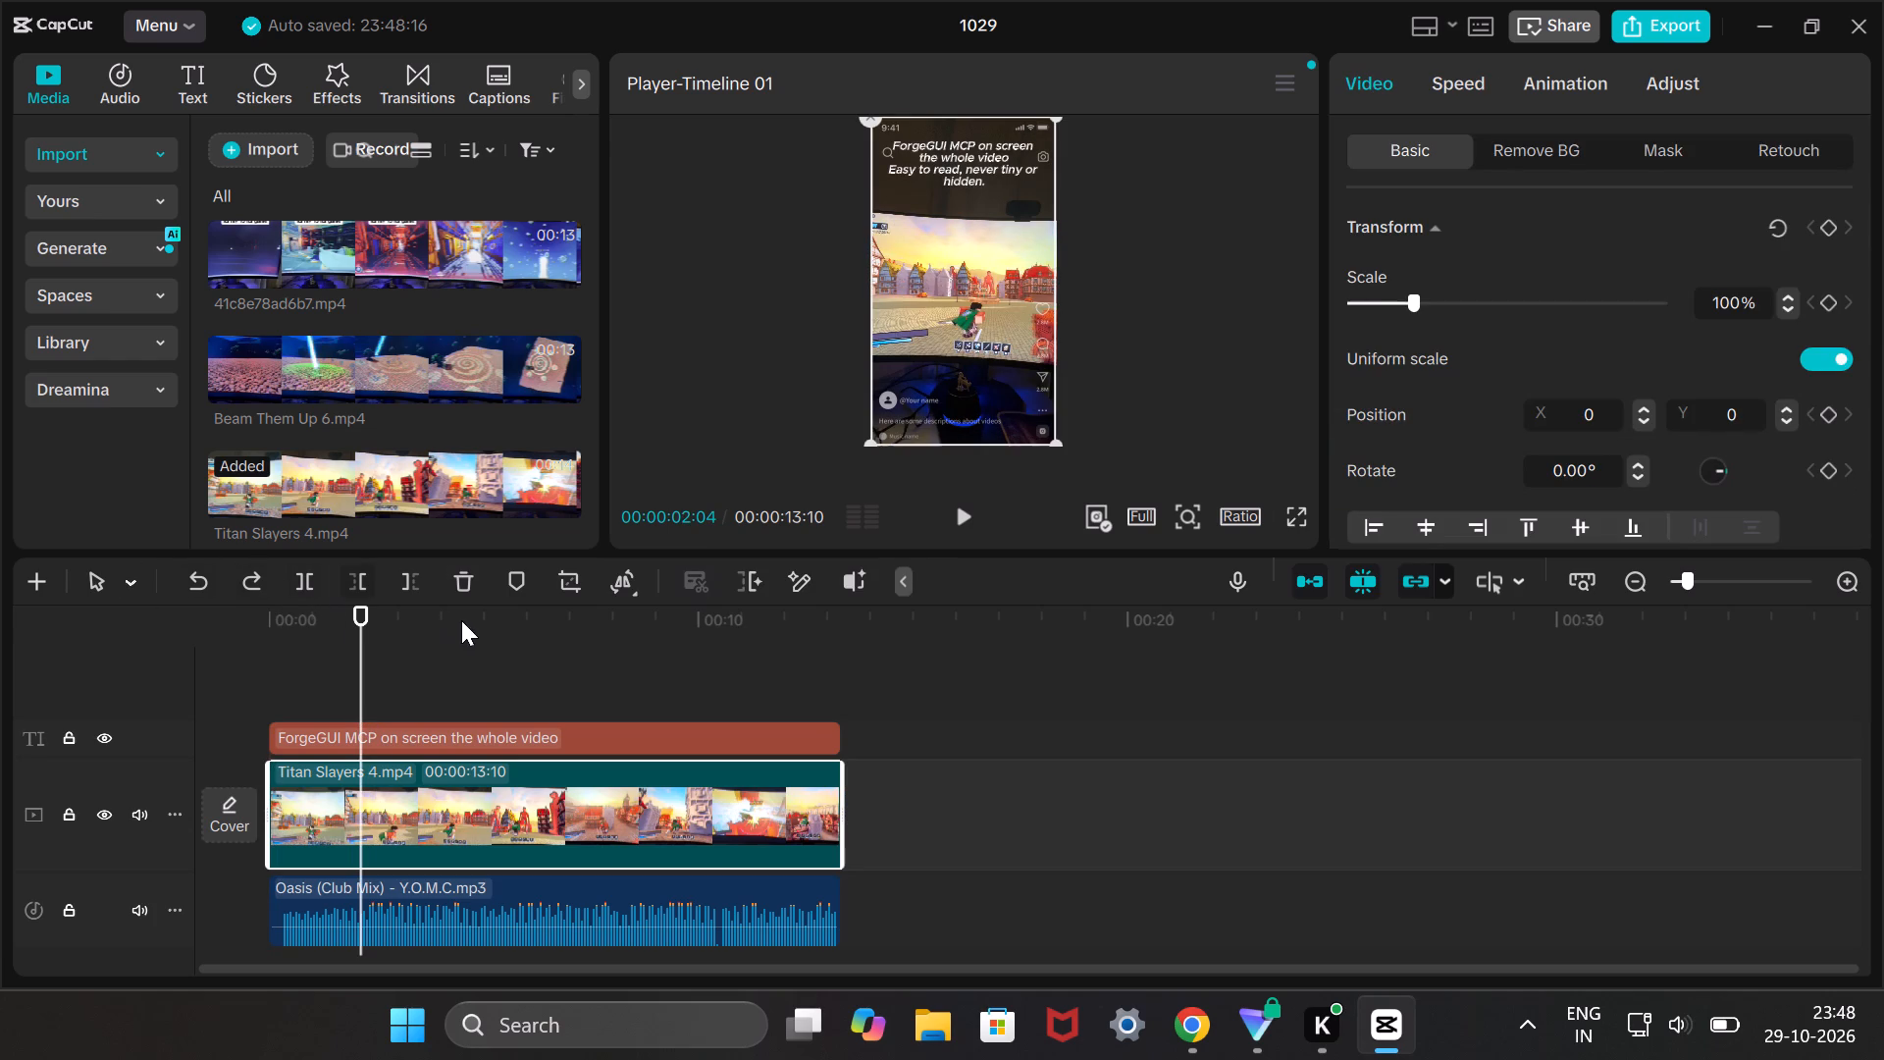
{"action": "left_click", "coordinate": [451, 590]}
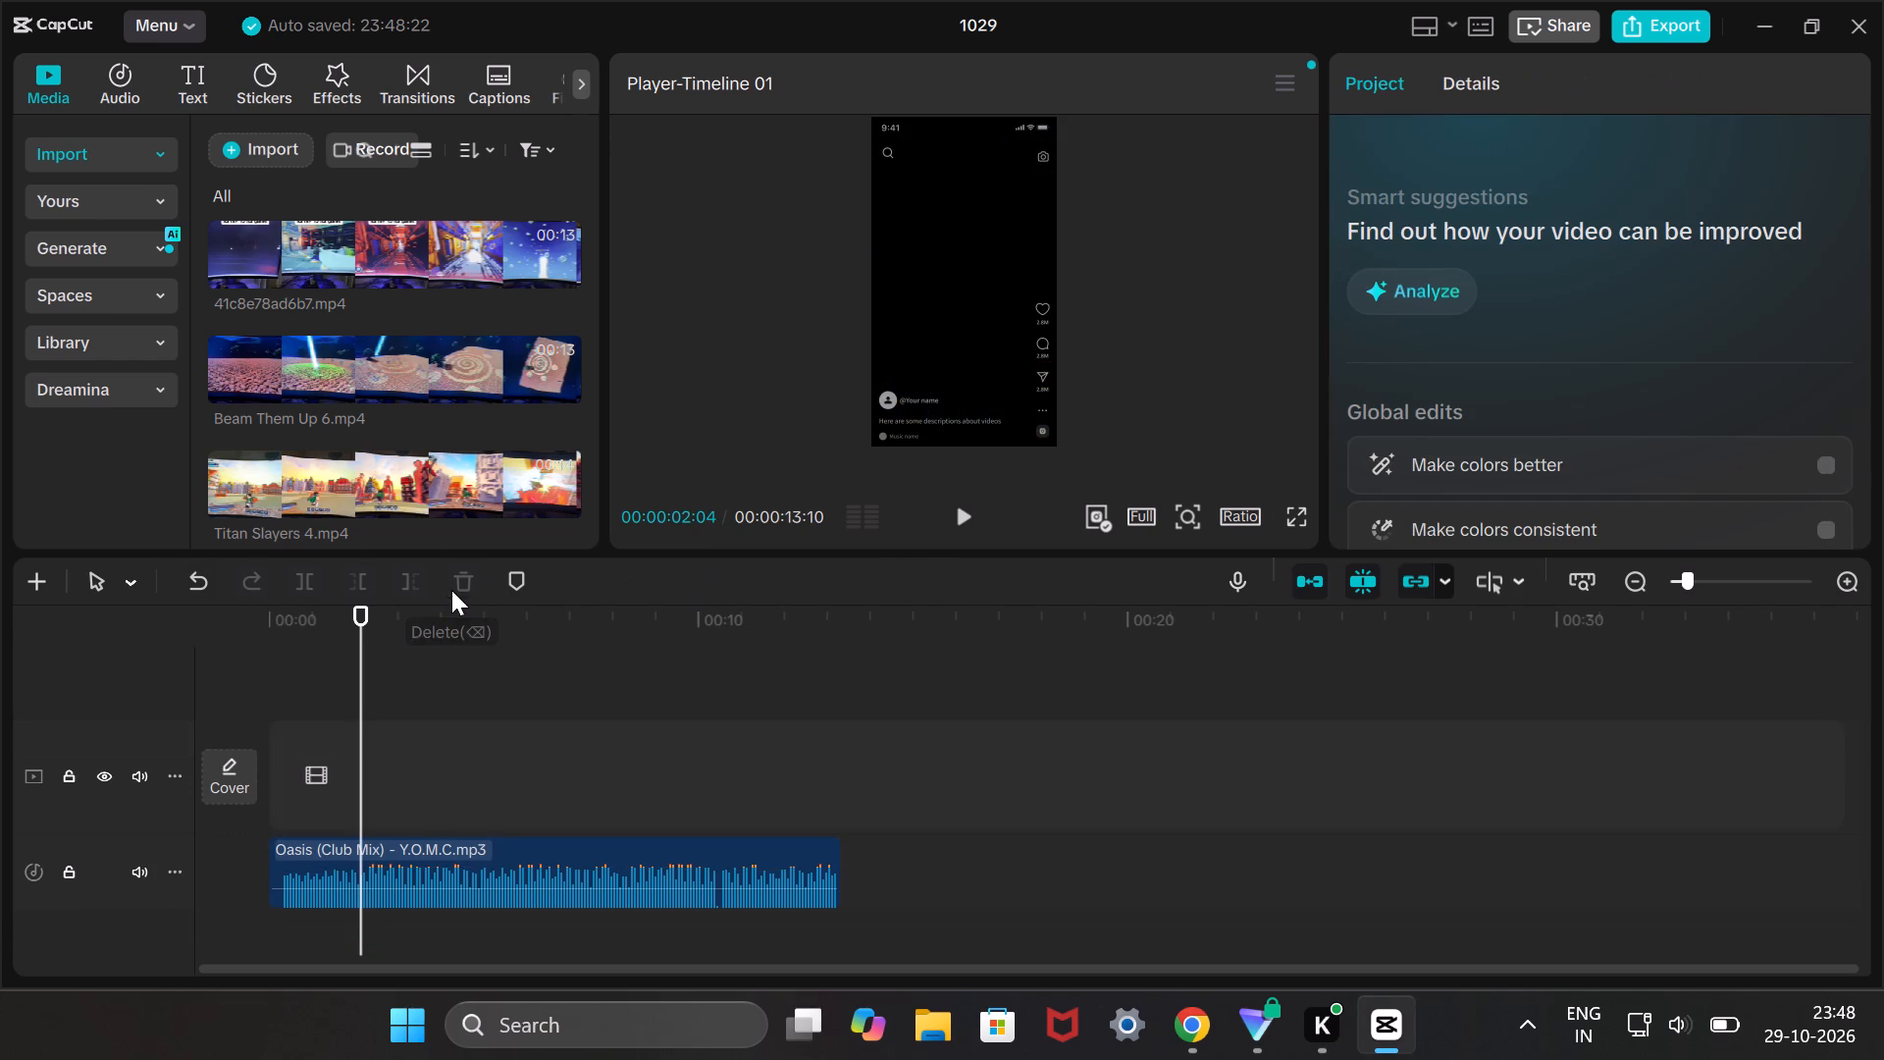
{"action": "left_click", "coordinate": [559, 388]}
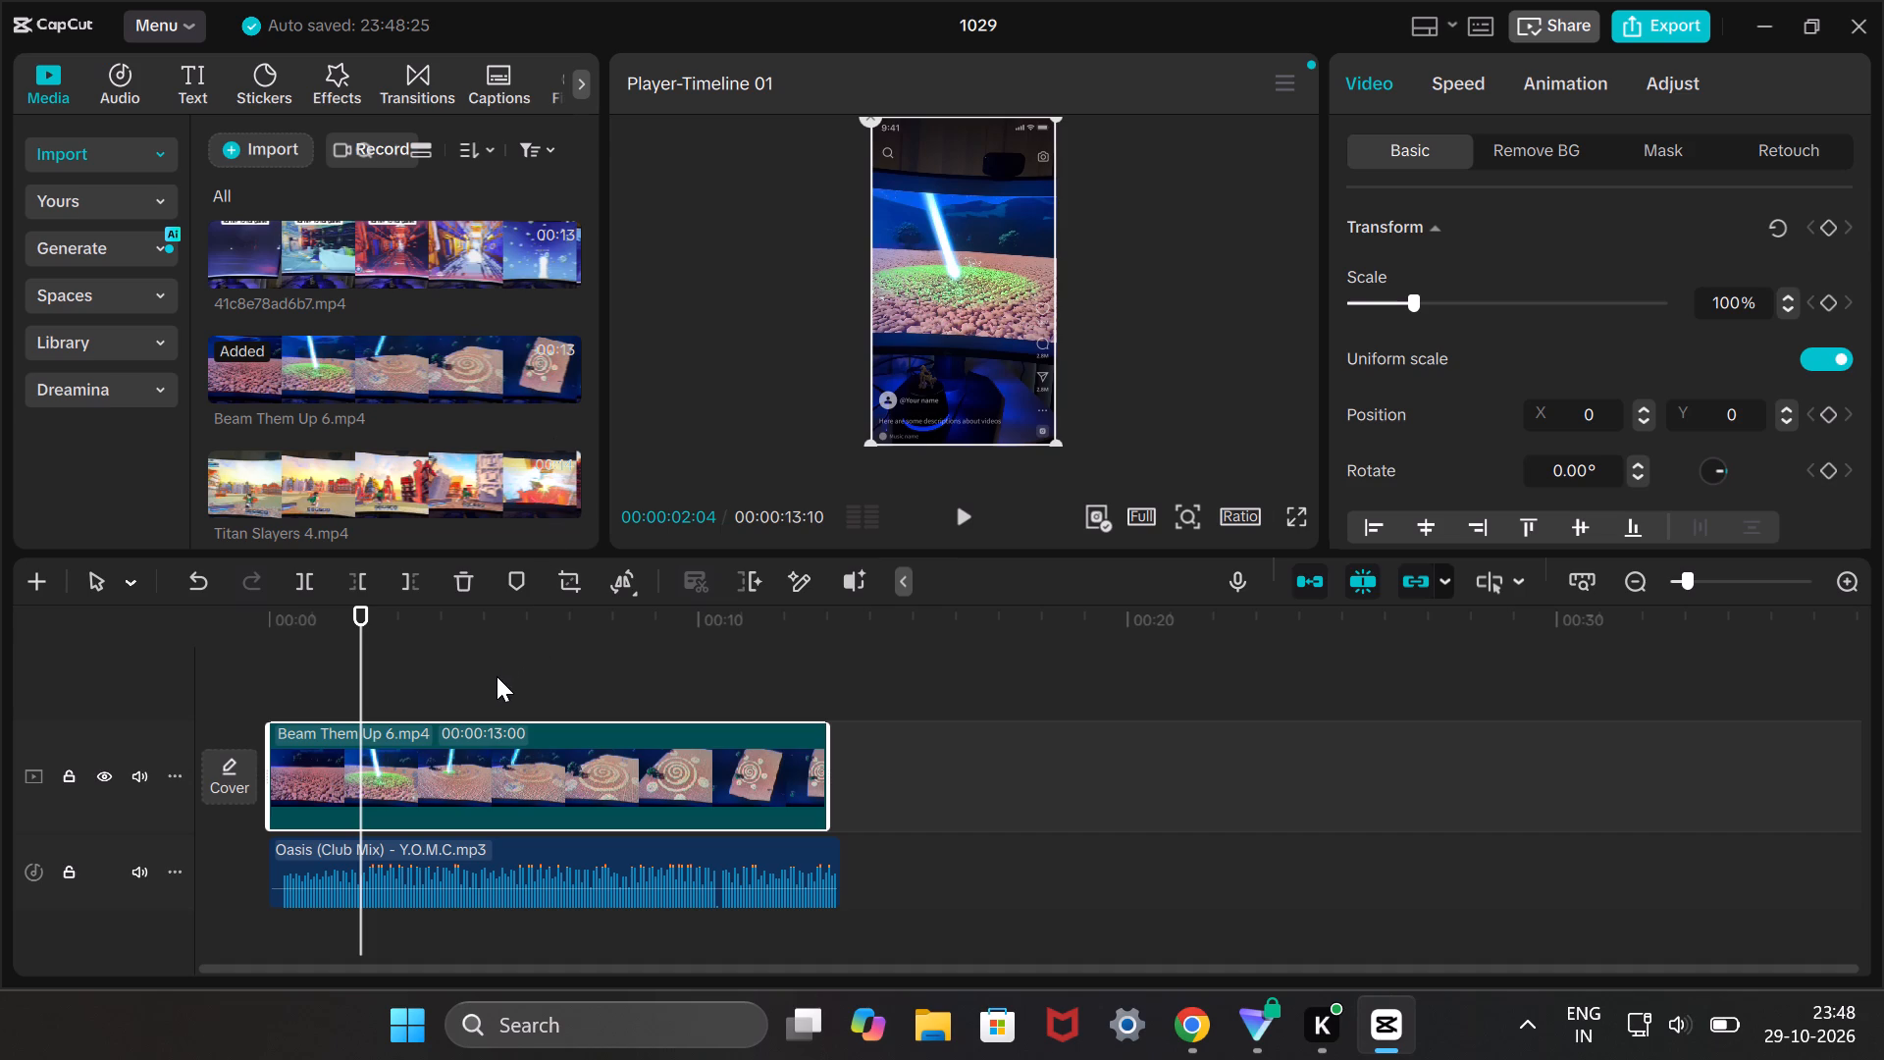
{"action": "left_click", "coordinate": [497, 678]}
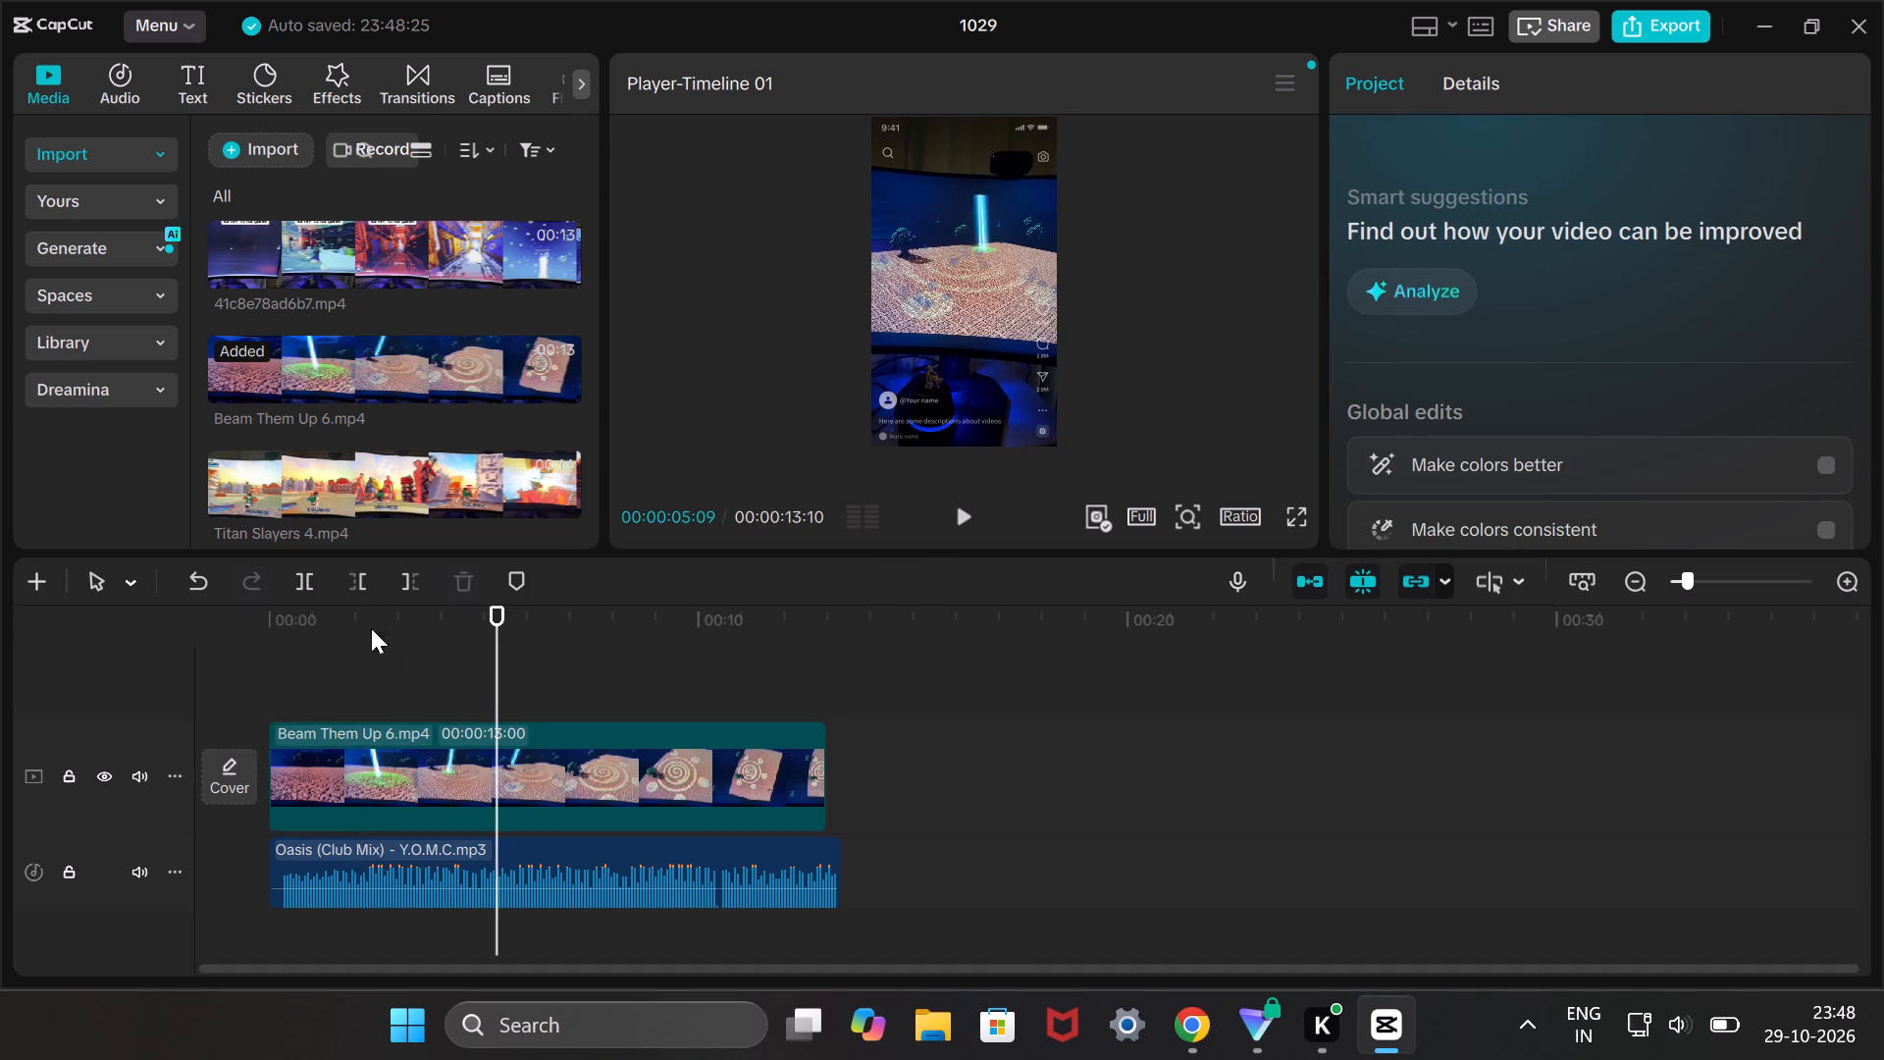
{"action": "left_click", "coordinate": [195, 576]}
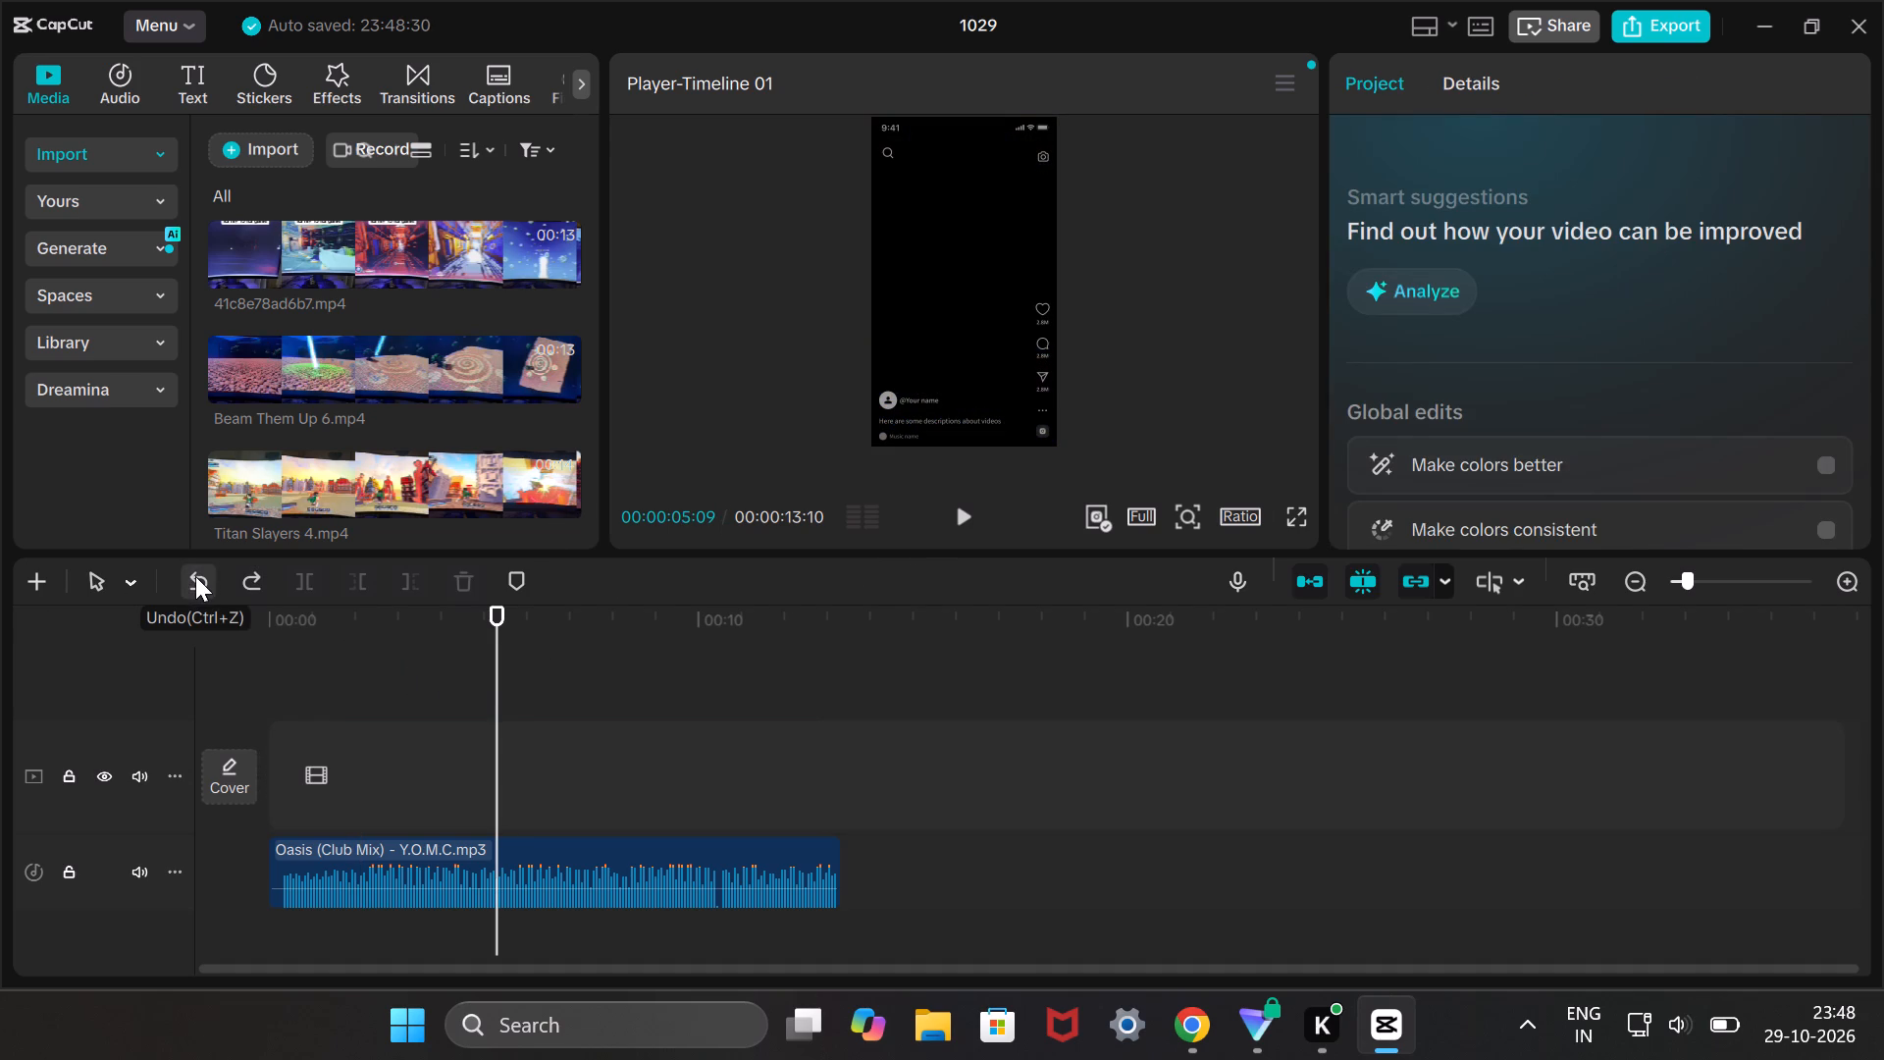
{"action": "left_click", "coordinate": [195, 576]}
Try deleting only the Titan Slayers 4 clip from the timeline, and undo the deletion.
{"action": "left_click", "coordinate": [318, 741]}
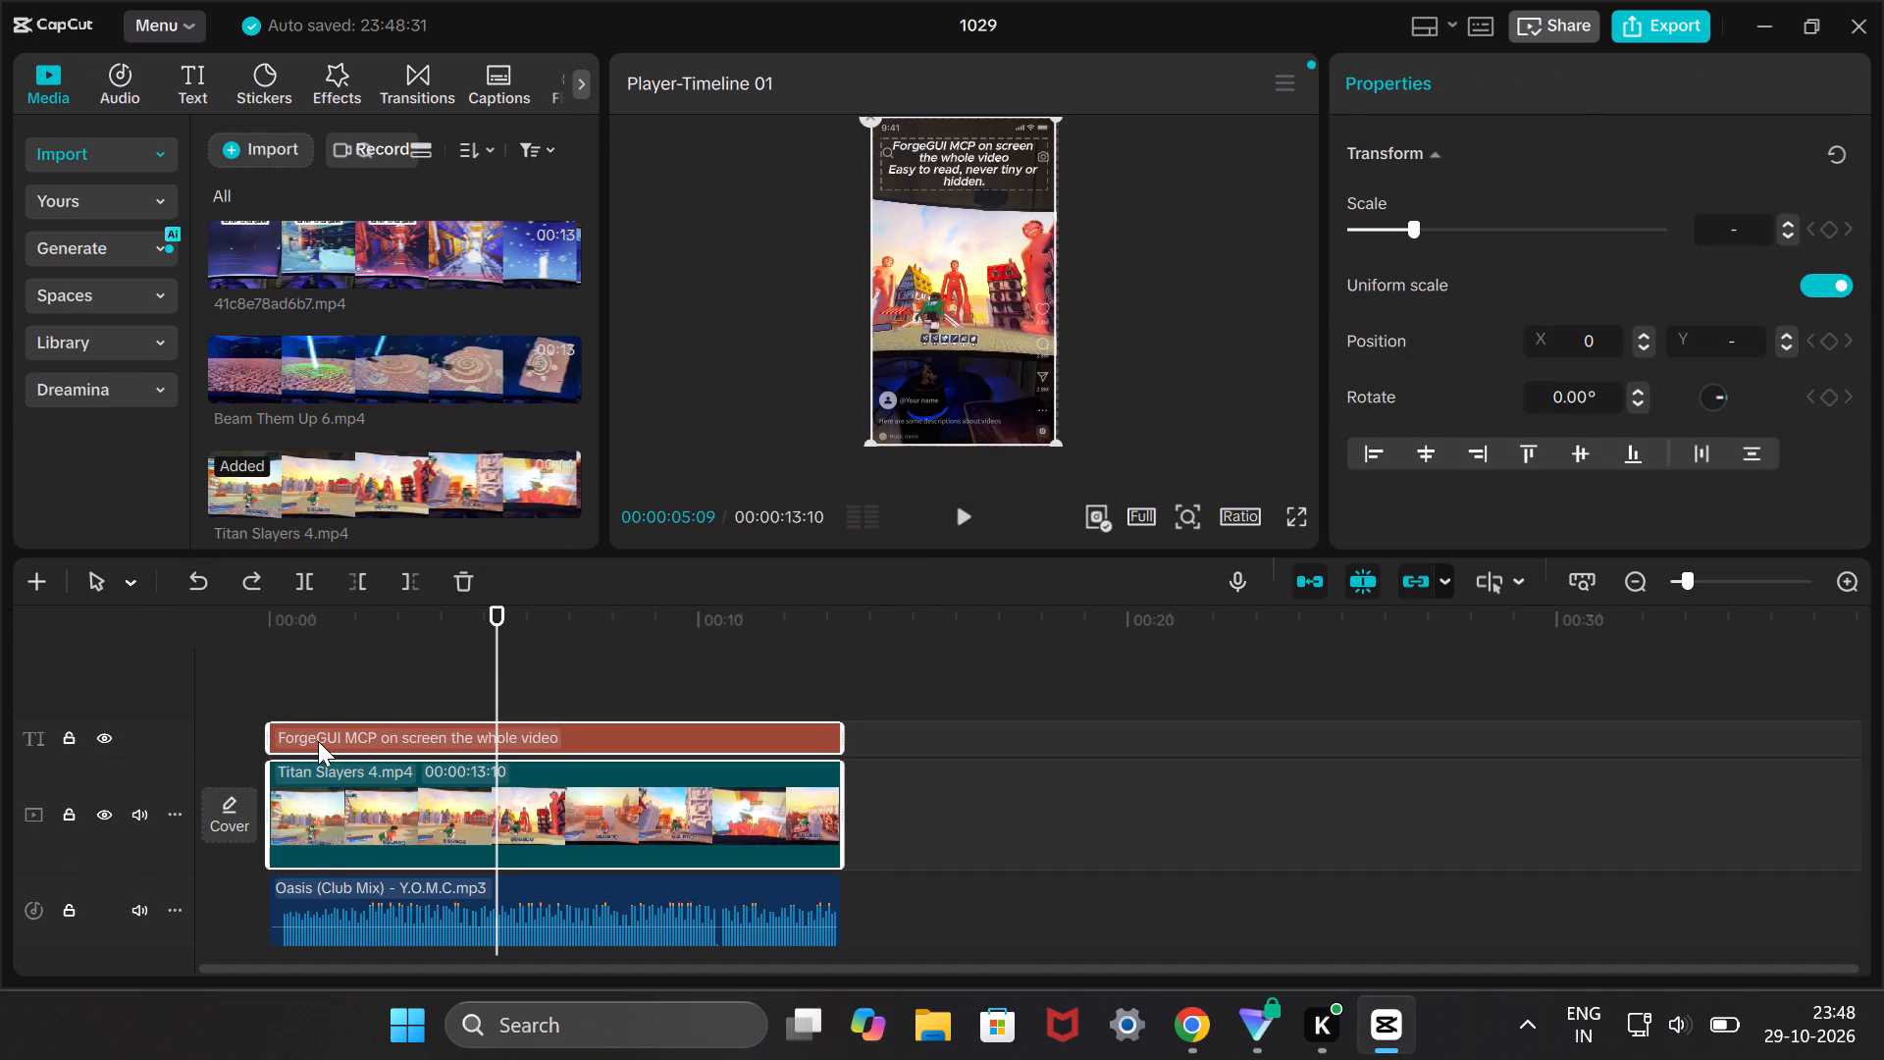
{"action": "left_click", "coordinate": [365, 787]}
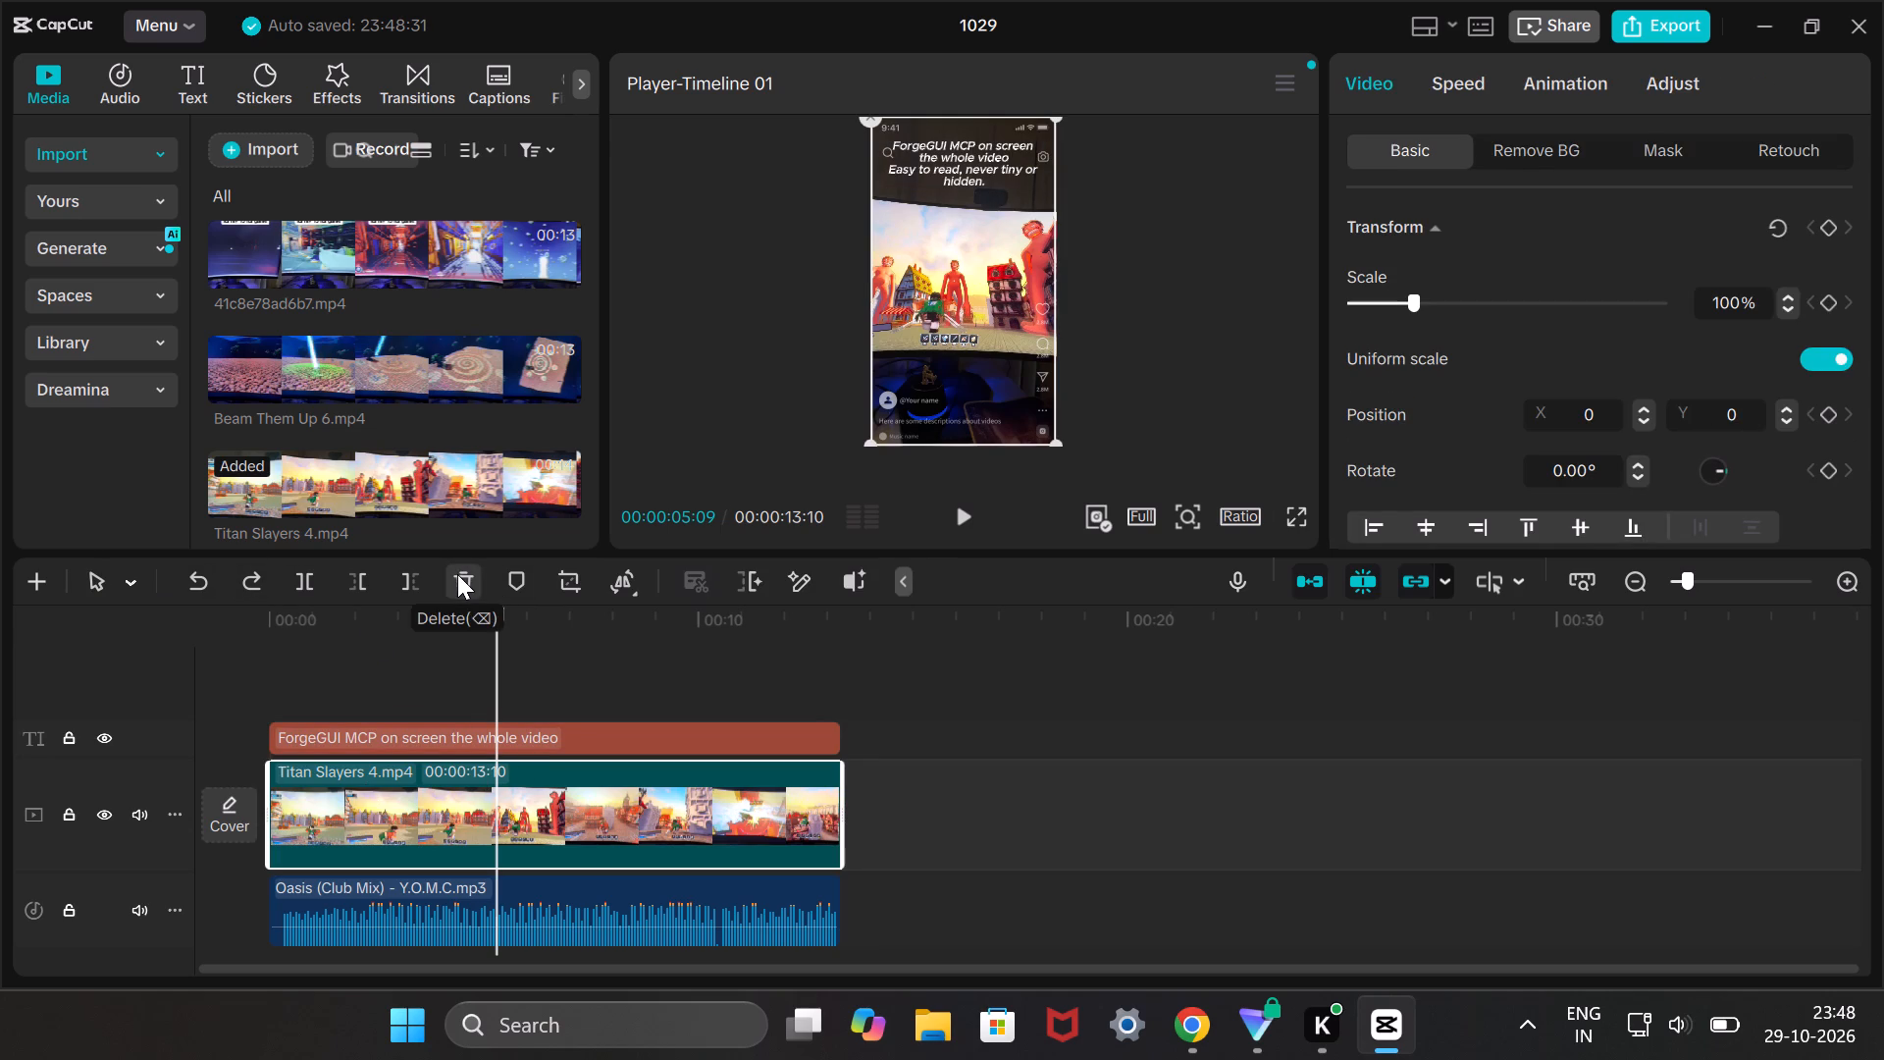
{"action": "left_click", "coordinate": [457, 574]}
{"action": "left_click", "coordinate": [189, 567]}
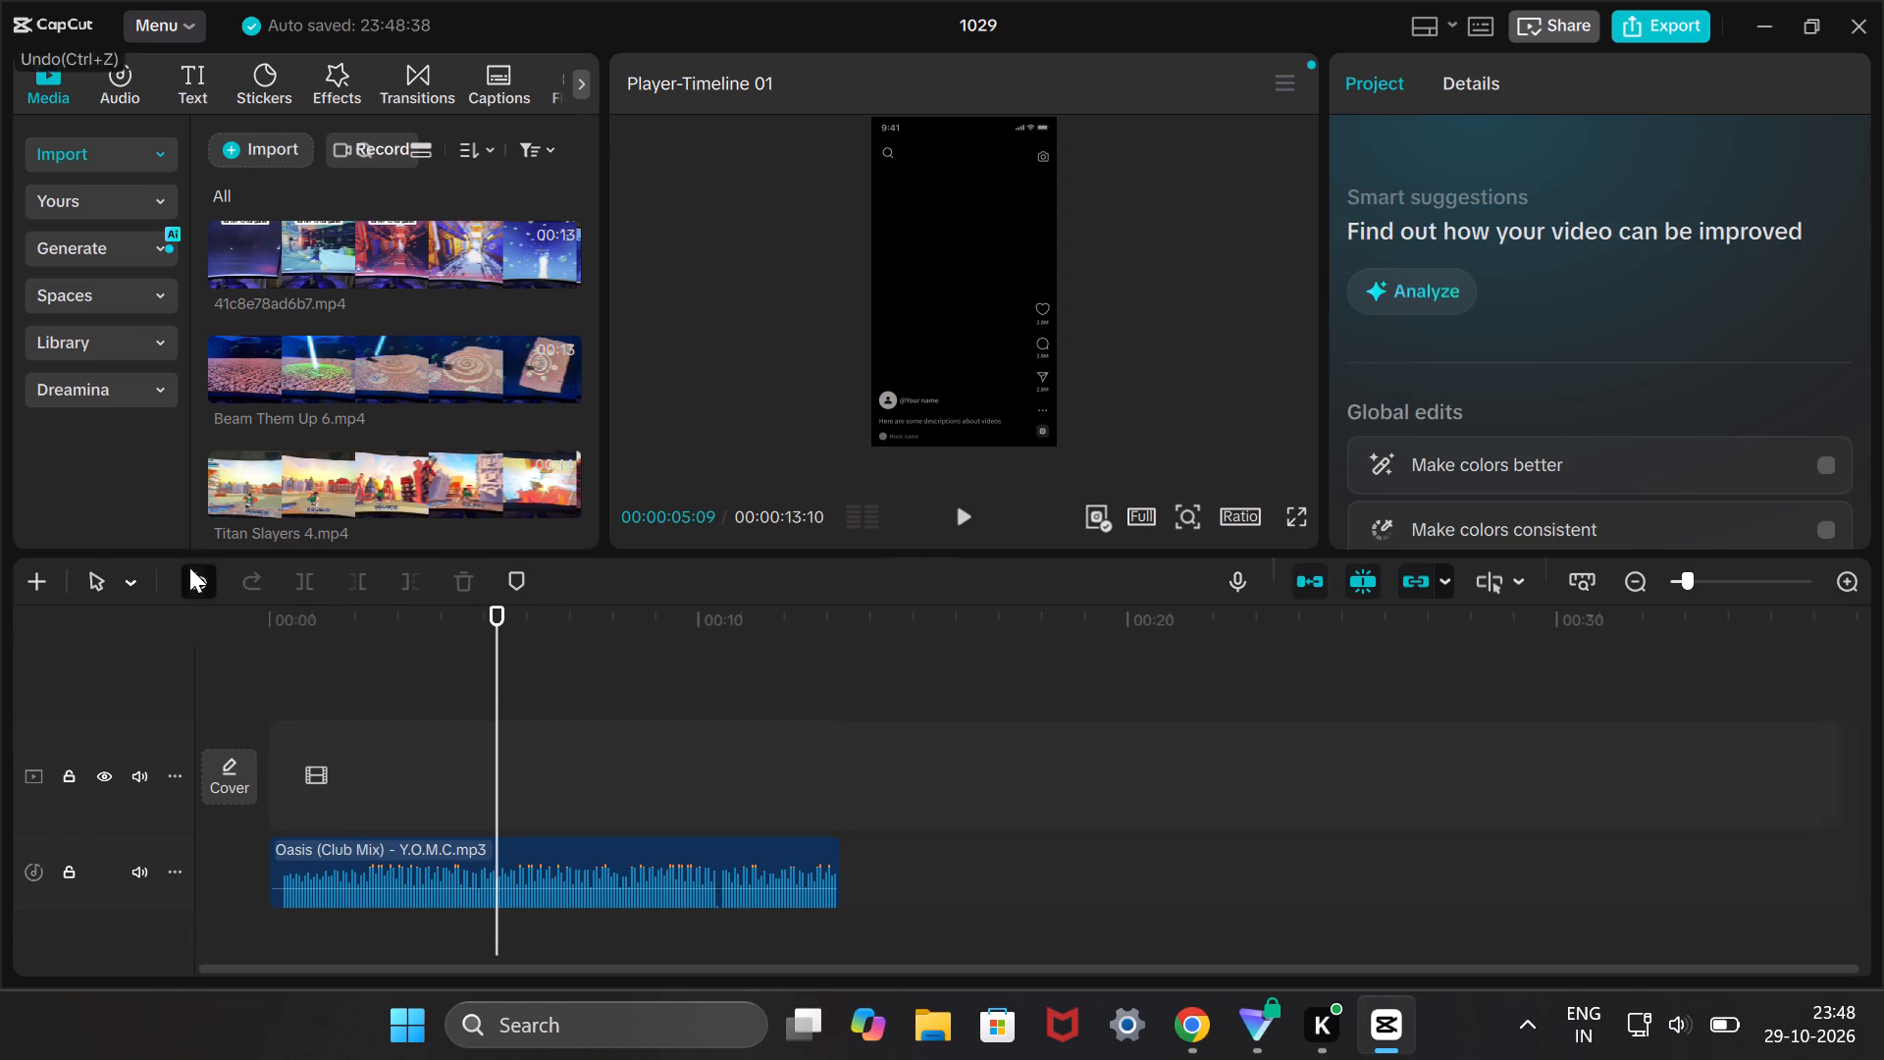
Move the ForgeGUI MCP caption along its track so it starts where the Titan Slayers 4 clip ends.
{"action": "left_click", "coordinate": [437, 735]}
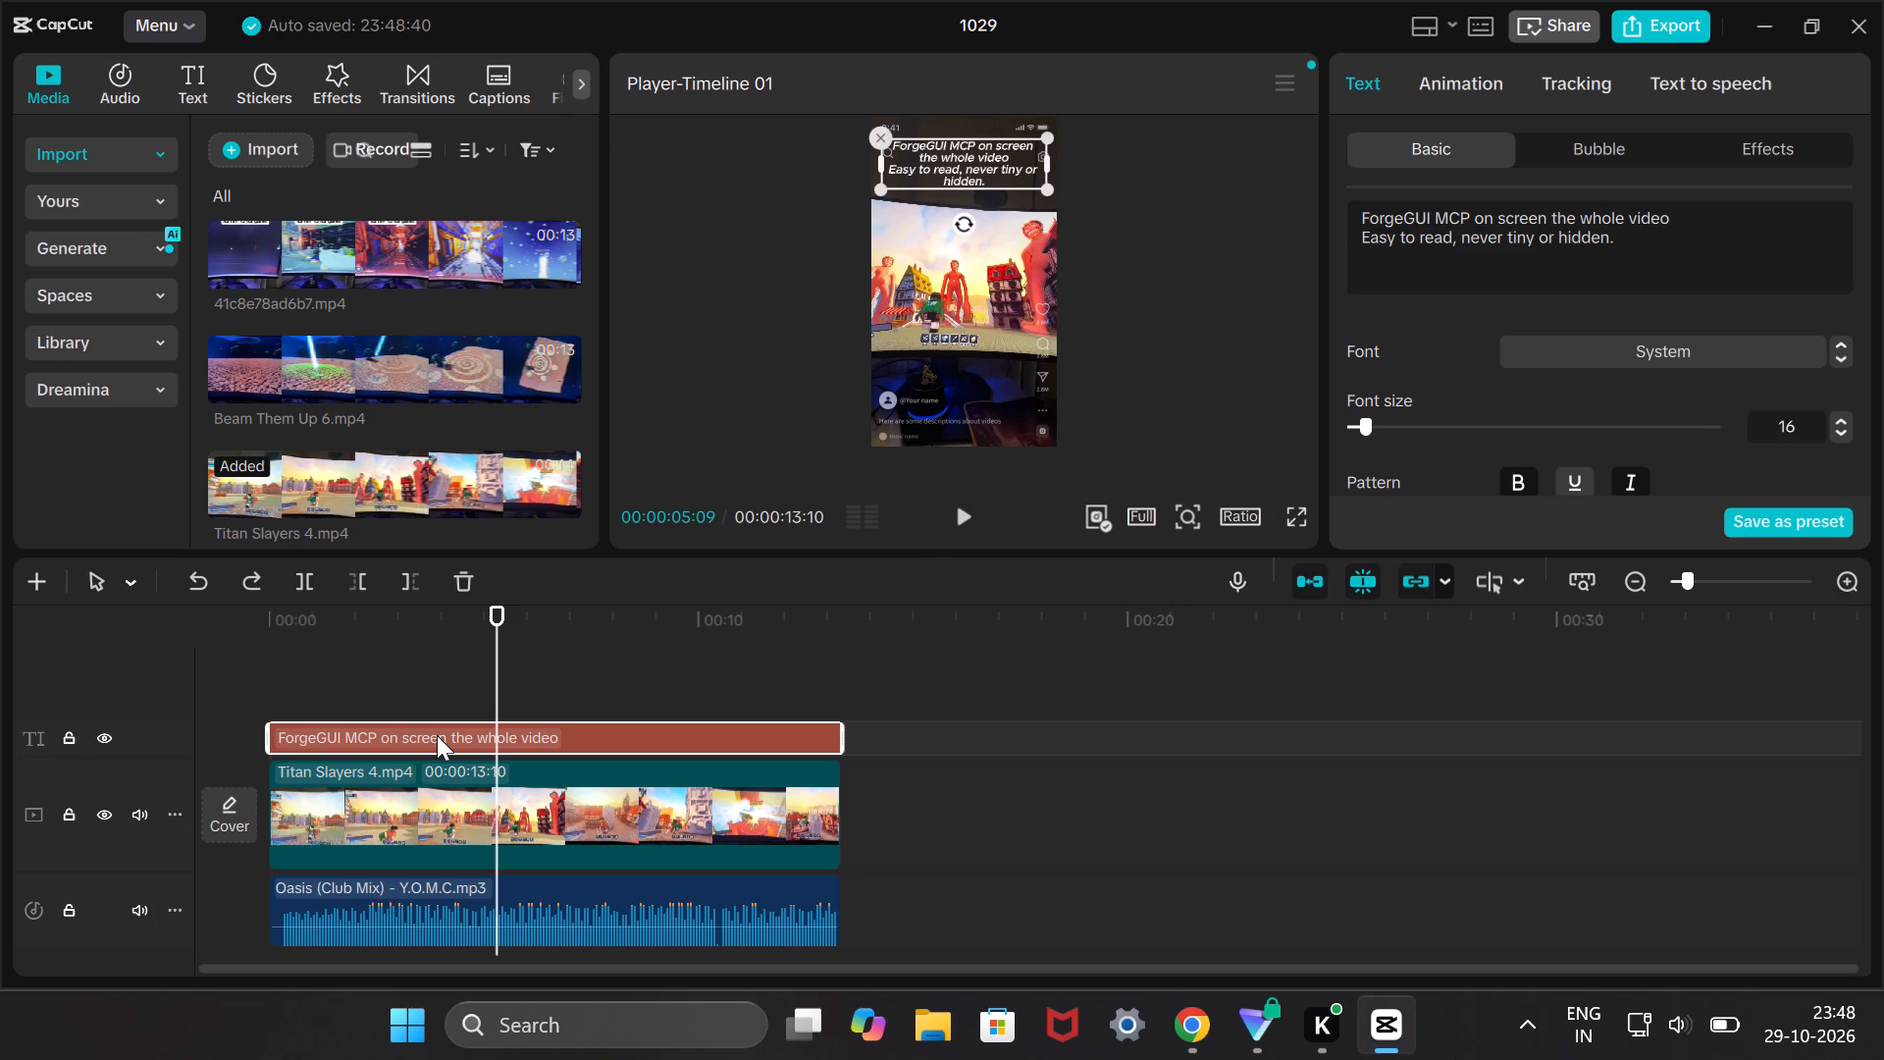
{"action": "left_click_drag", "start_coordinate": [437, 735], "coordinate": [429, 989]}
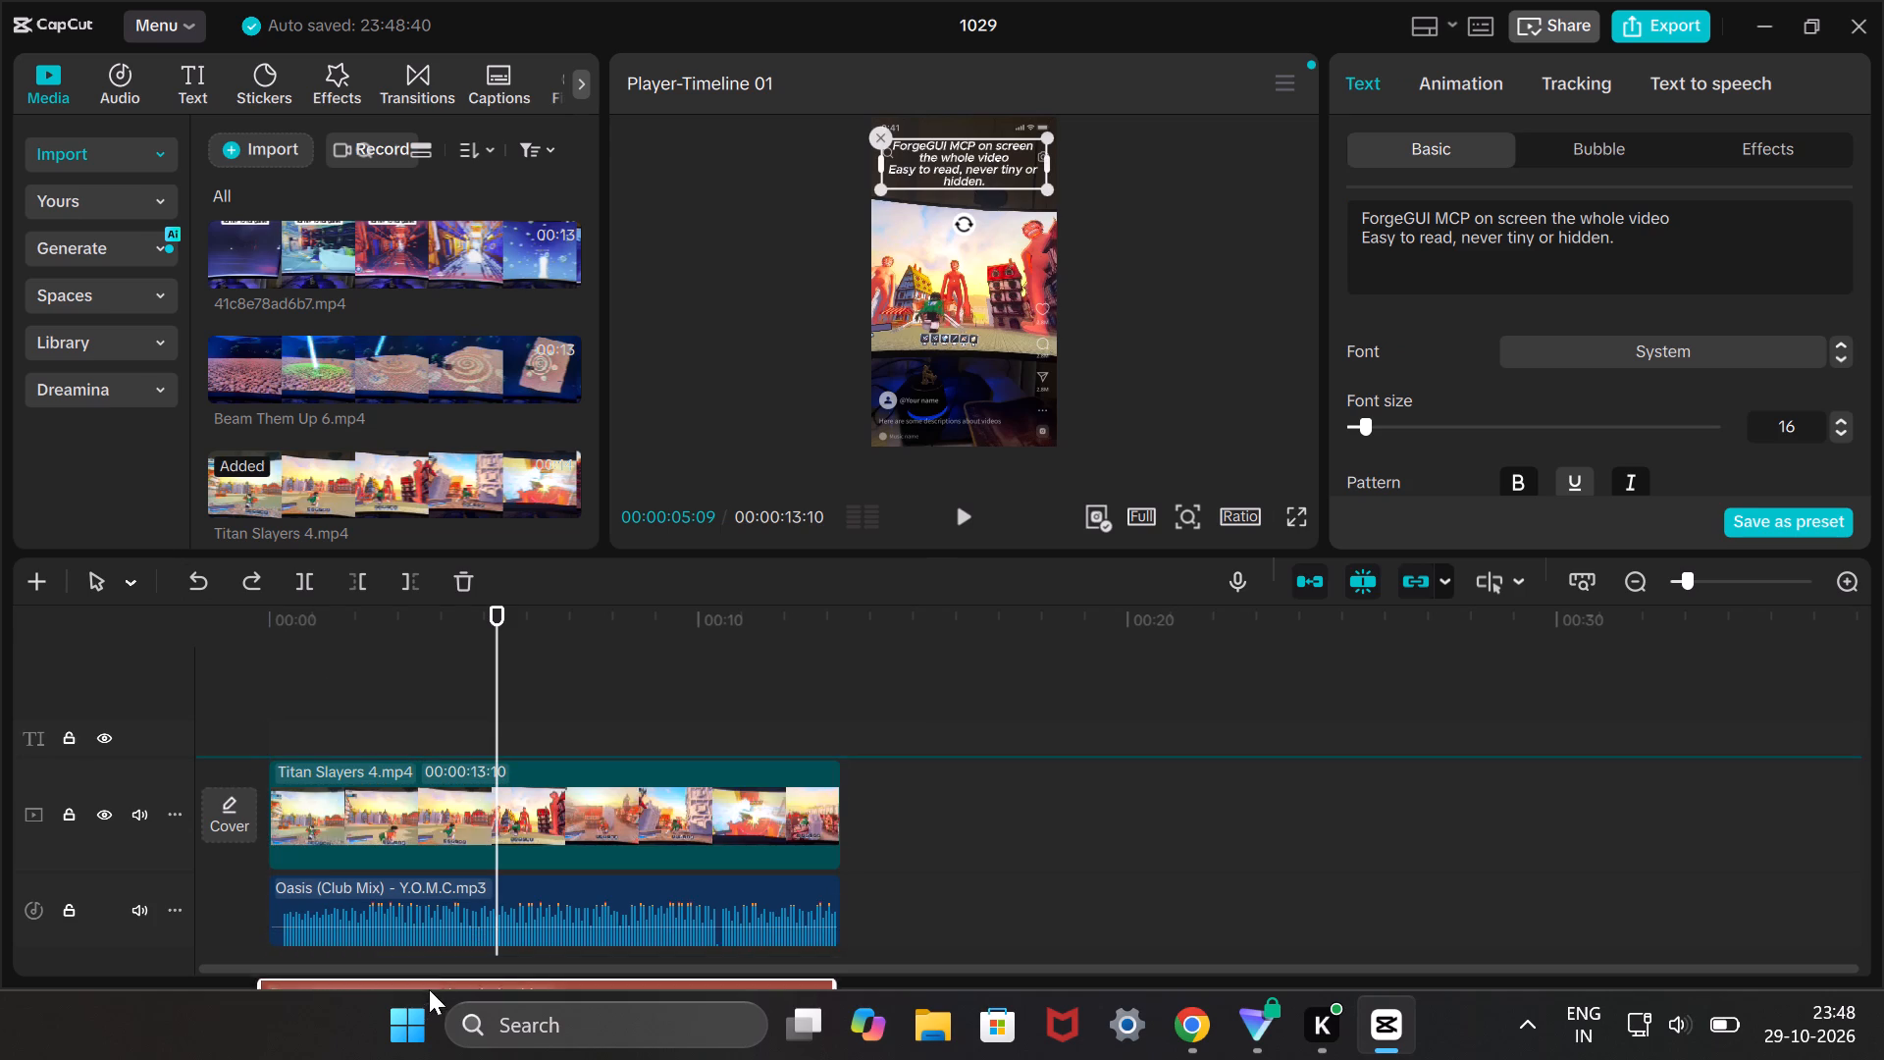
{"action": "left_click_drag", "start_coordinate": [429, 989], "coordinate": [881, 850]}
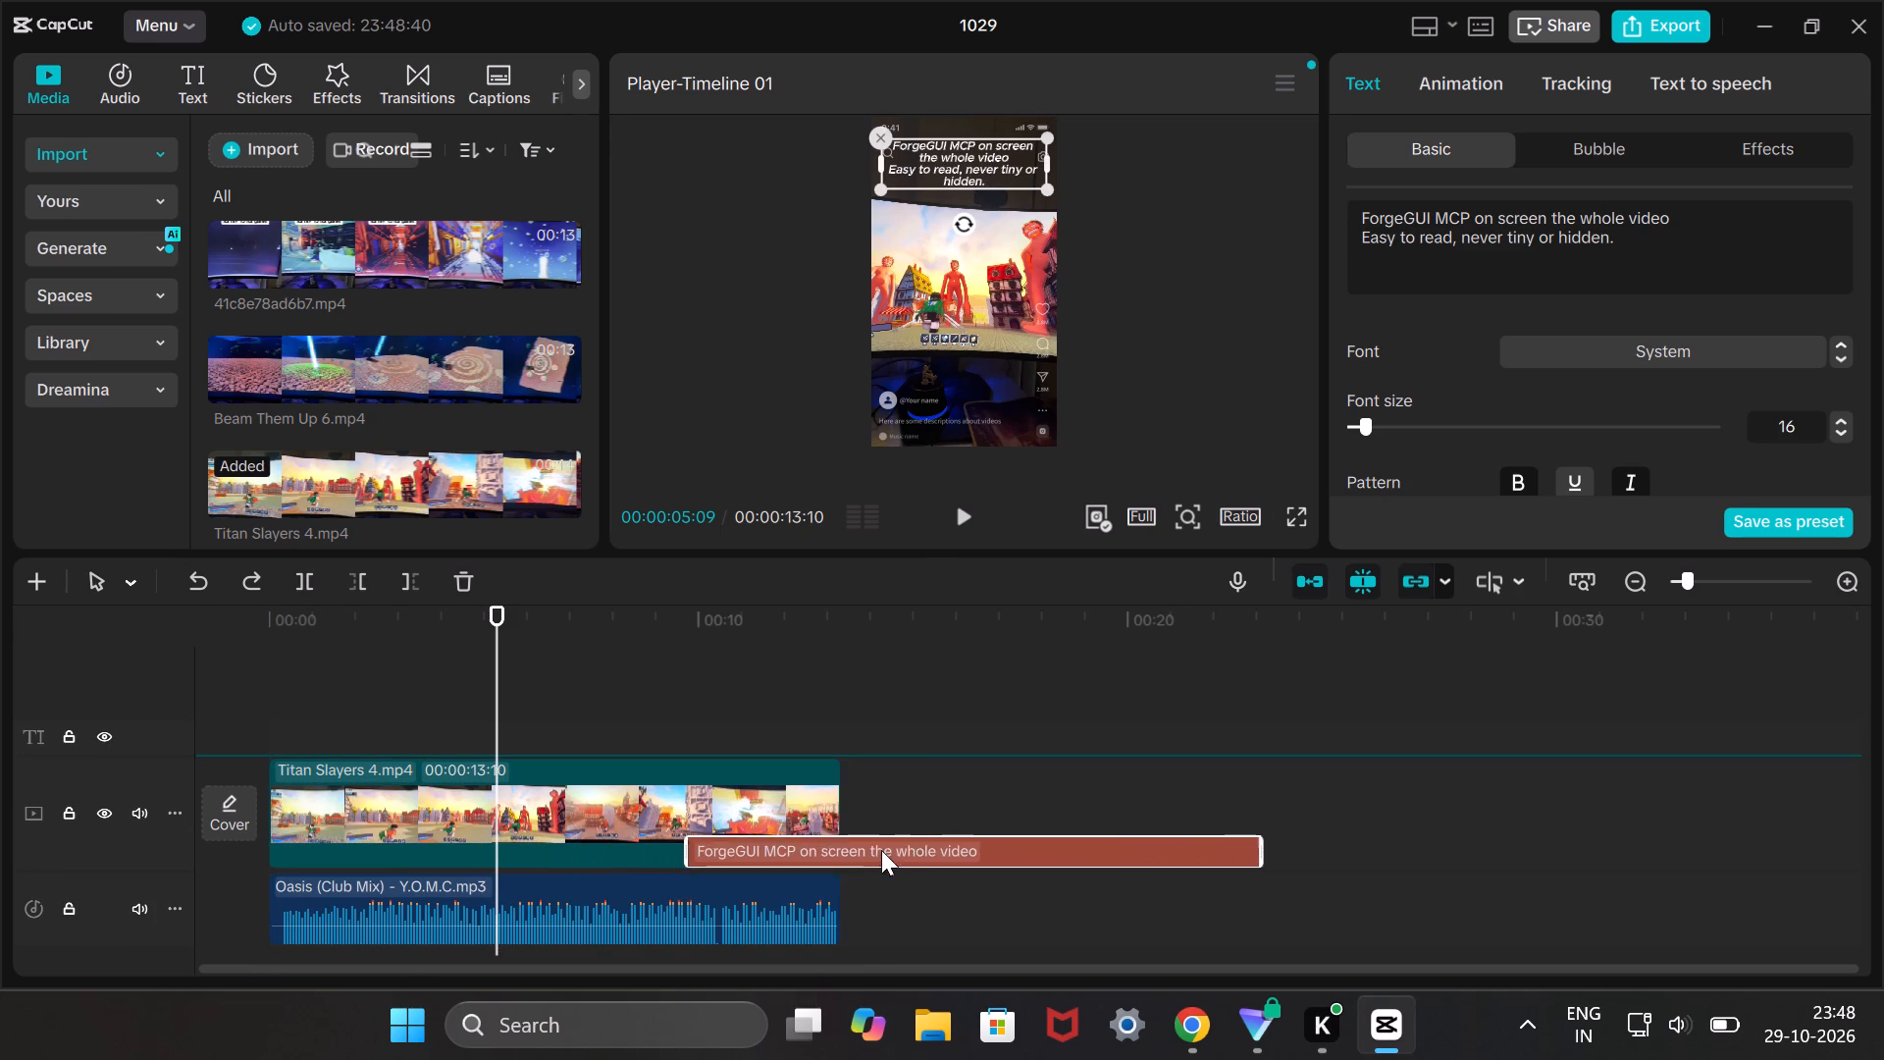
{"action": "left_click_drag", "start_coordinate": [881, 850], "coordinate": [1011, 815]}
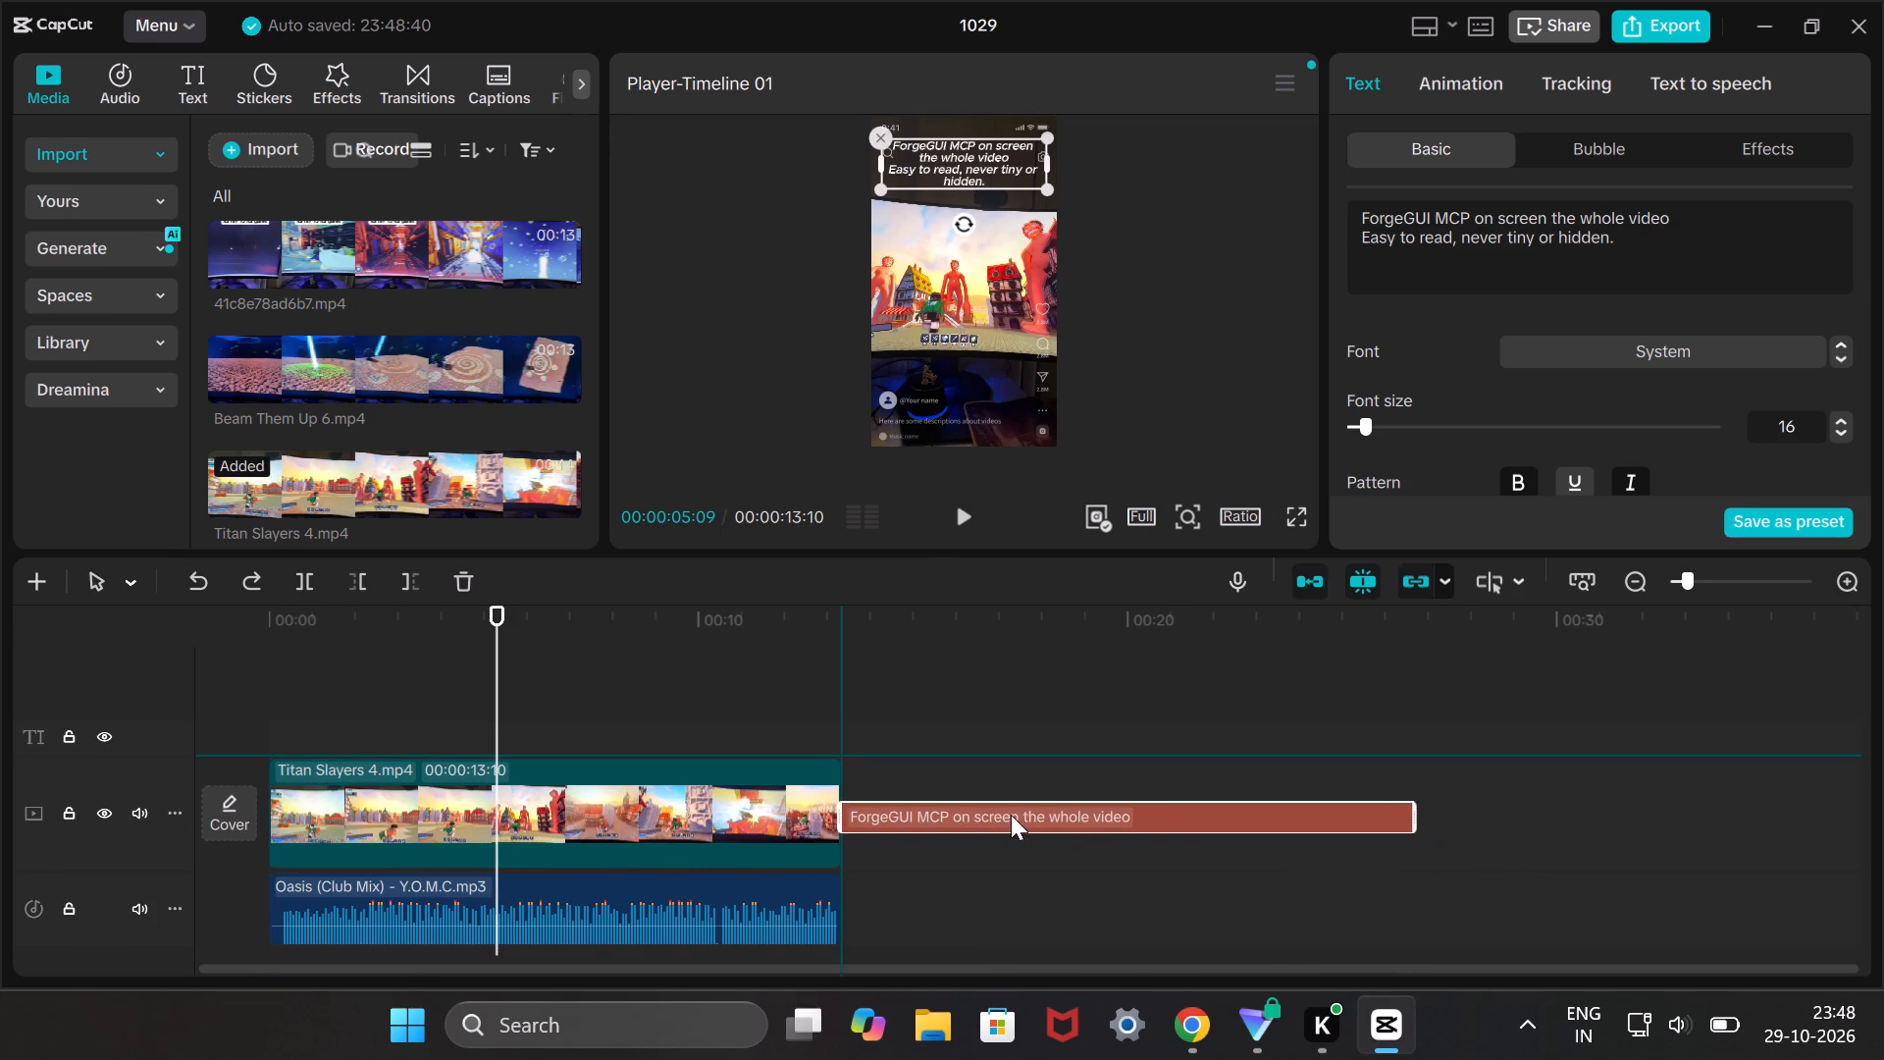
{"action": "left_click_drag", "start_coordinate": [1011, 815], "coordinate": [1012, 812]}
Delete the Titan Slayers 4 clip from the timeline and add Beam Them Up 6 in its place.
{"action": "left_click", "coordinate": [754, 797]}
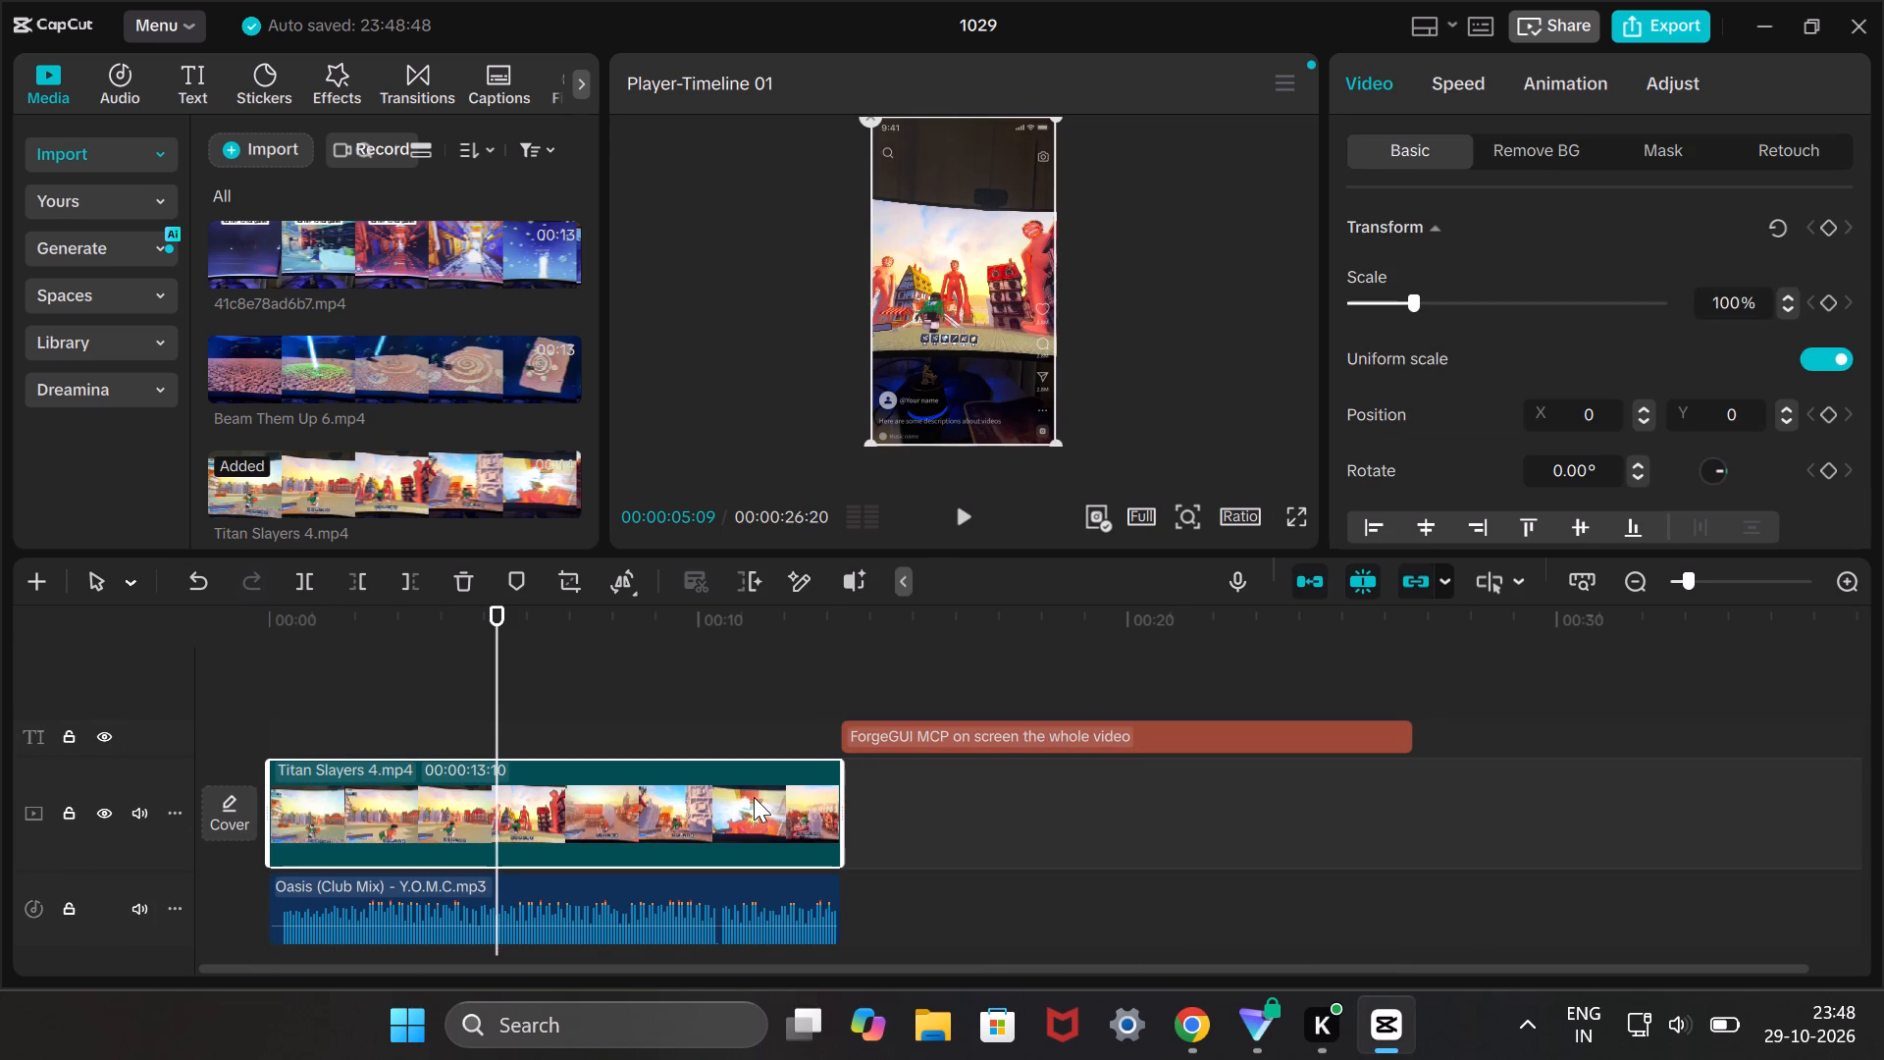
{"action": "left_click", "coordinate": [472, 577]}
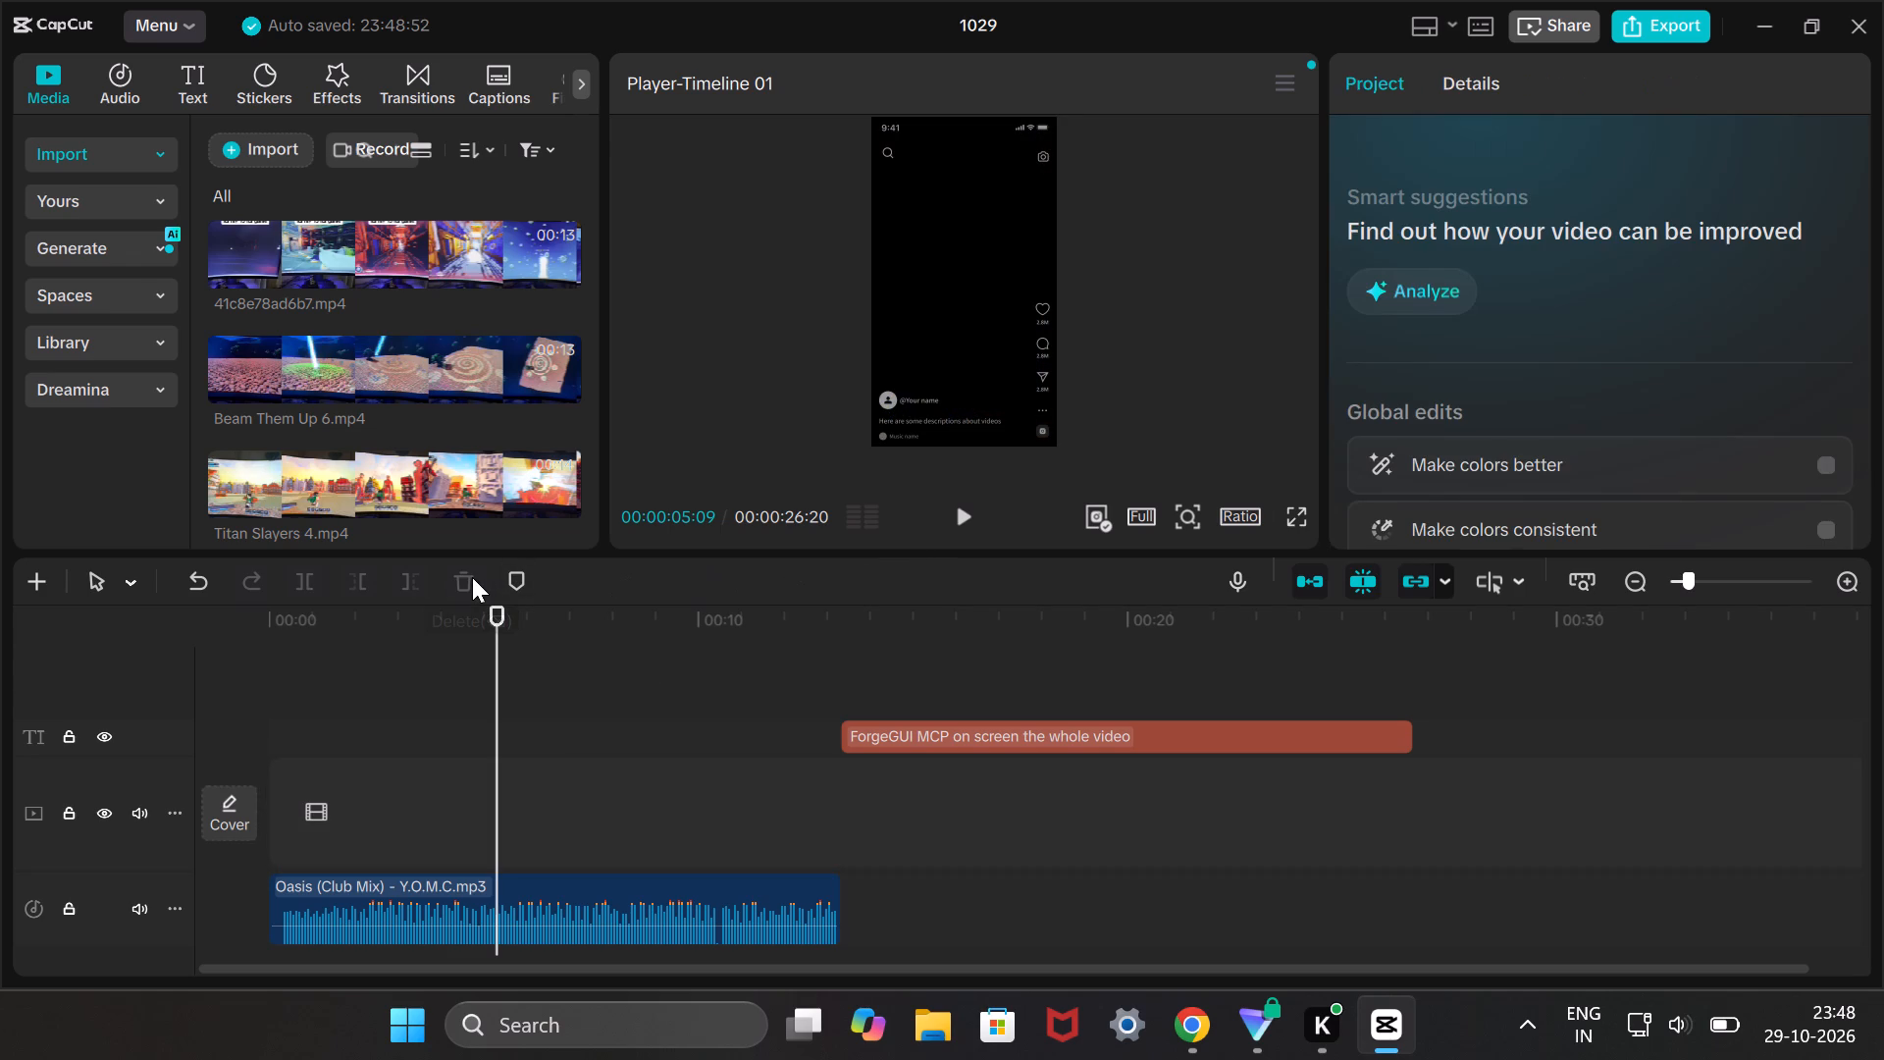
{"action": "left_click", "coordinate": [558, 385]}
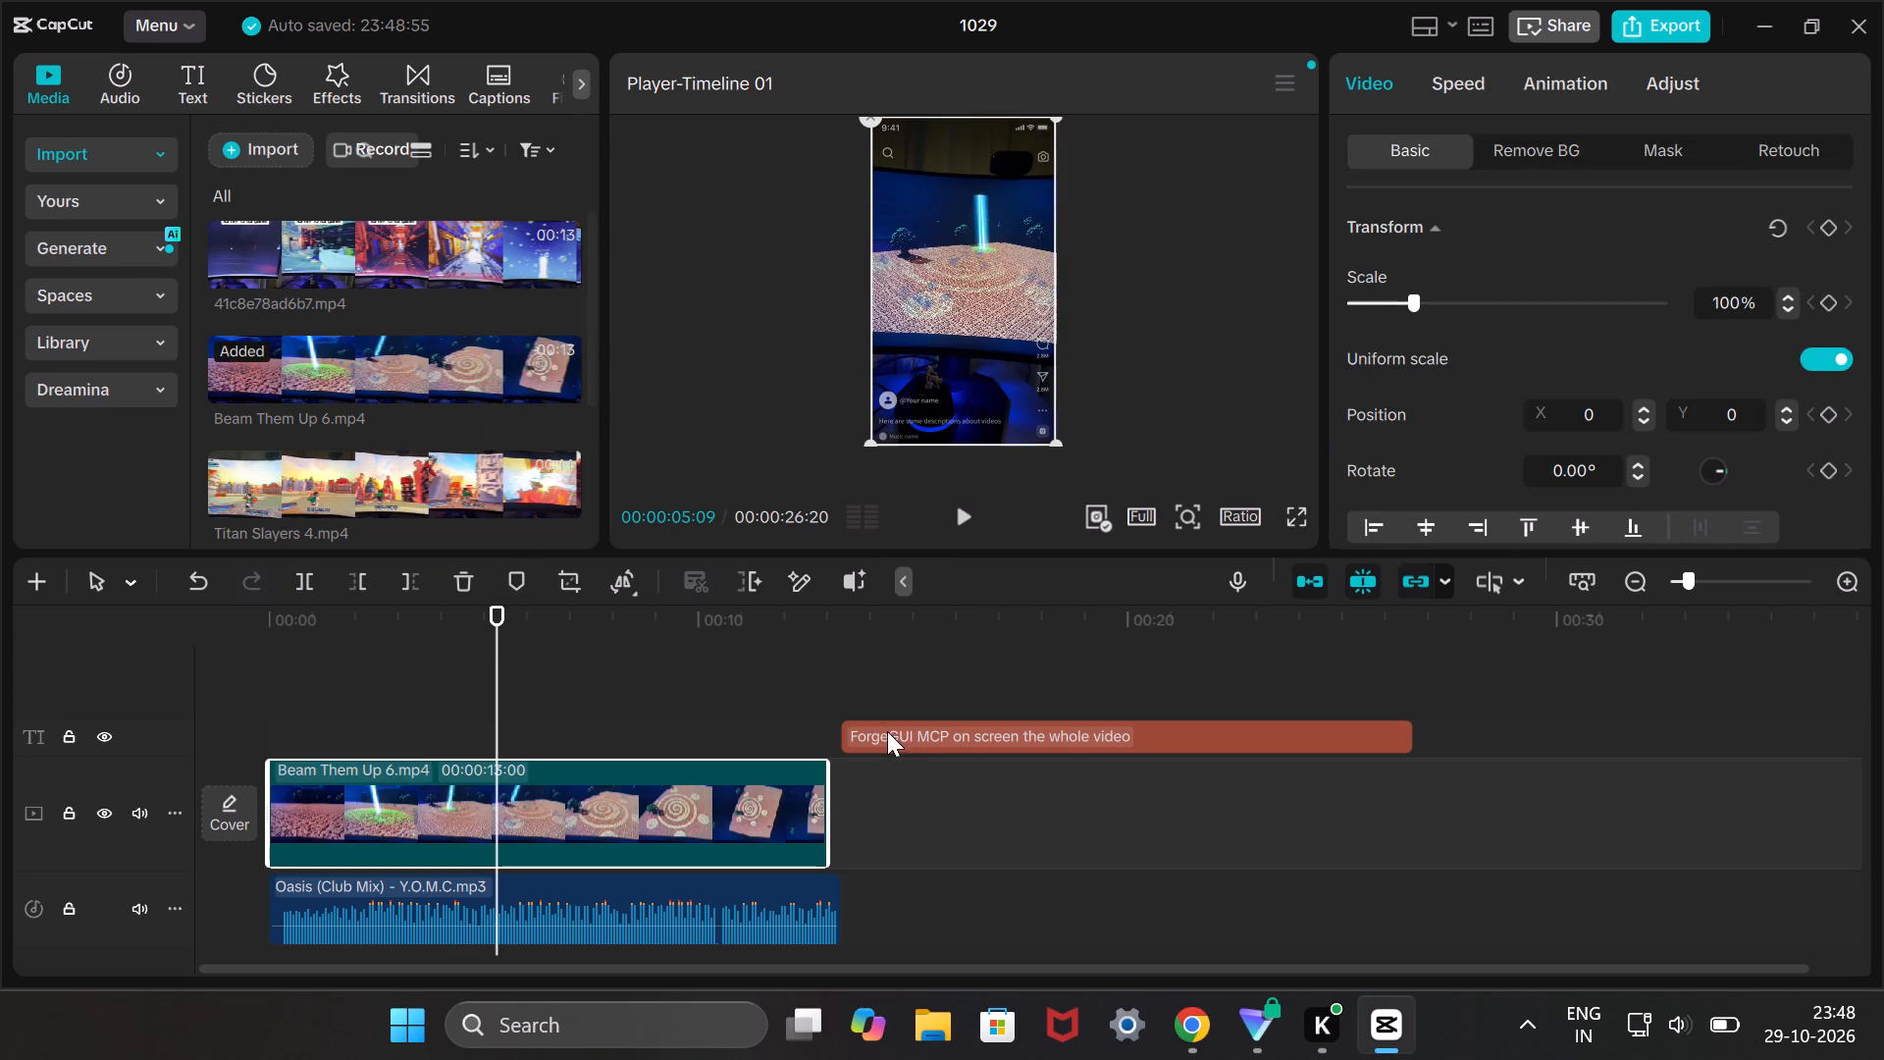
Move the ForgeGUI MCP caption back to the start of the timeline, above the Beam Them Up 6 clip.
{"action": "left_click_drag", "start_coordinate": [889, 734], "coordinate": [315, 742]}
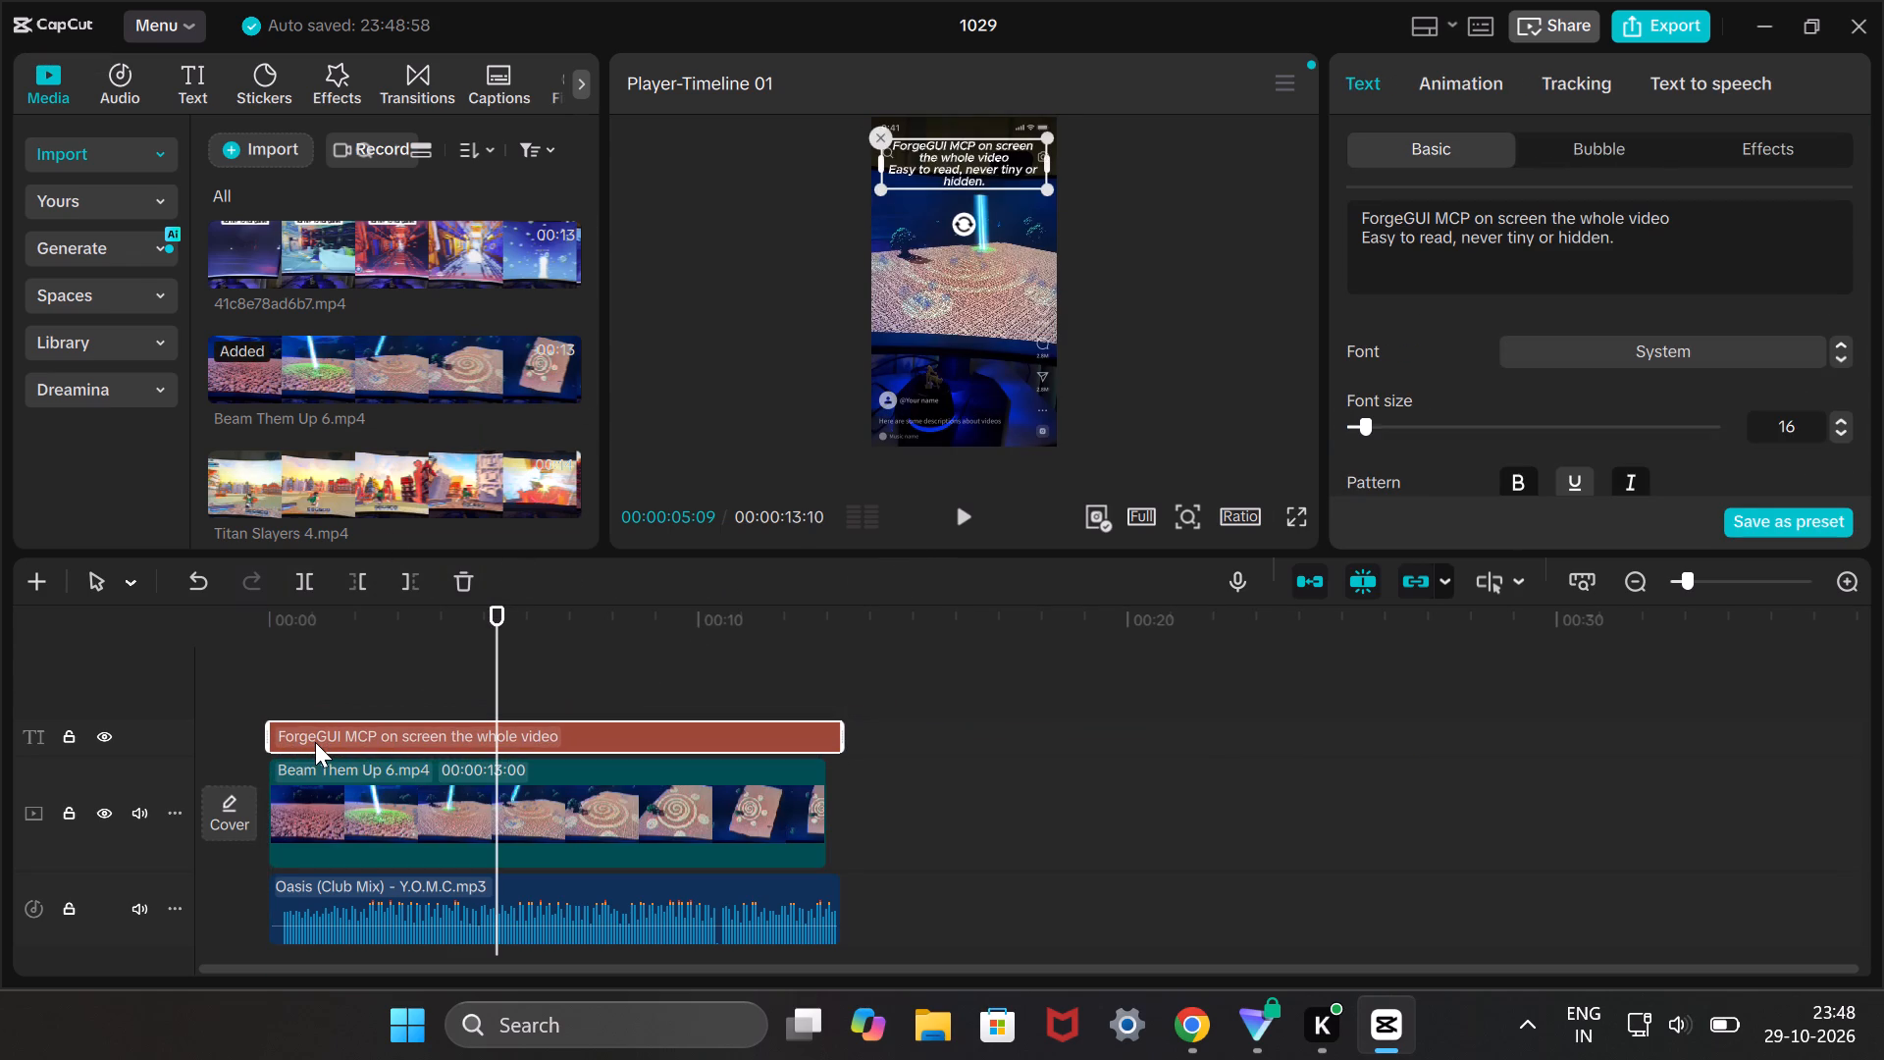
Split the ForgeGUI MCP caption at 00:00:13:00, where the Beam Them Up 6 clip ends, and delete the leftover piece.
{"action": "left_click", "coordinate": [796, 783]}
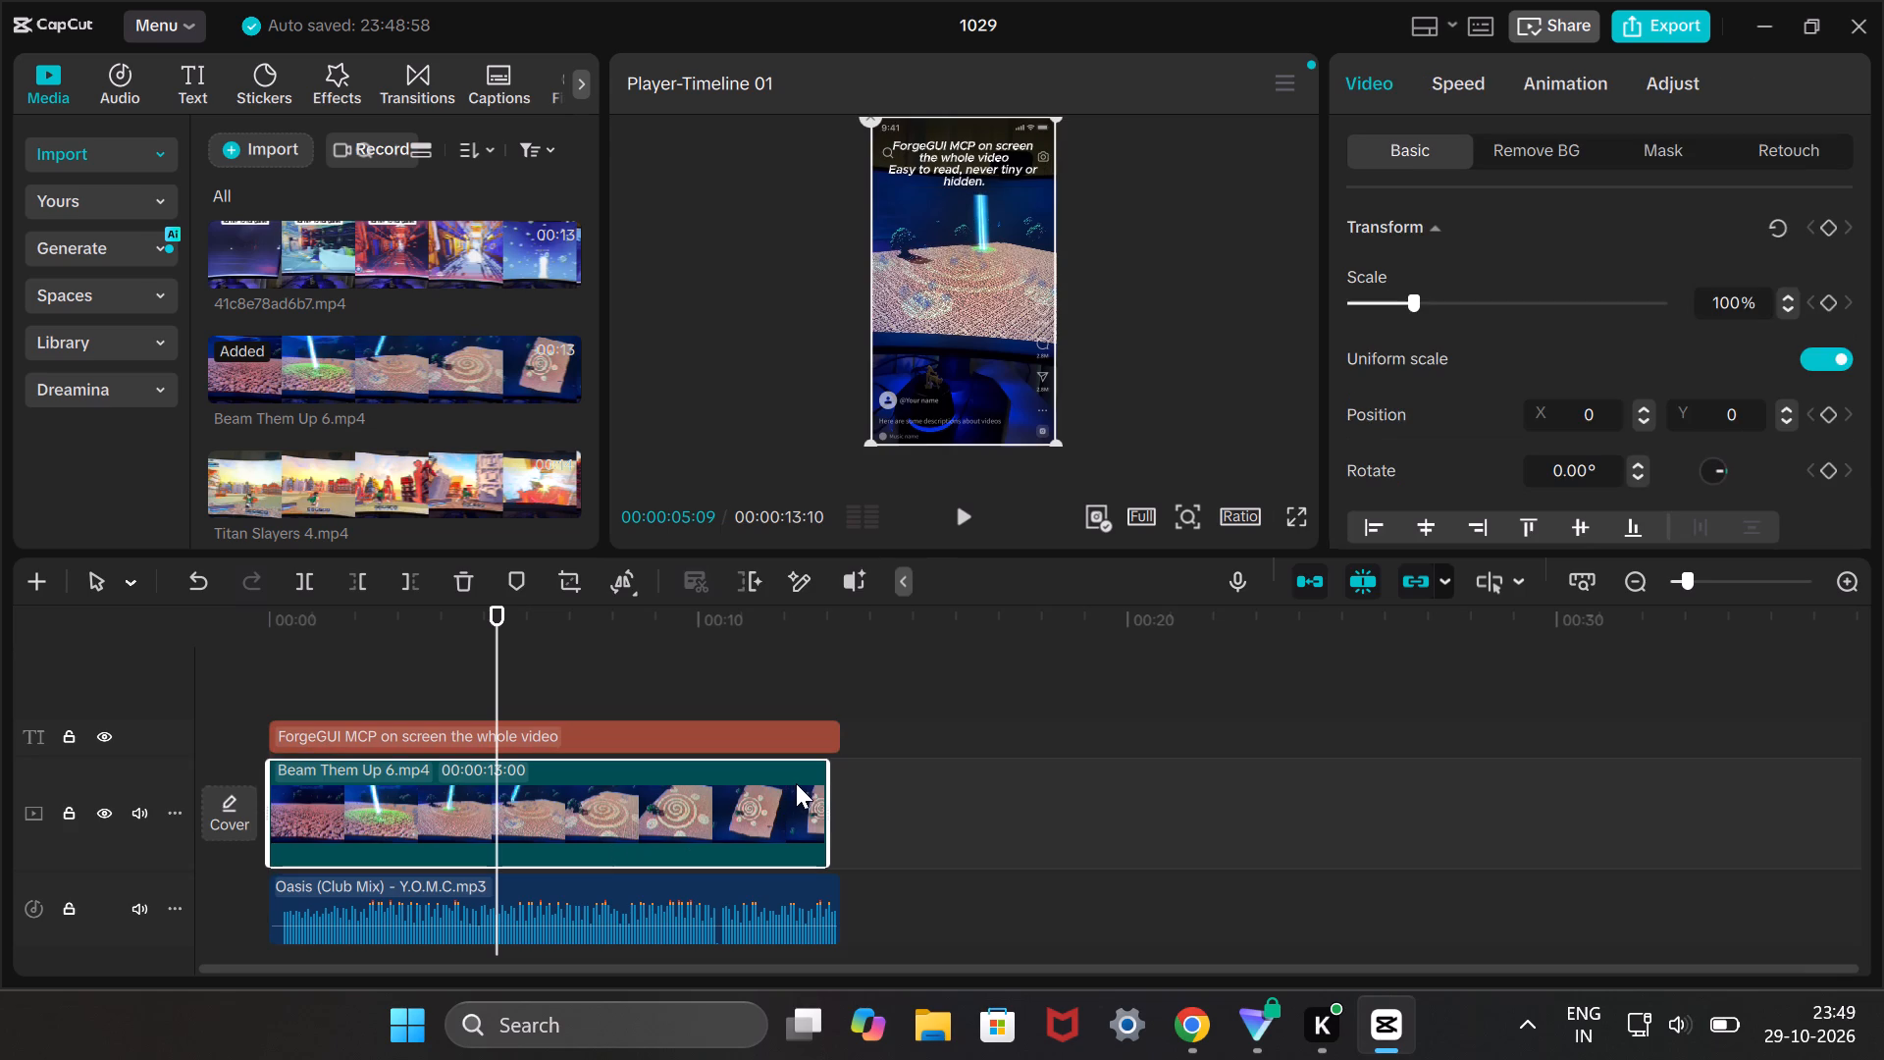
{"action": "left_click", "coordinate": [863, 772]}
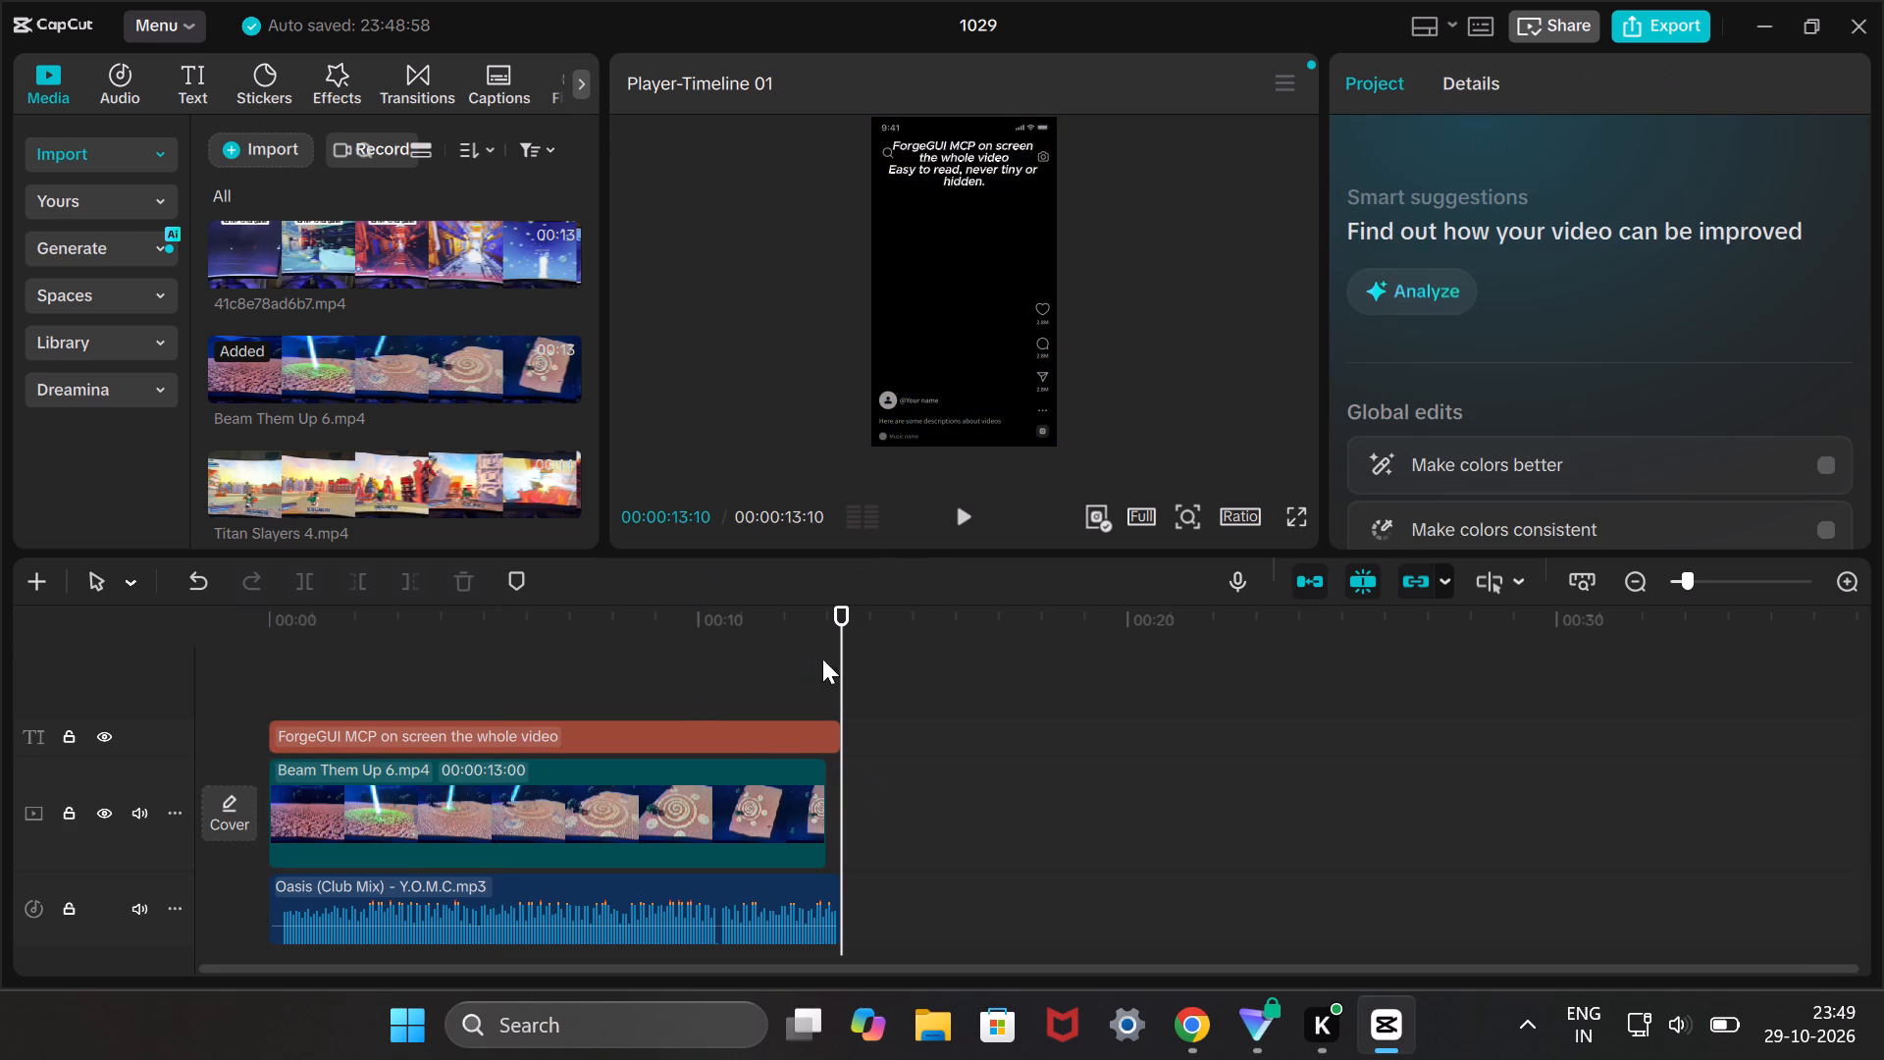
{"action": "left_click_drag", "start_coordinate": [842, 669], "coordinate": [833, 670]}
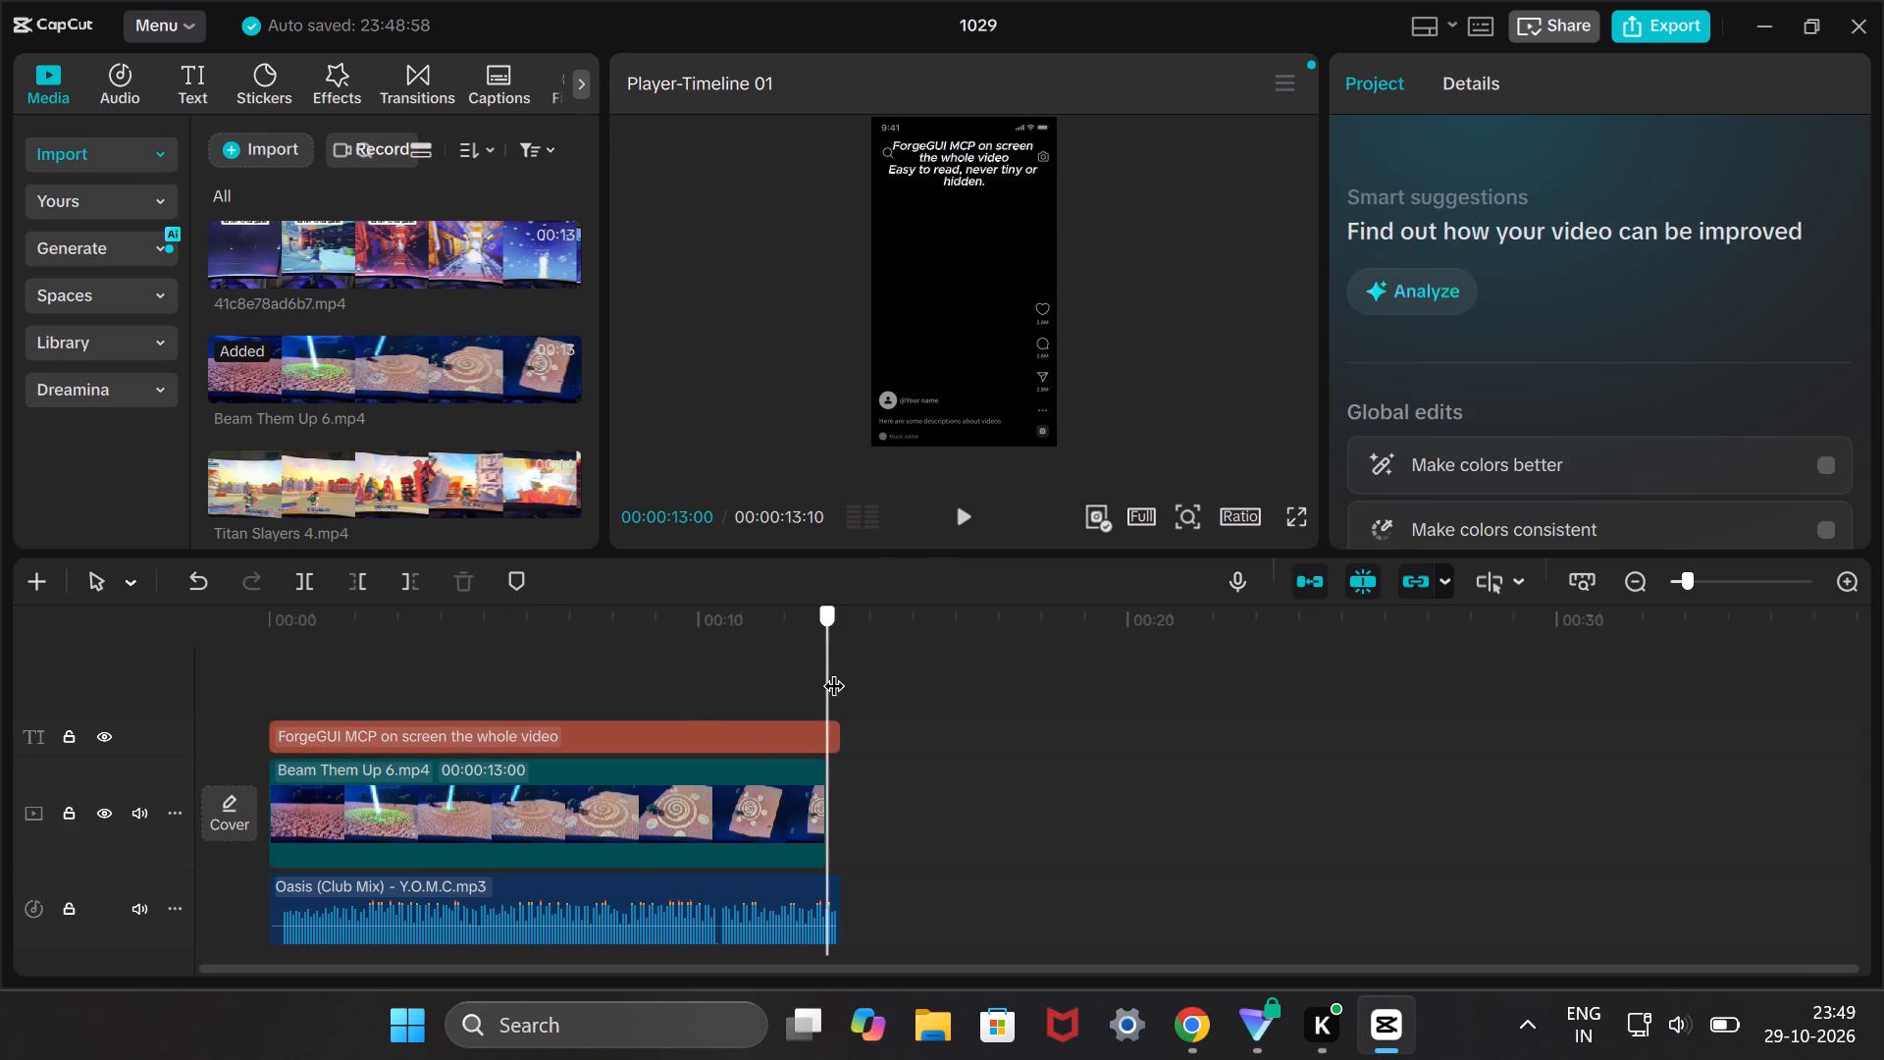
{"action": "double_click", "coordinate": [833, 670]}
{"action": "left_click_drag", "start_coordinate": [840, 672], "coordinate": [825, 673]}
{"action": "left_click_drag", "start_coordinate": [825, 673], "coordinate": [826, 674]}
{"action": "left_click", "coordinate": [821, 732]}
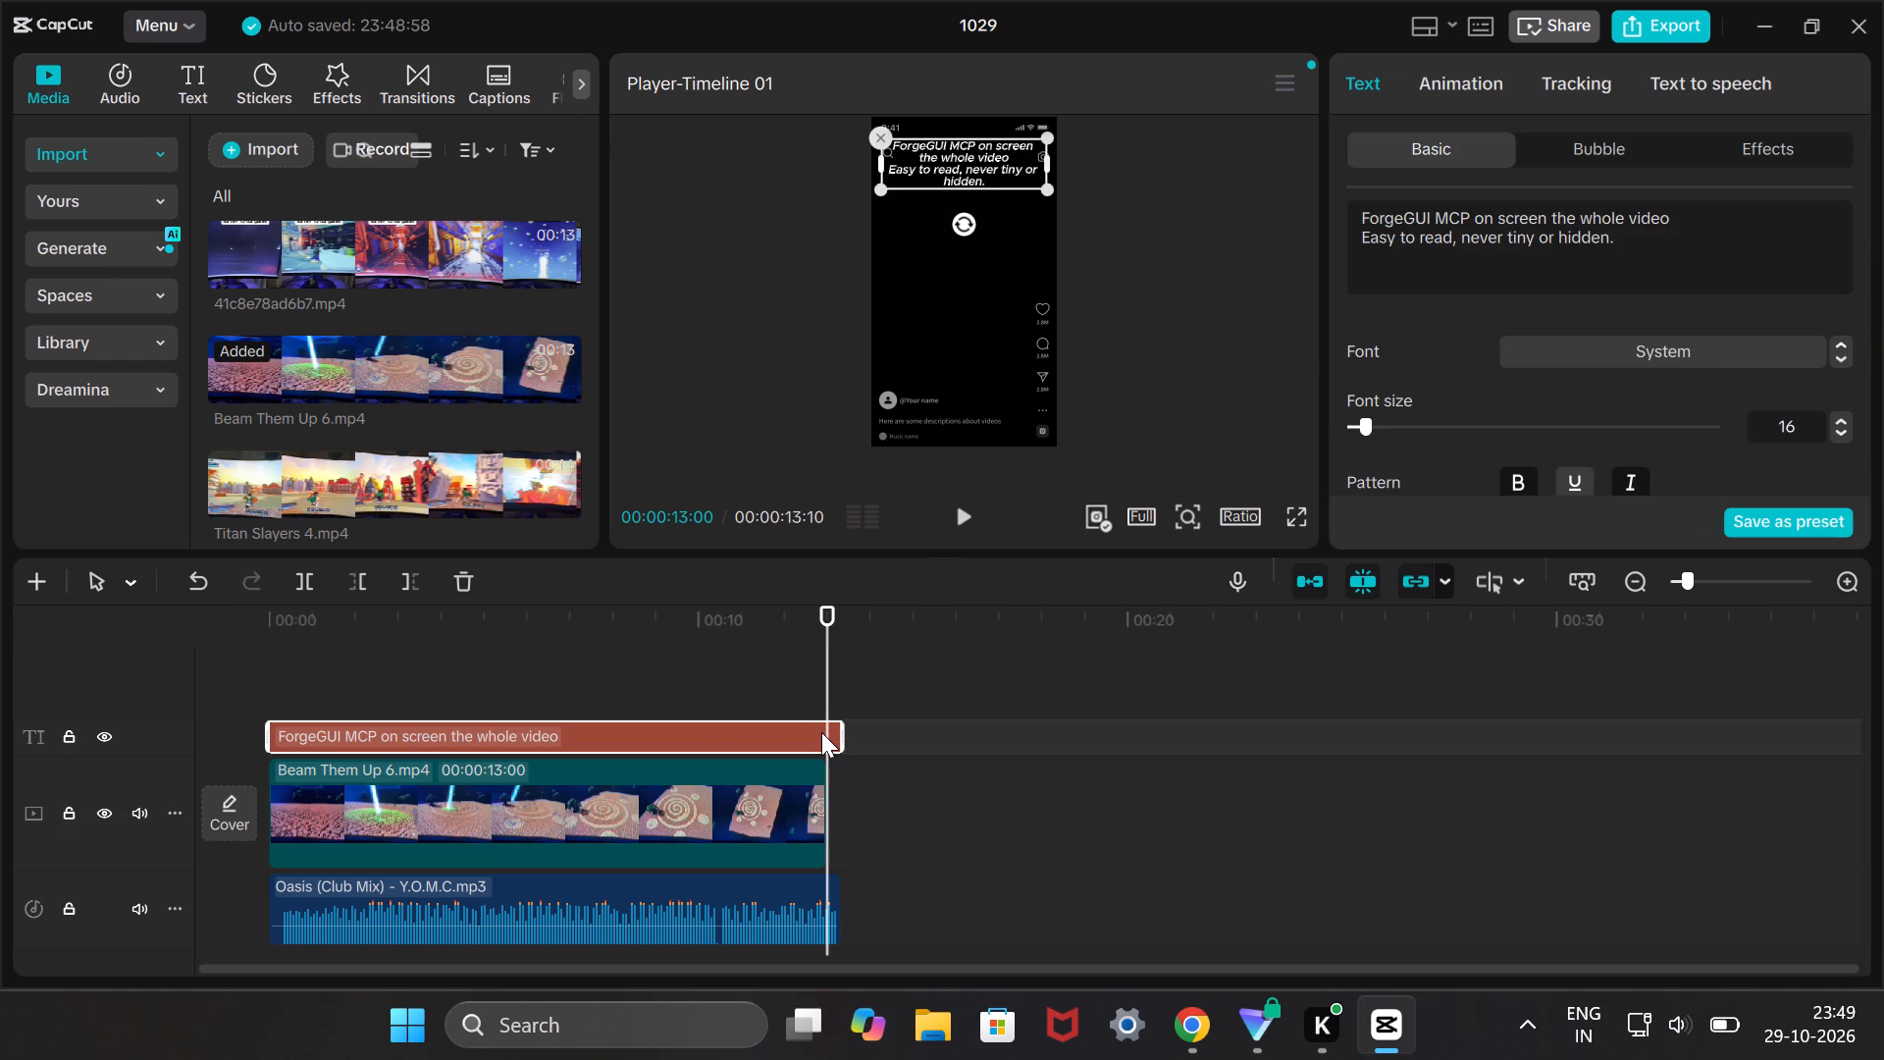
{"action": "left_click", "coordinate": [309, 582]}
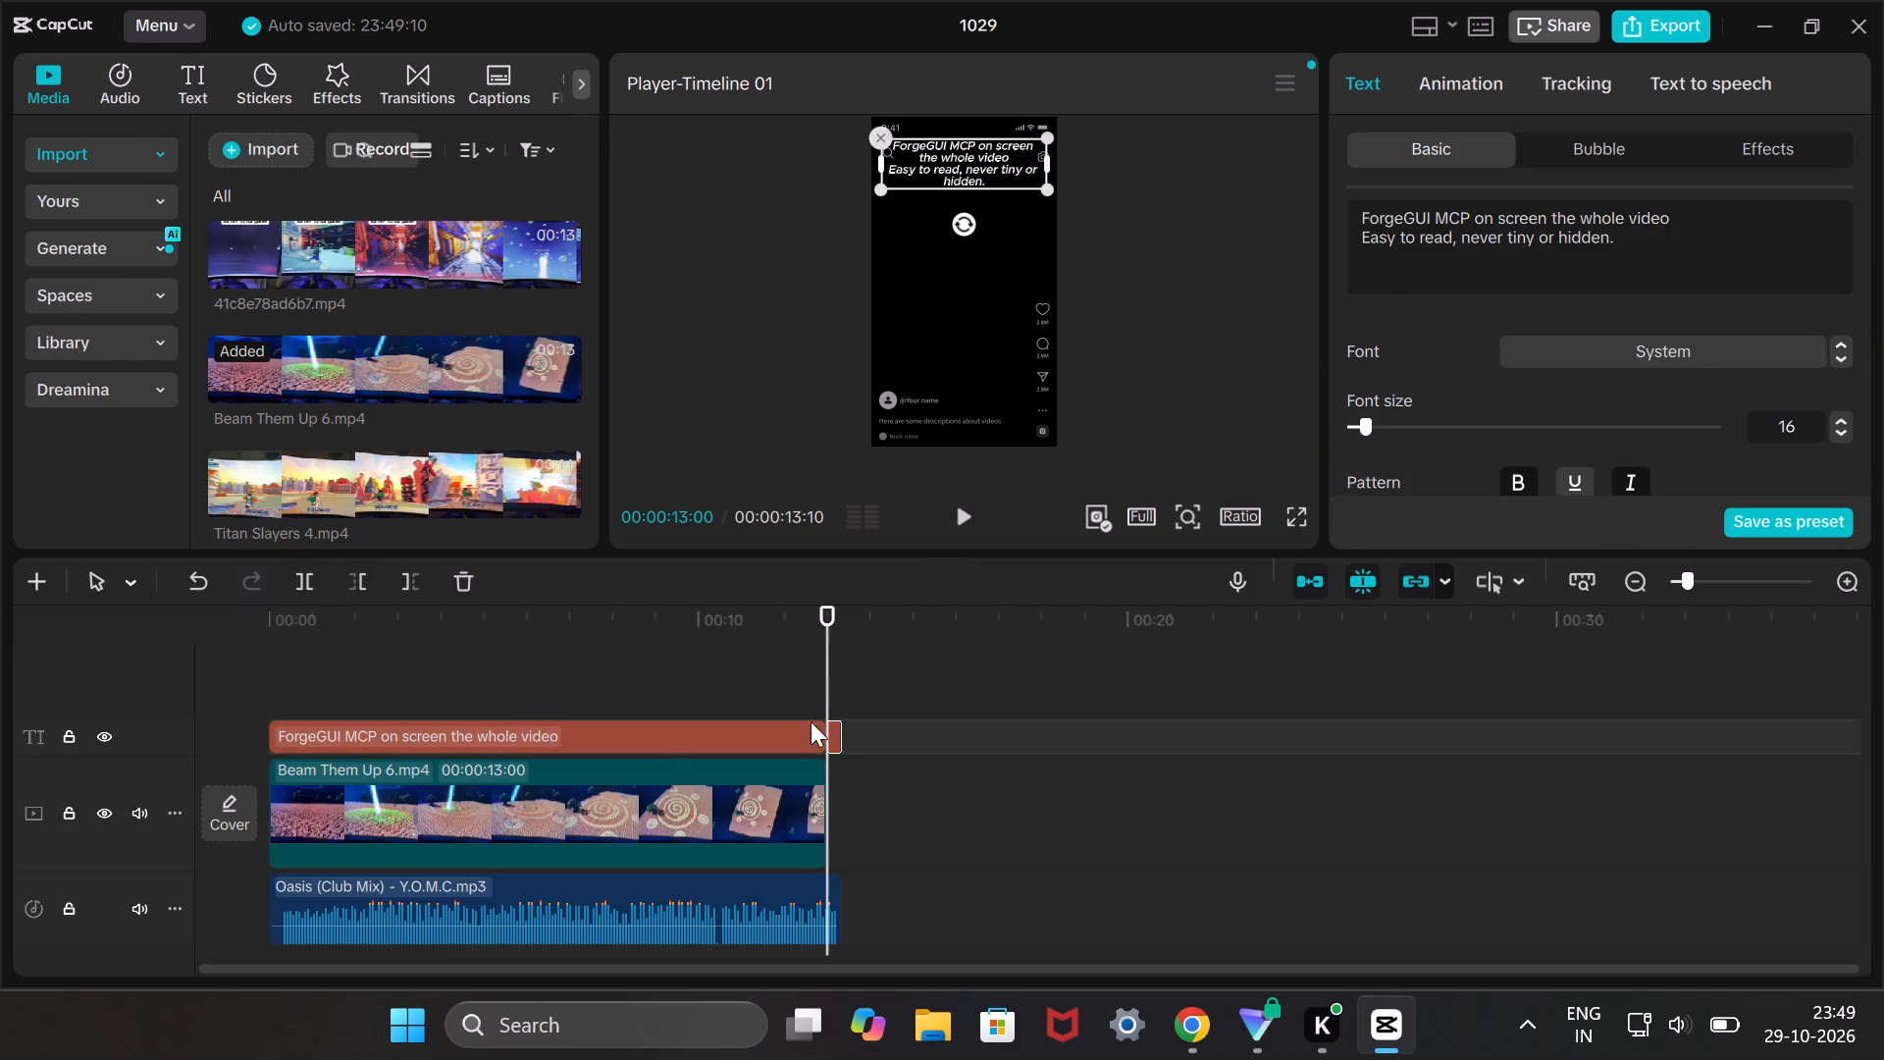
{"action": "left_click", "coordinate": [466, 584]}
Split the Oasis (Club Mix) audio at 00:00:13:00, the end of the Beam Them Up 6 clip, and delete the excess.
{"action": "left_click", "coordinate": [830, 906]}
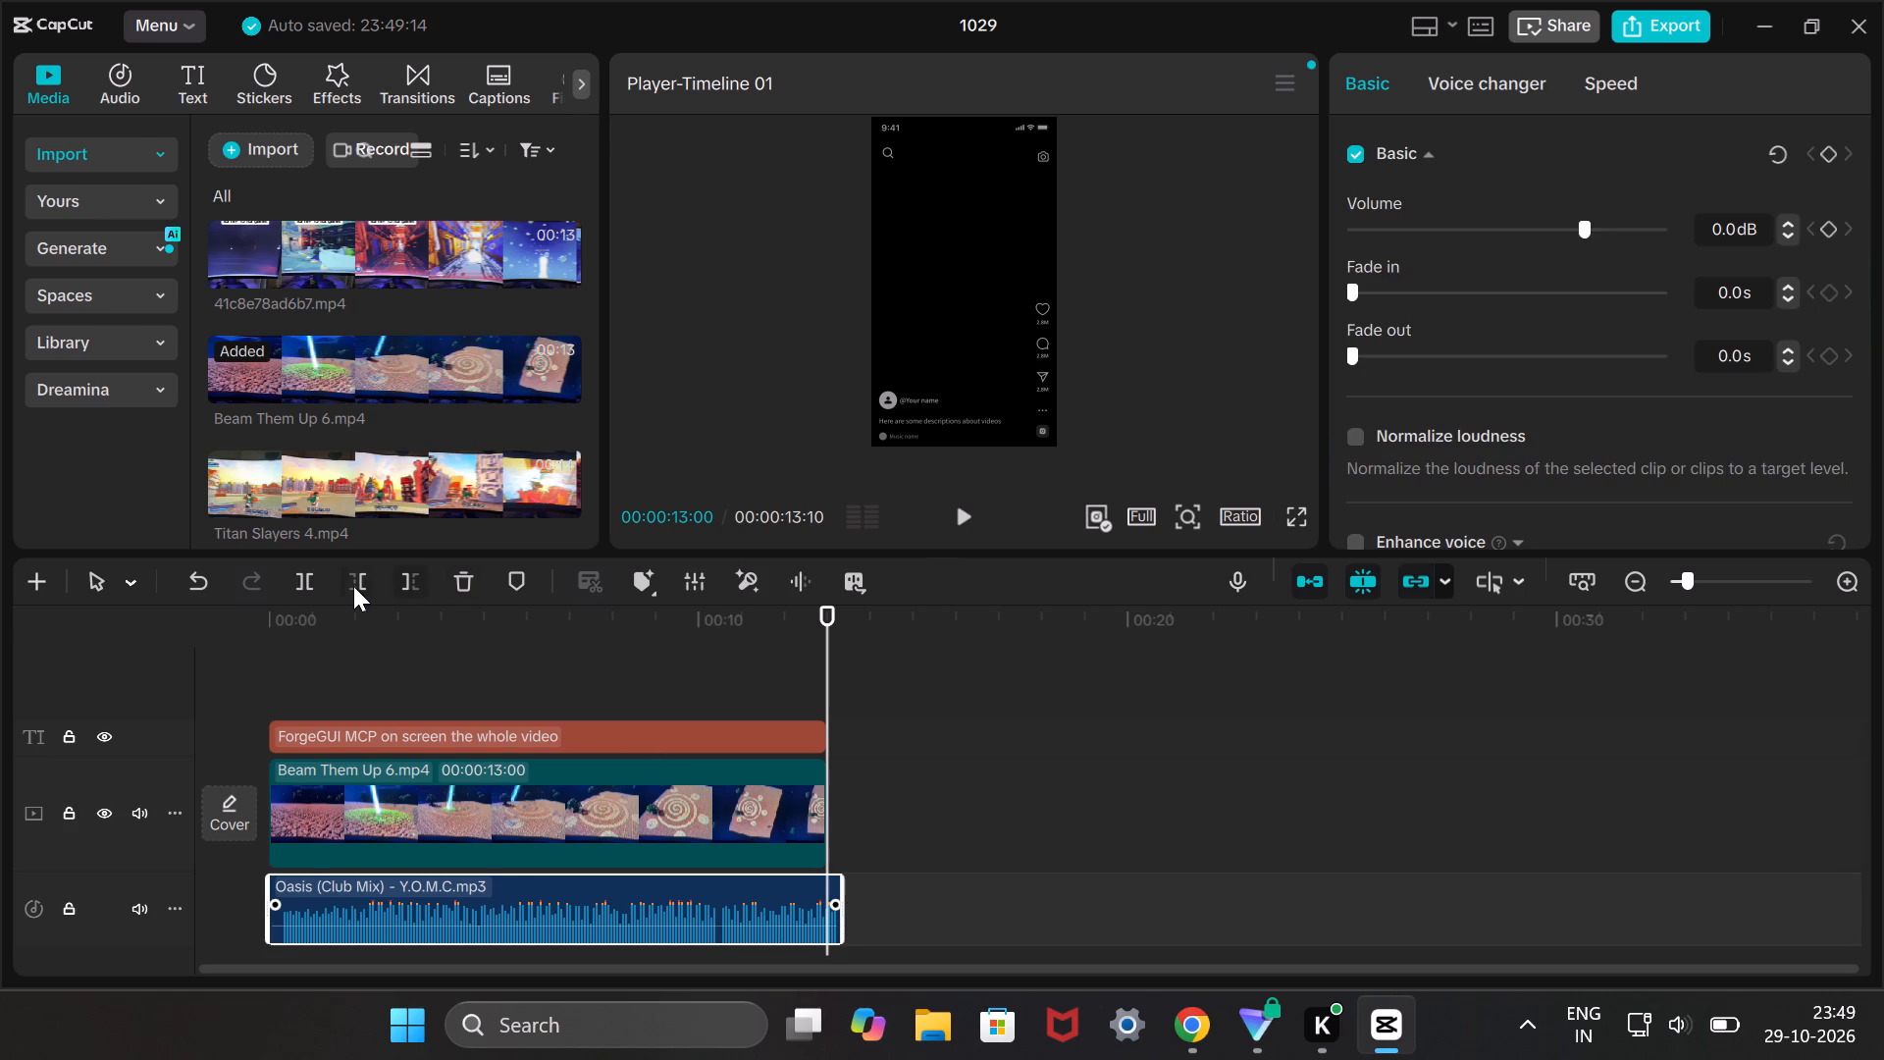
{"action": "left_click", "coordinate": [303, 578]}
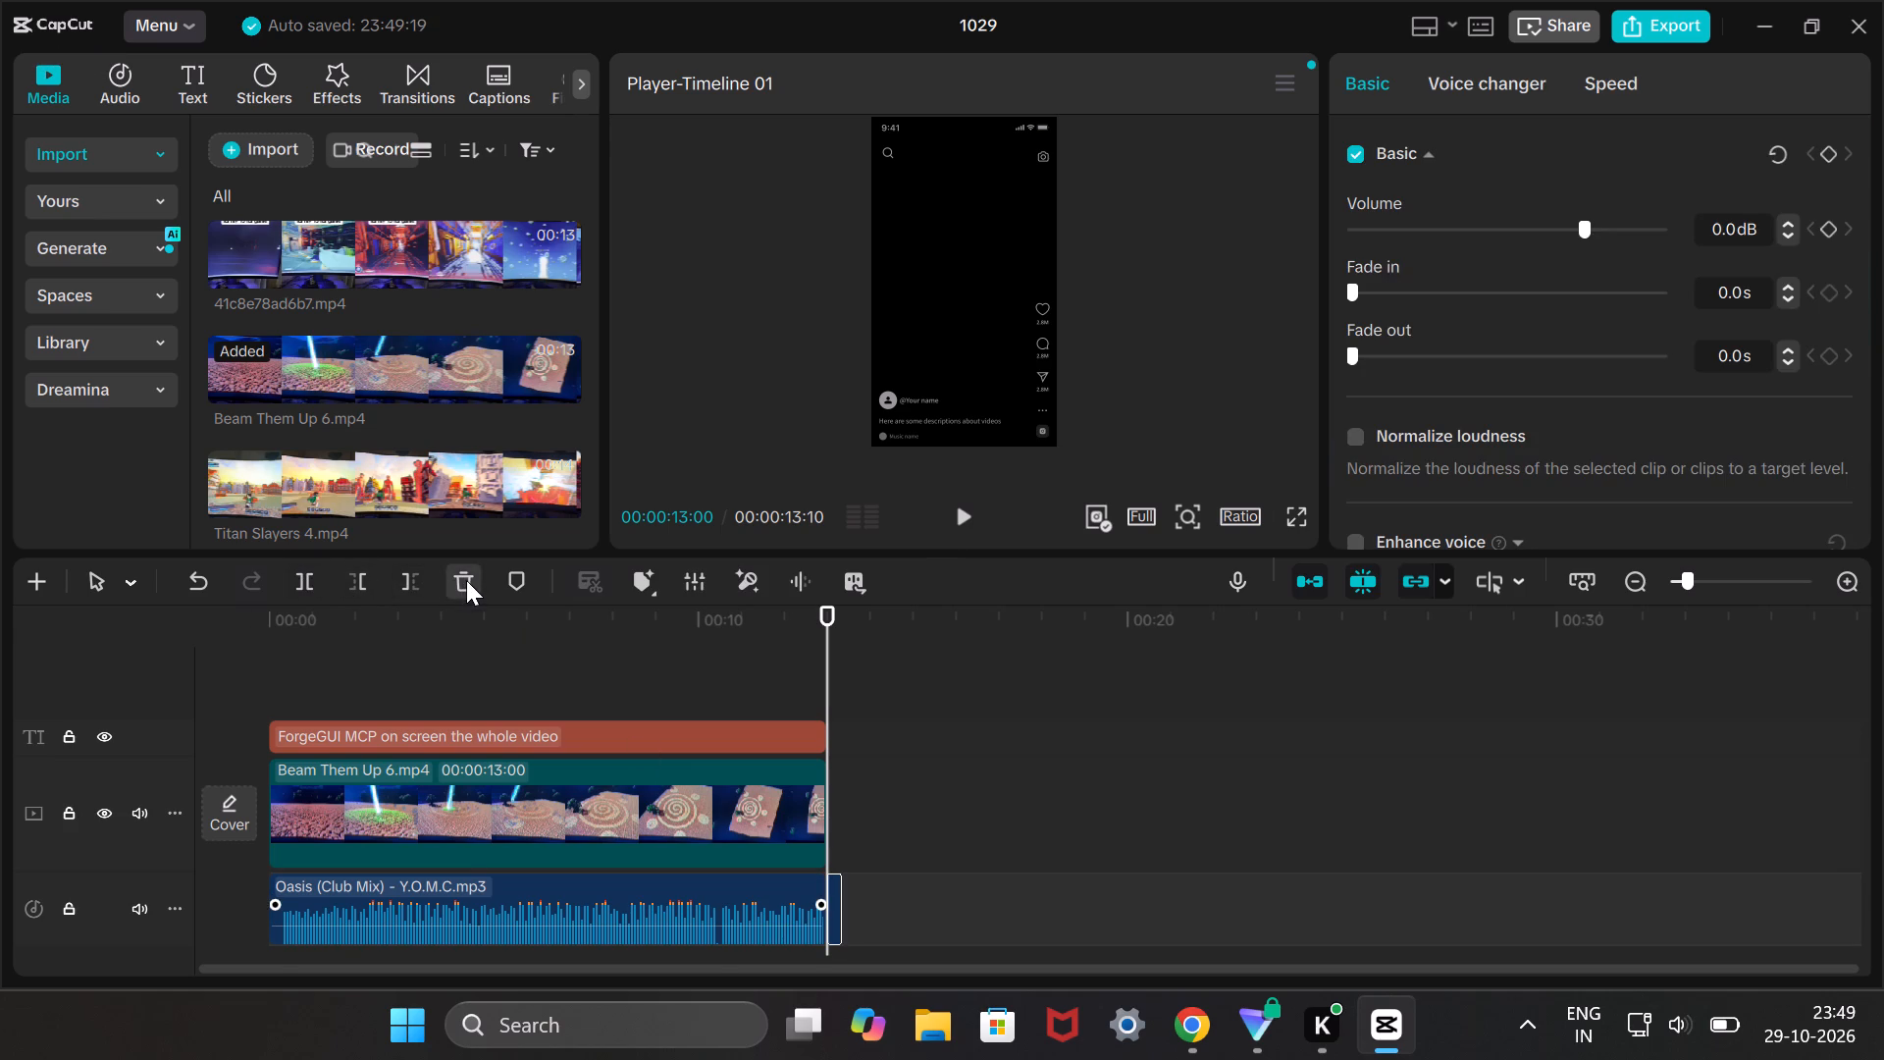
{"action": "left_click", "coordinate": [466, 580]}
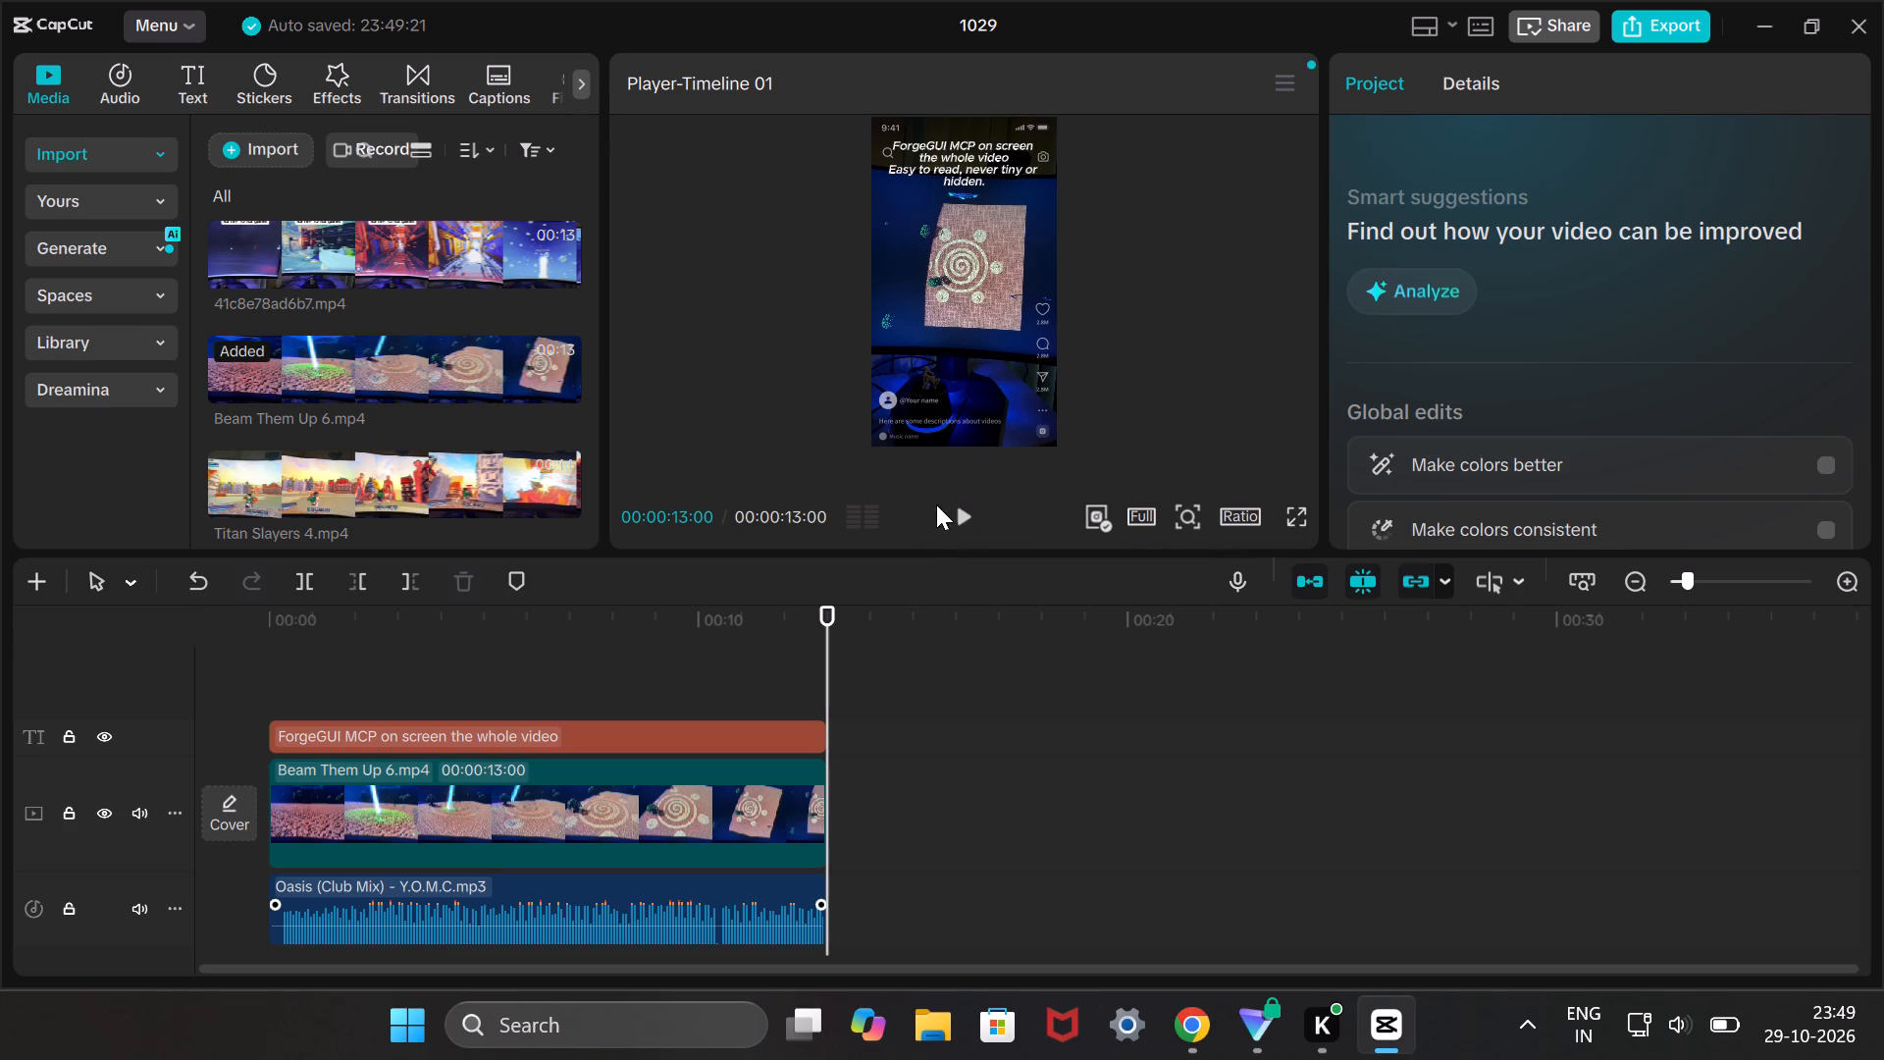
Play the Beam Them Up 6 version in full screen to review the caption and footage, and return to the editor.
{"action": "left_click_drag", "start_coordinate": [975, 510], "coordinate": [1286, 519]}
{"action": "left_click", "coordinate": [1286, 519]}
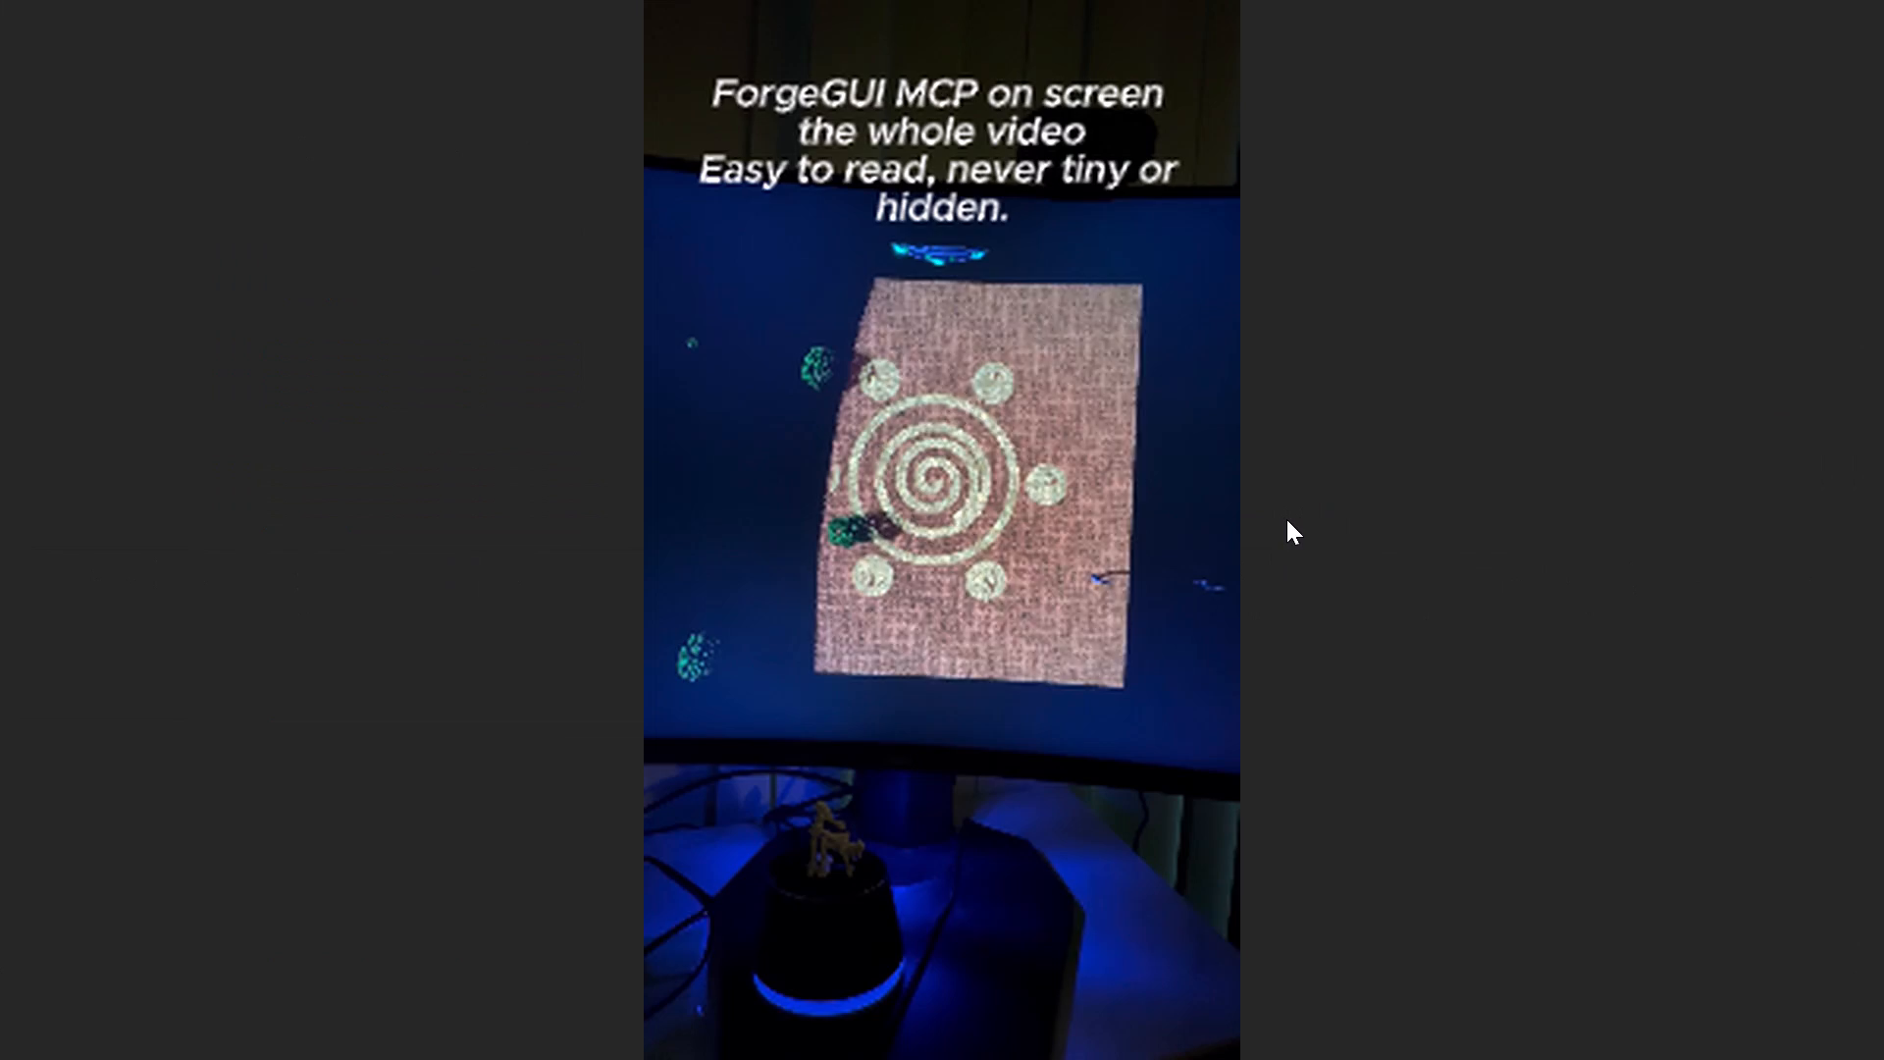
{"action": "left_click", "coordinate": [554, 927]}
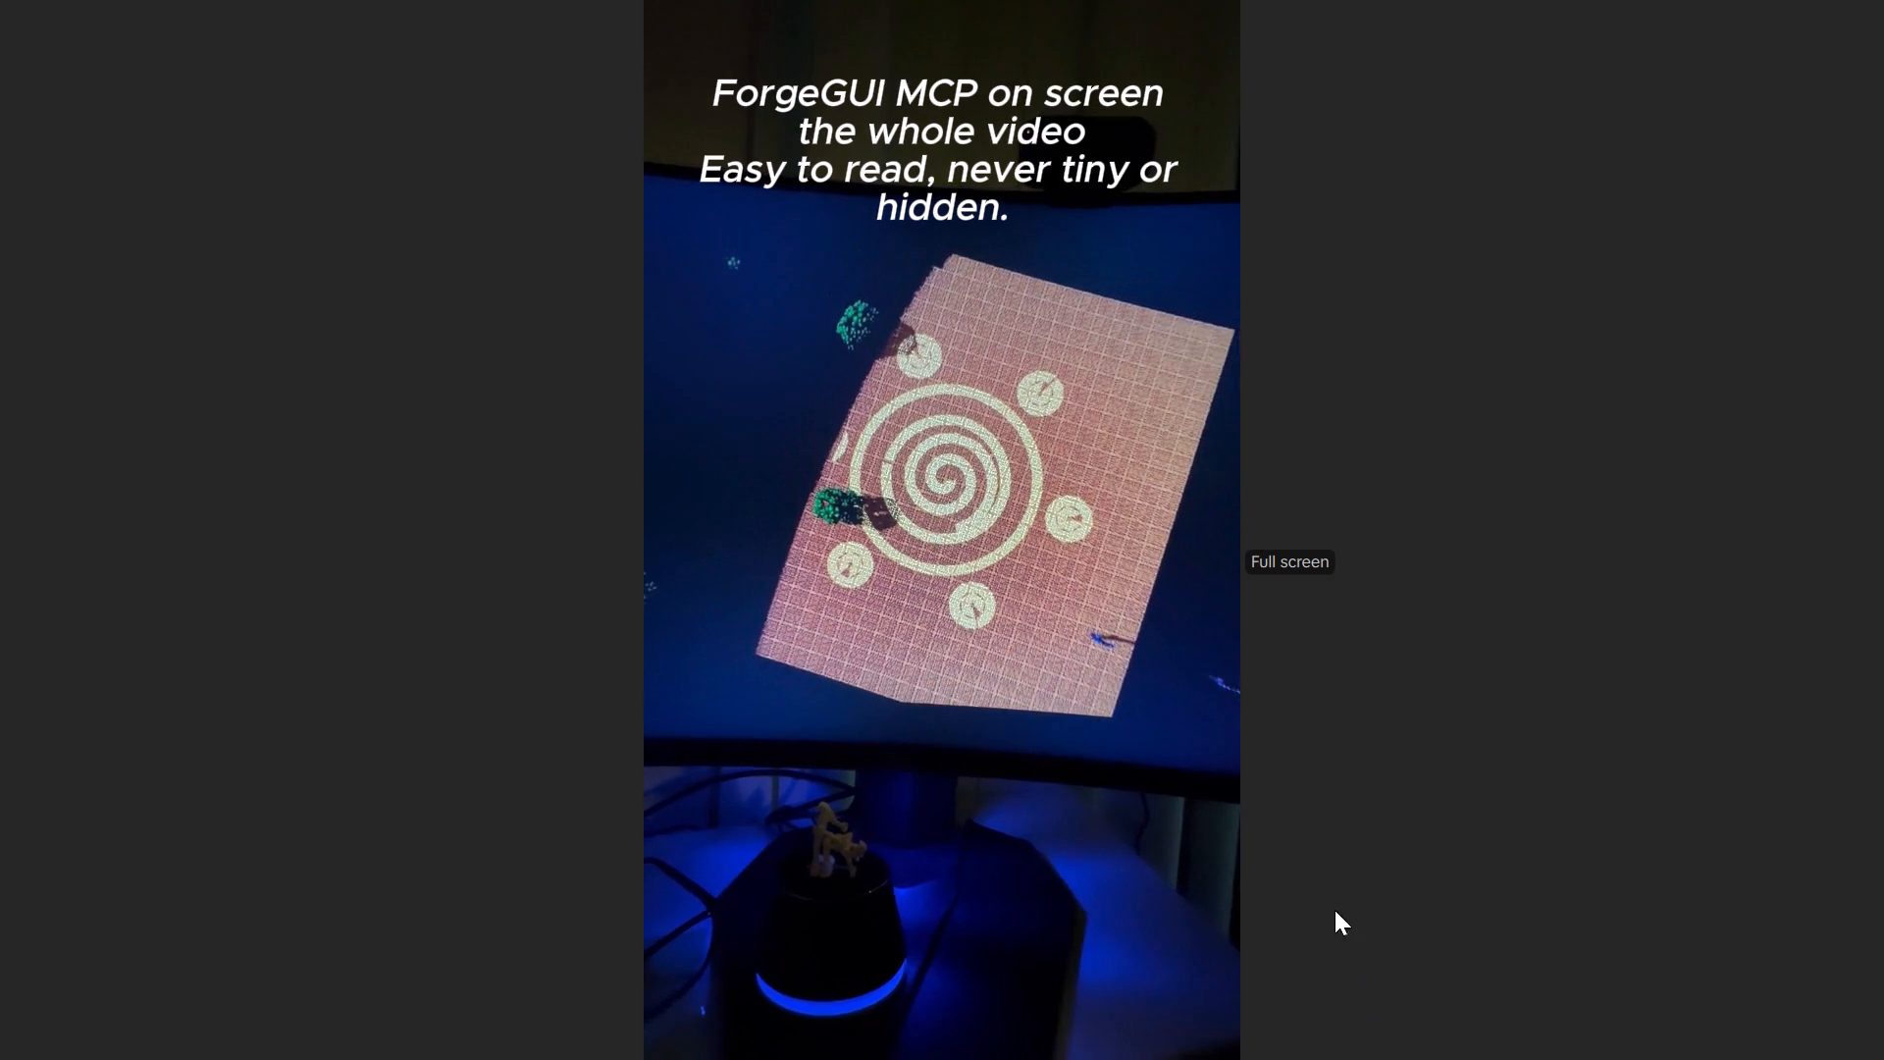
{"action": "left_click", "coordinate": [1317, 850]}
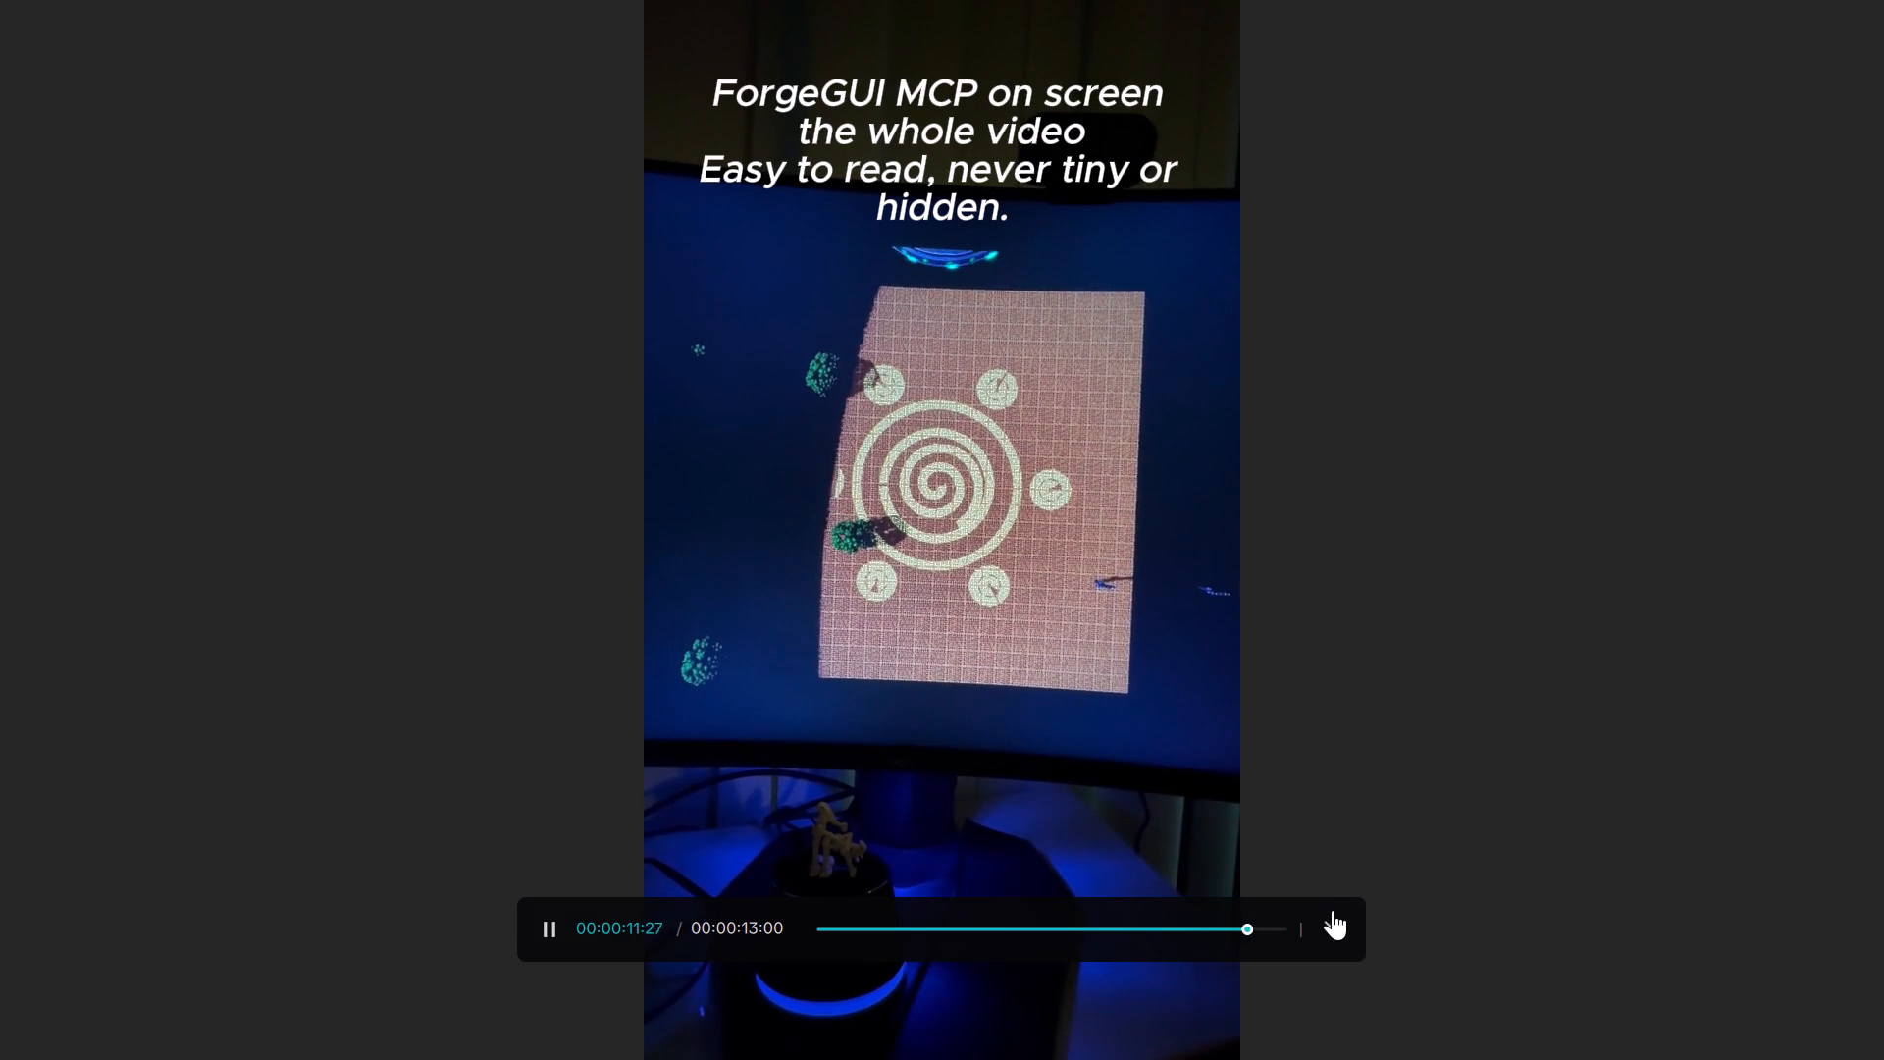
{"action": "left_click", "coordinate": [1333, 917]}
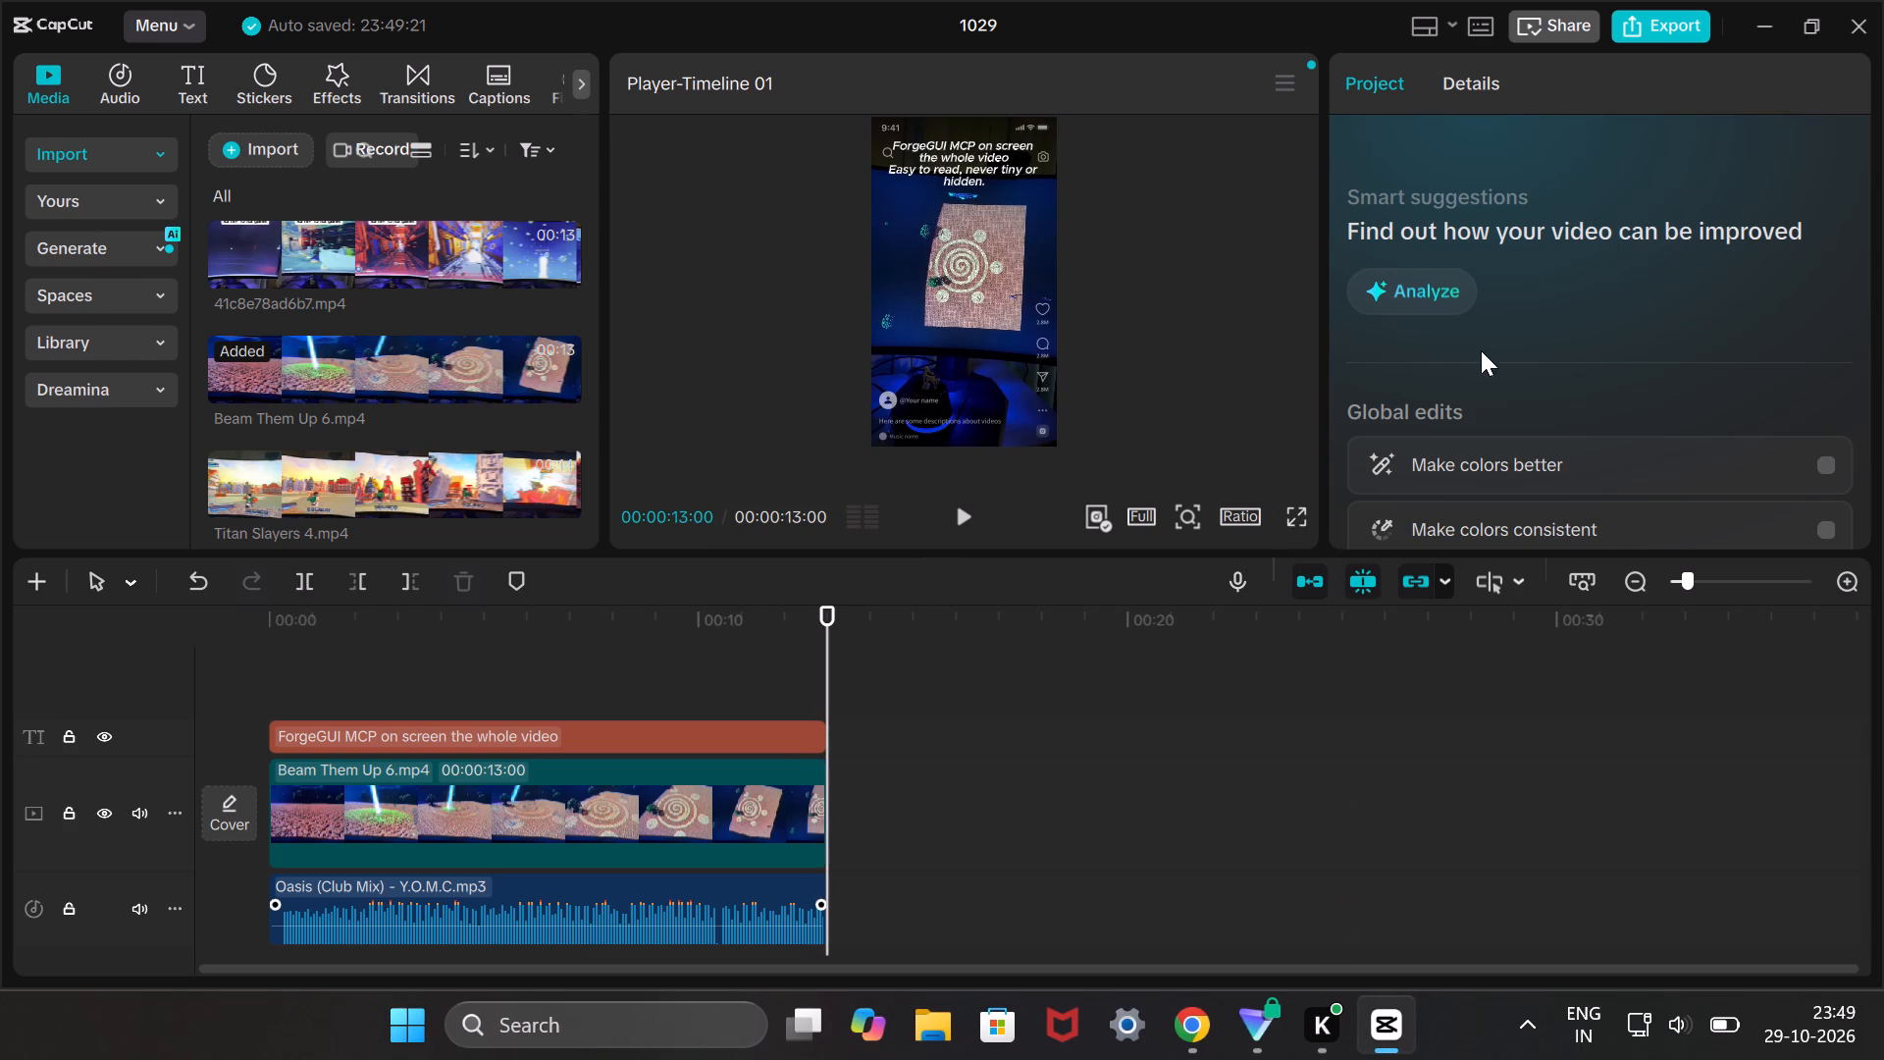
Export the Beam Them Up 6 version as a 1080P H.264 mp4 at 30fps without watermark, and dismiss the sharing options.
{"action": "left_click", "coordinate": [1677, 11]}
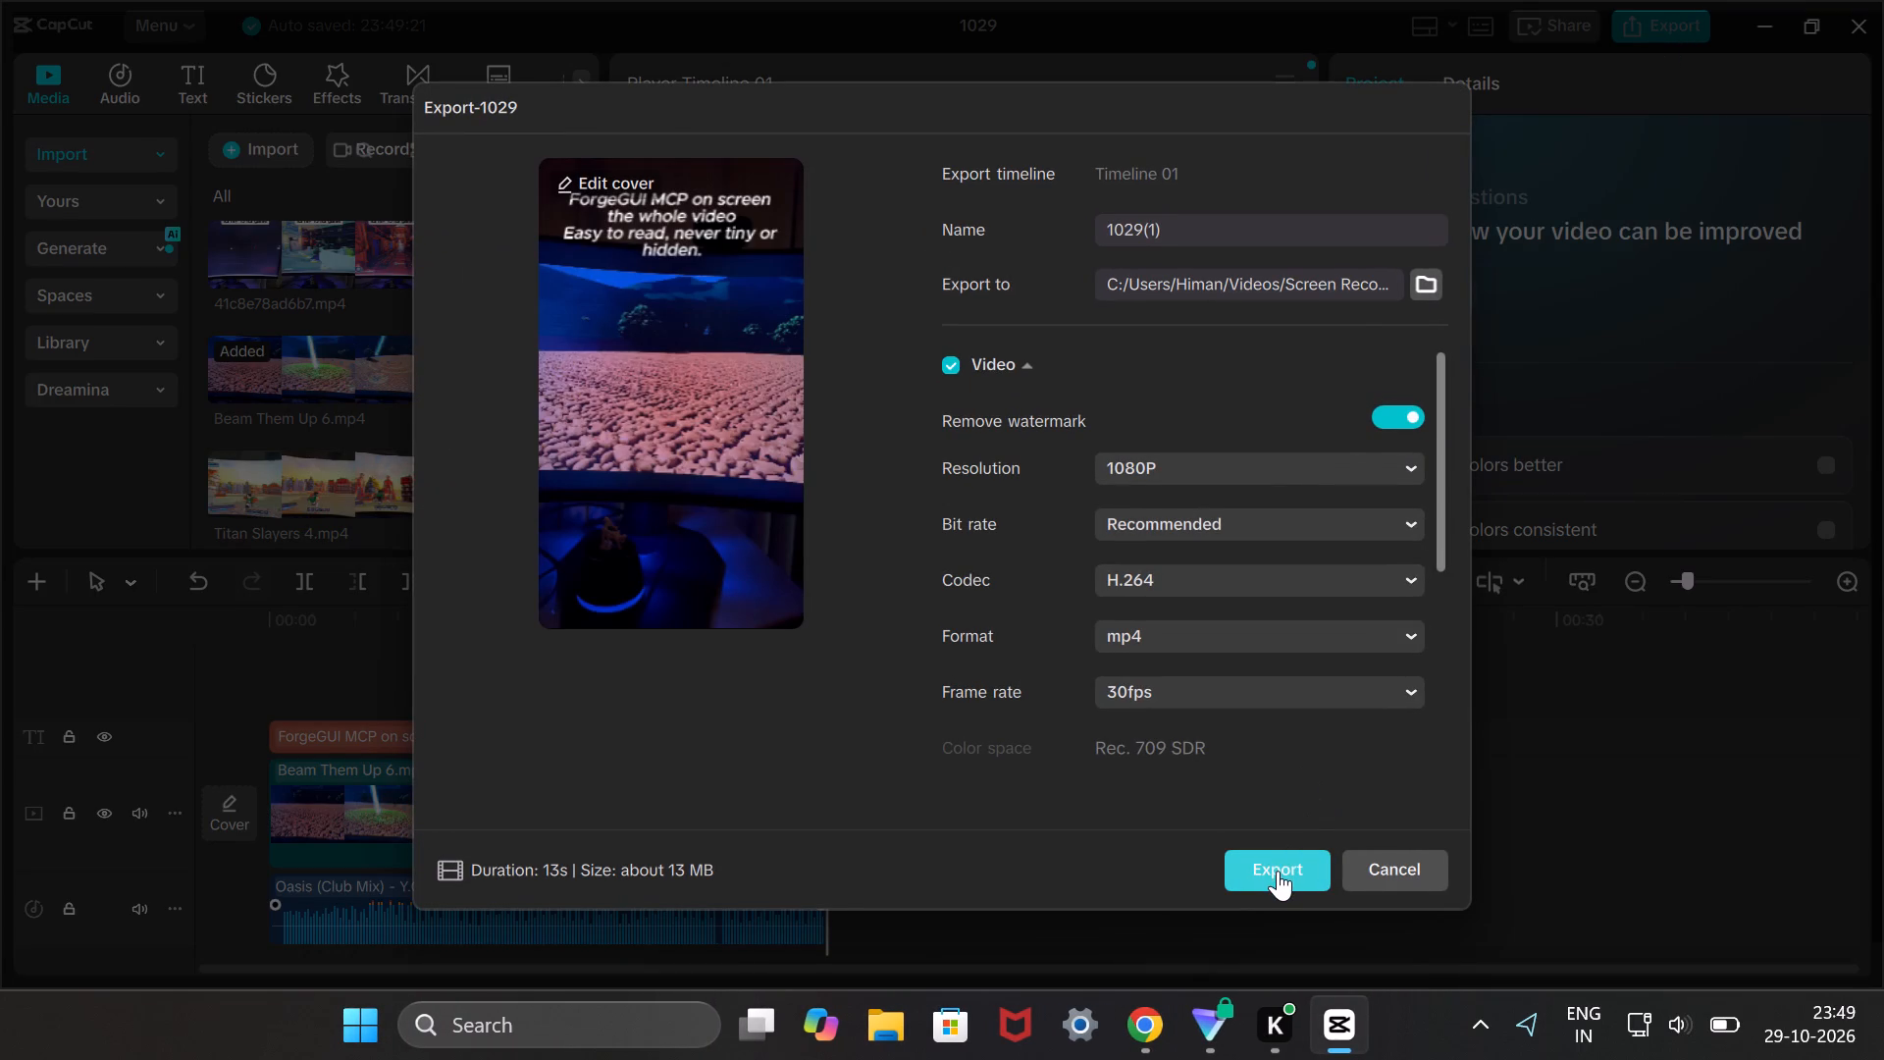
{"action": "left_click_drag", "start_coordinate": [1439, 557], "coordinate": [1438, 726]}
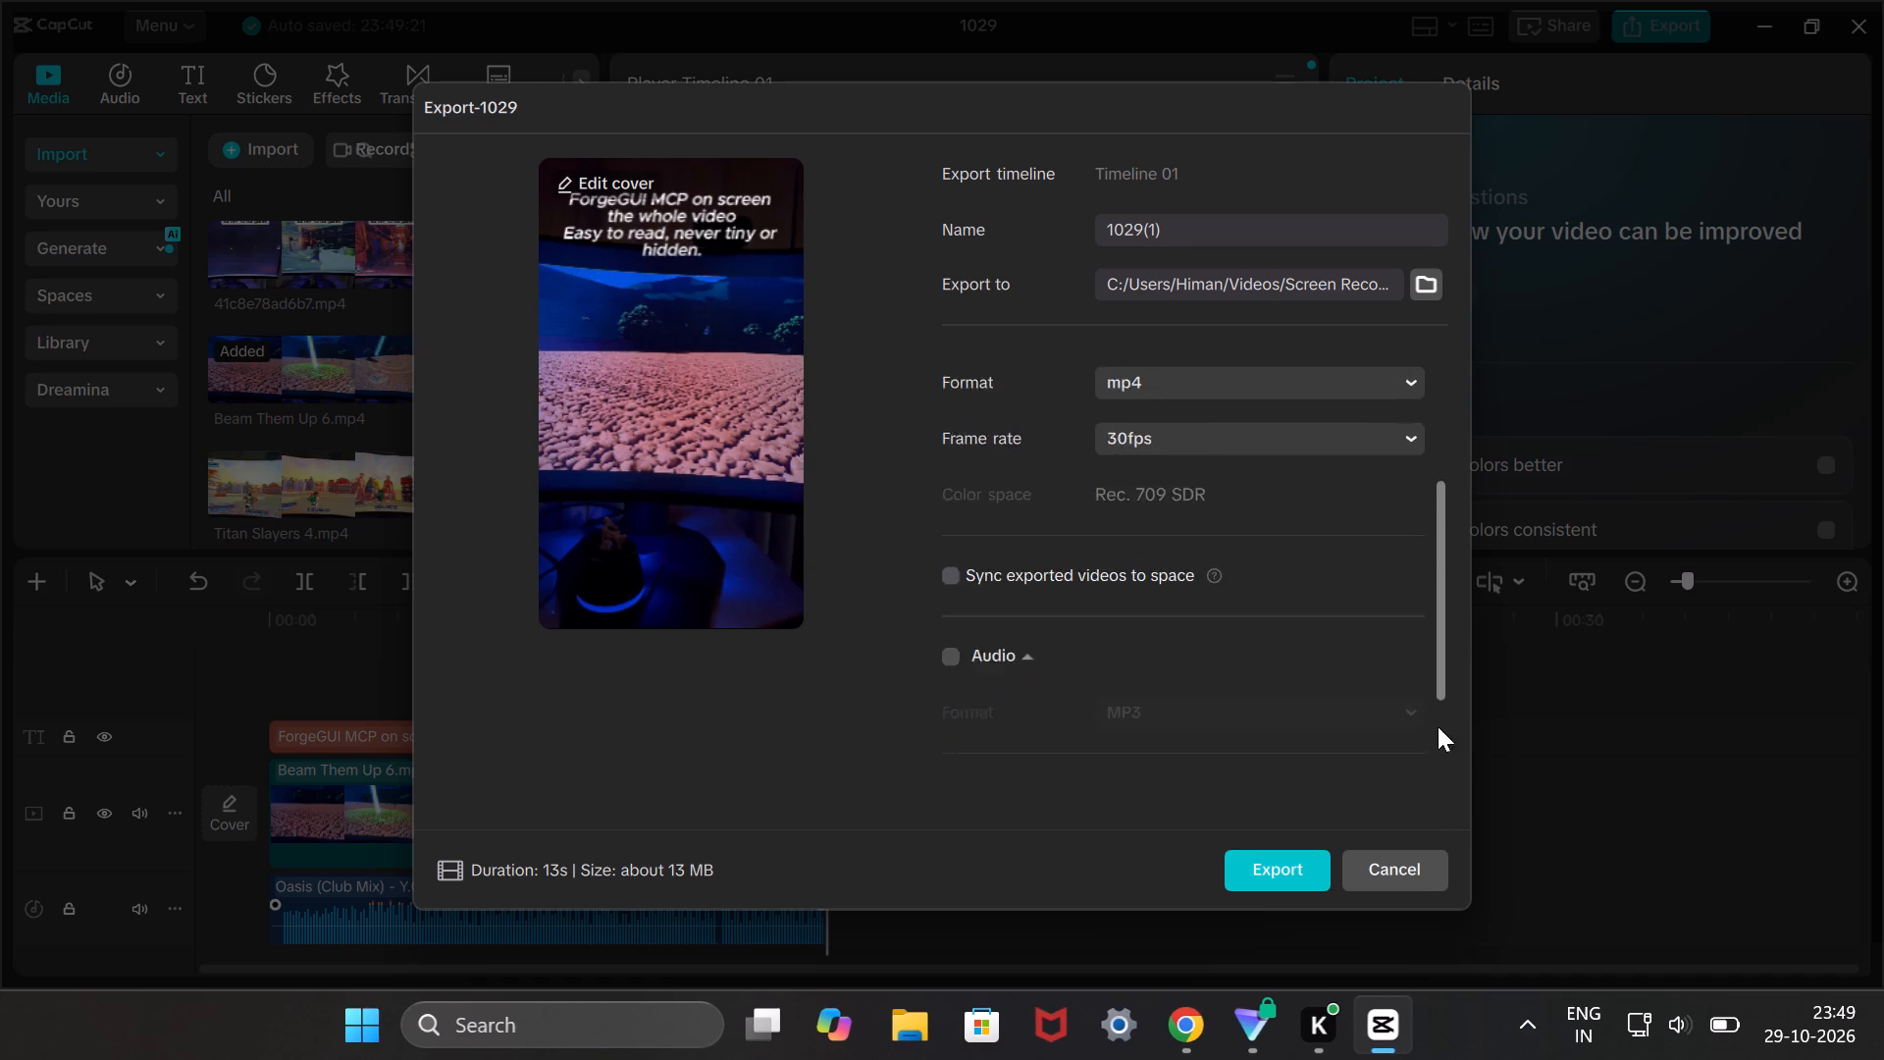
{"action": "left_click_drag", "start_coordinate": [1438, 726], "coordinate": [1371, 436]}
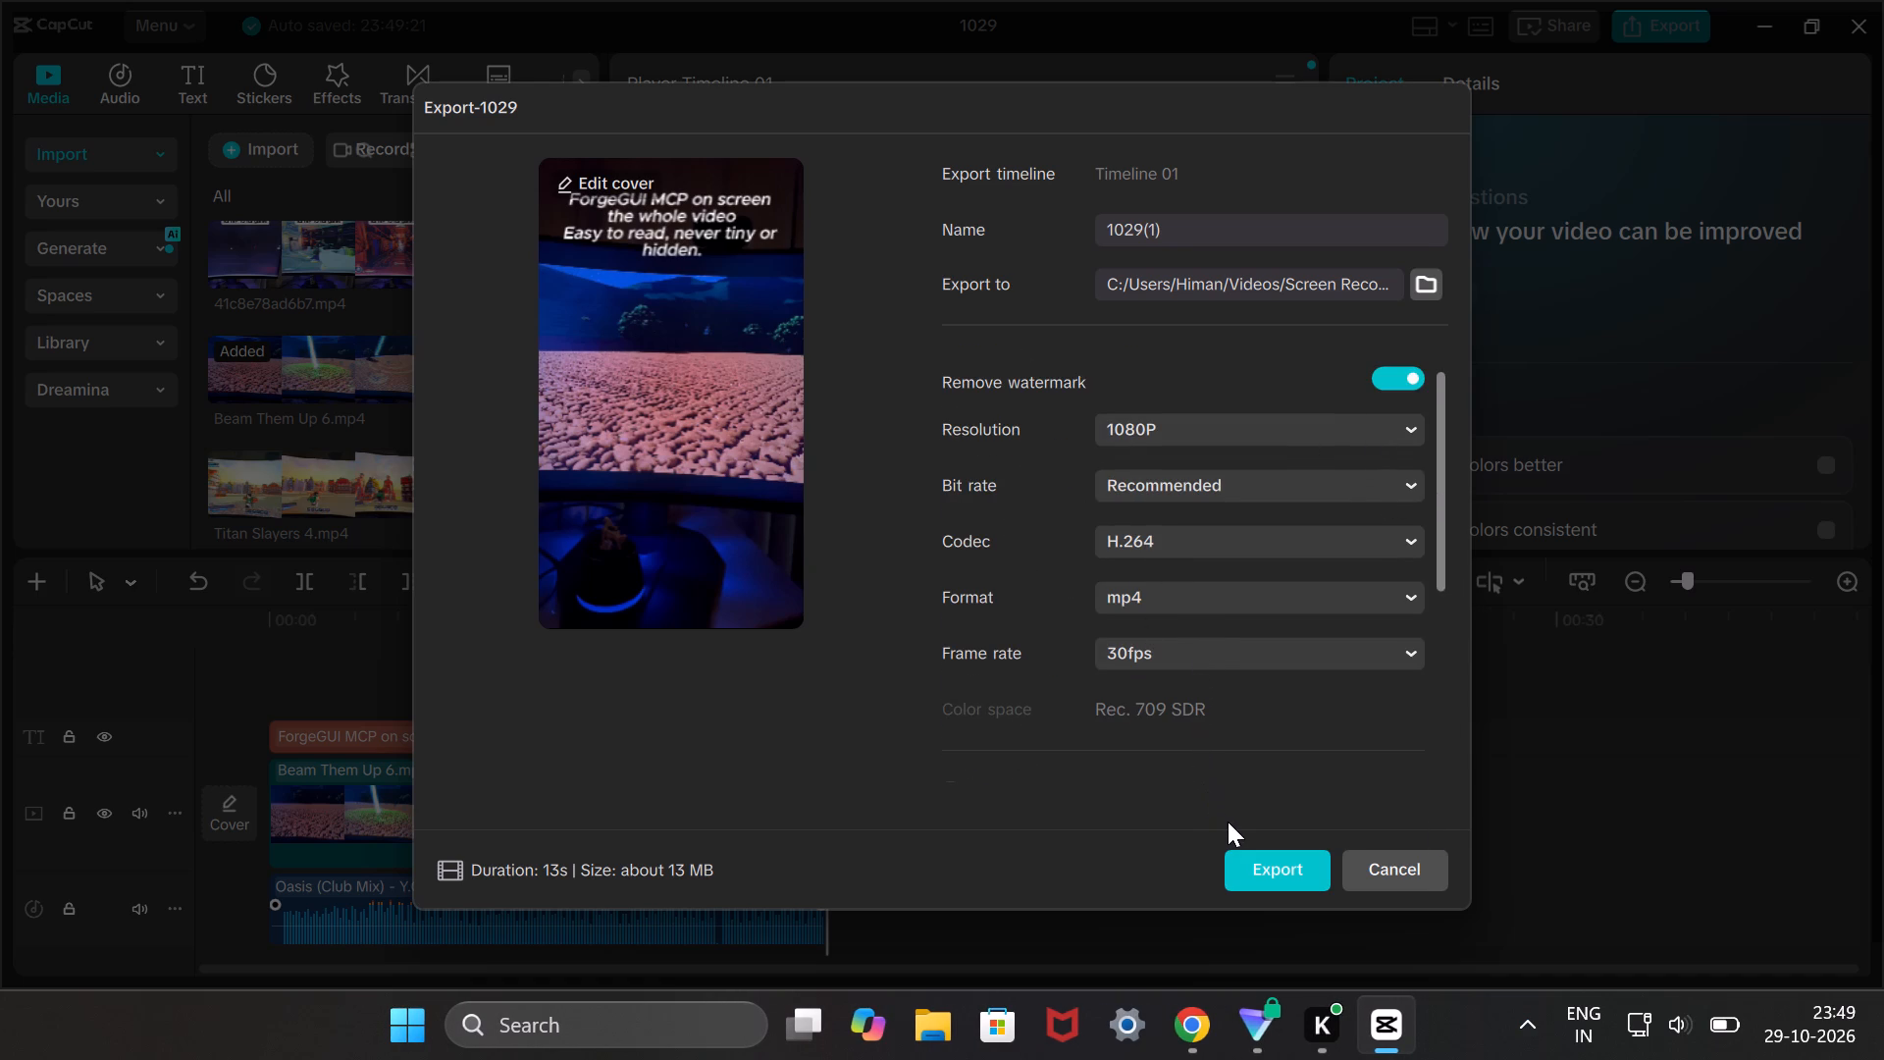
{"action": "left_click", "coordinate": [1399, 687]}
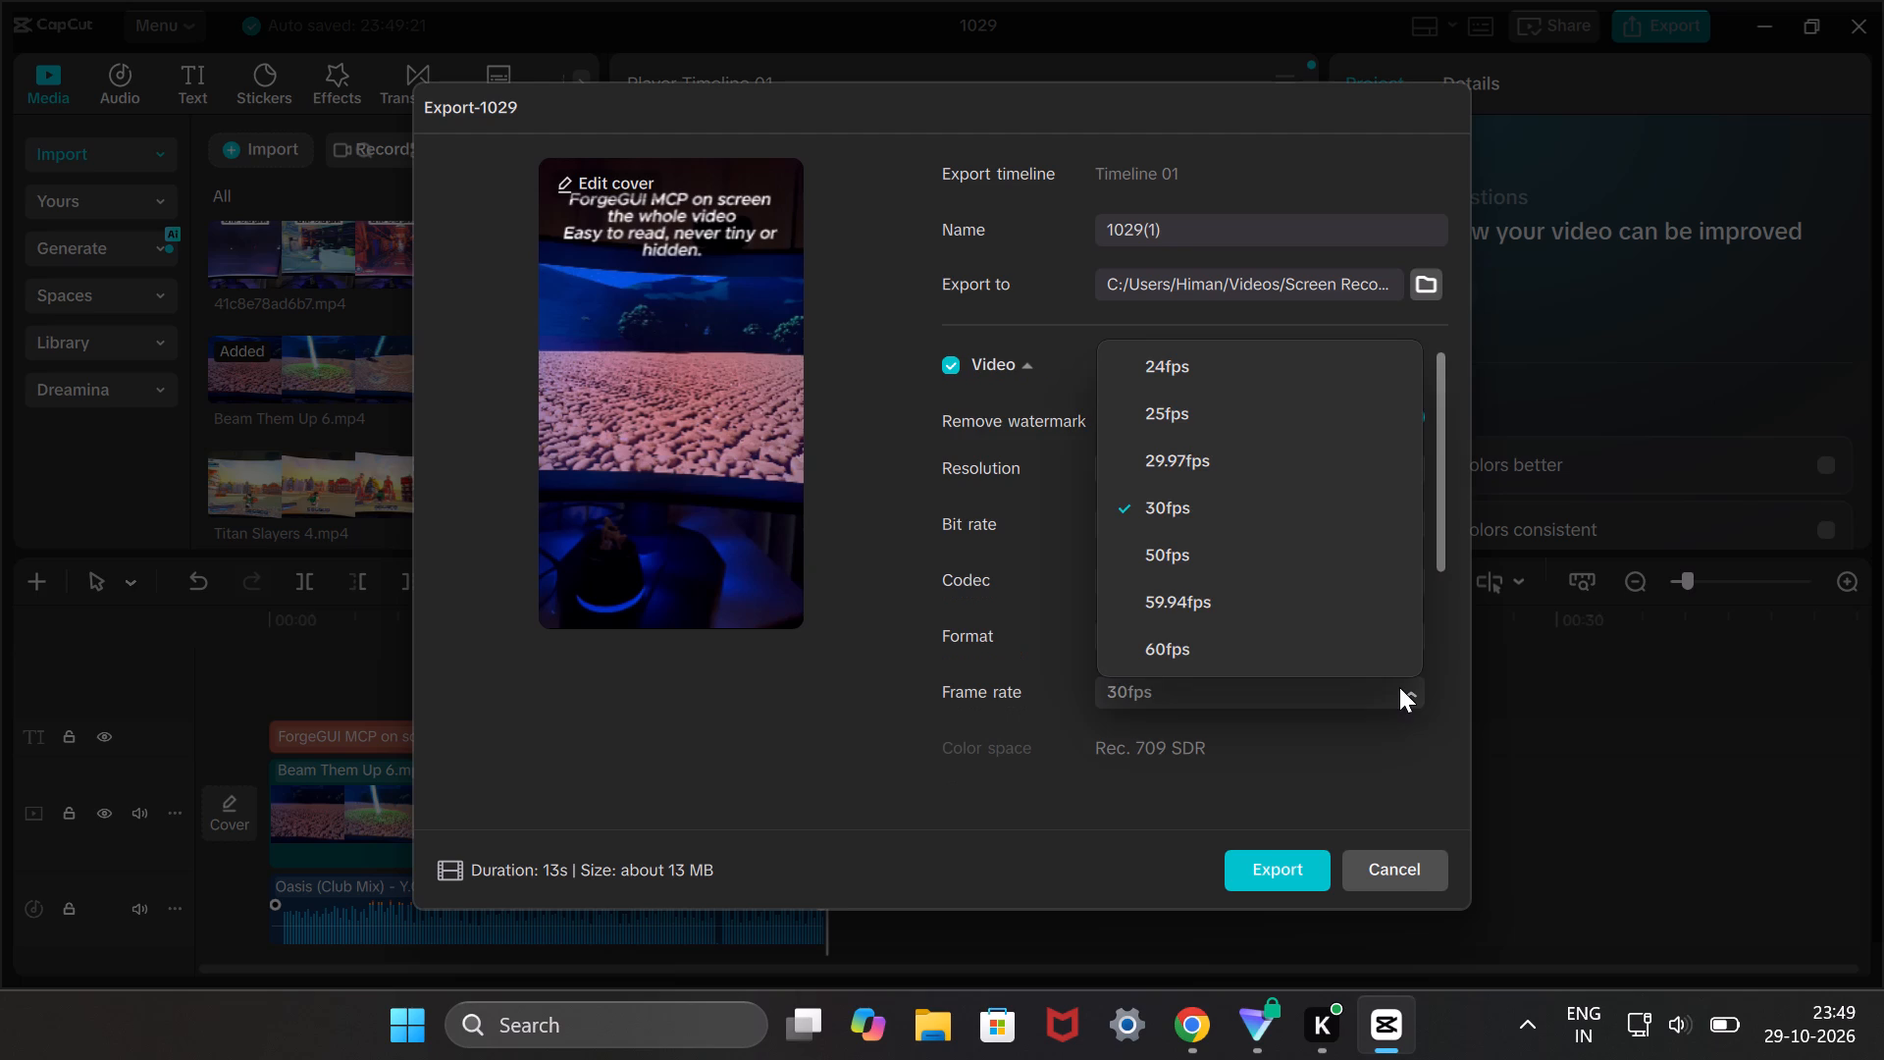
{"action": "left_click", "coordinate": [1358, 753]}
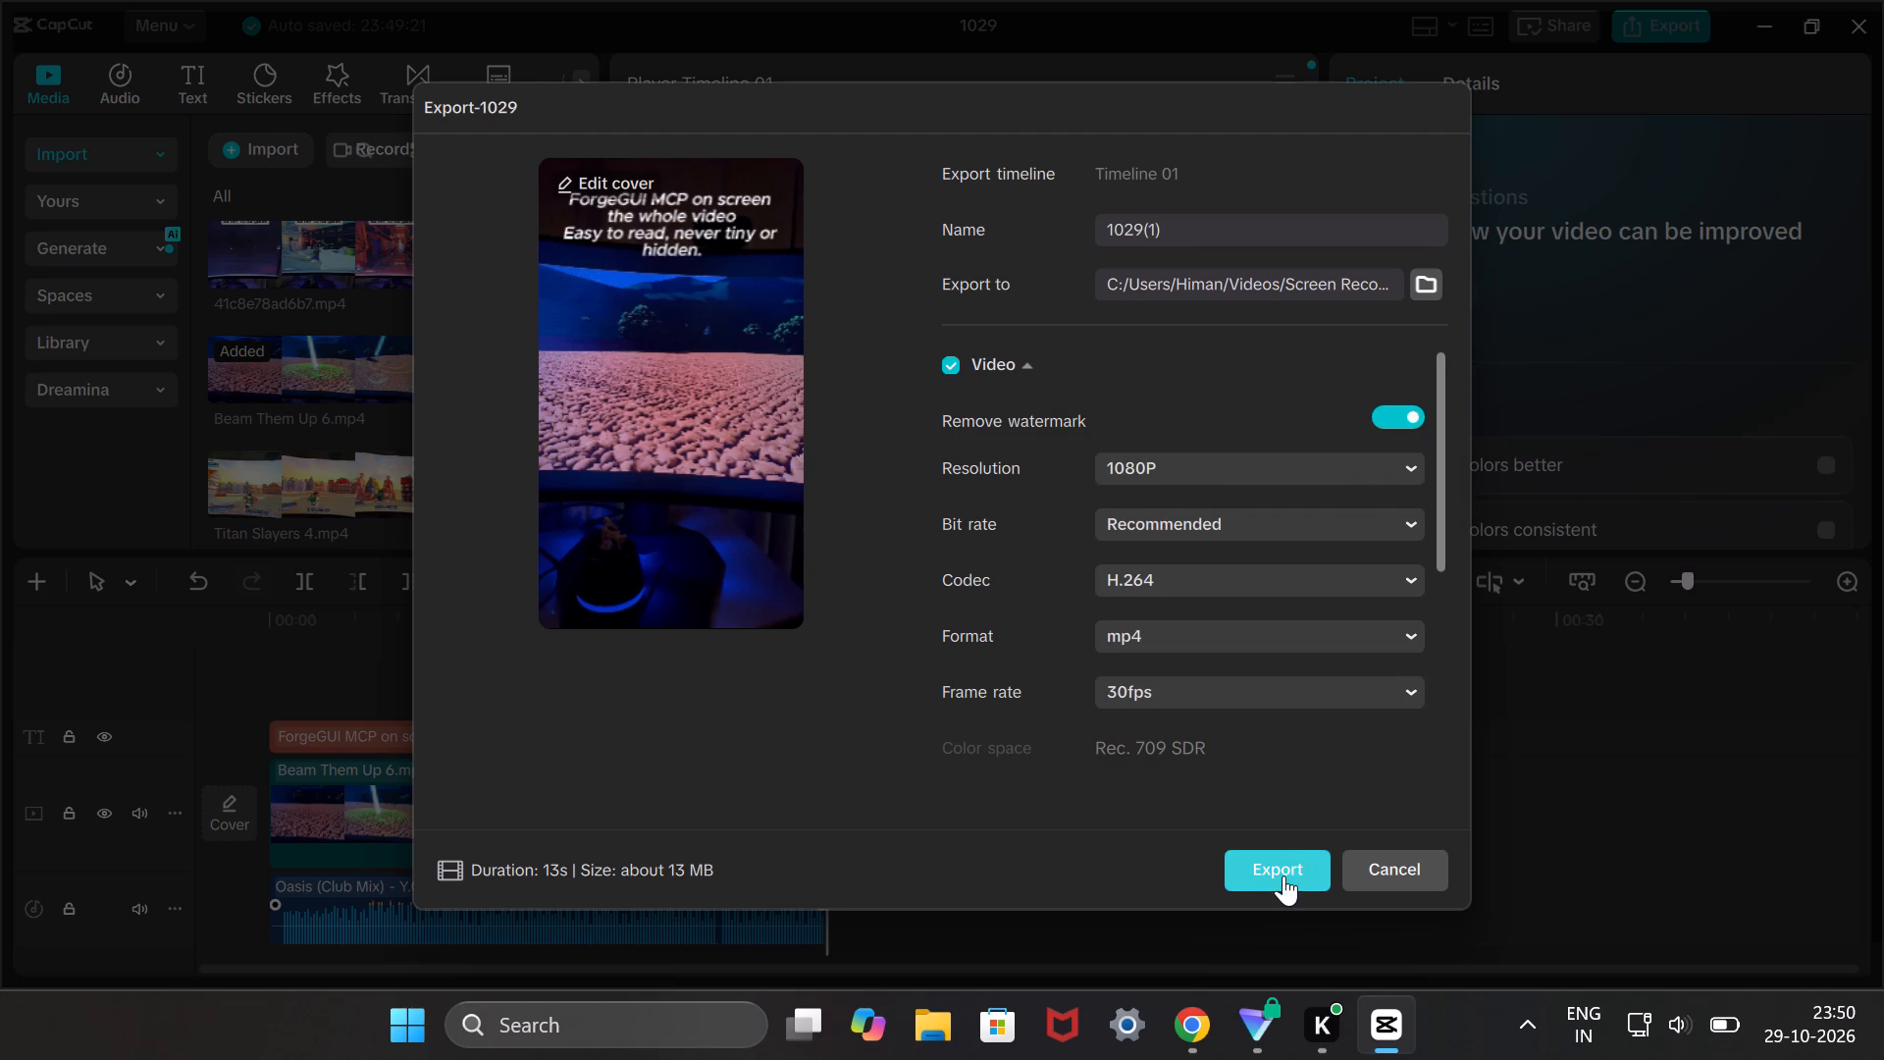
{"action": "left_click", "coordinate": [1283, 875]}
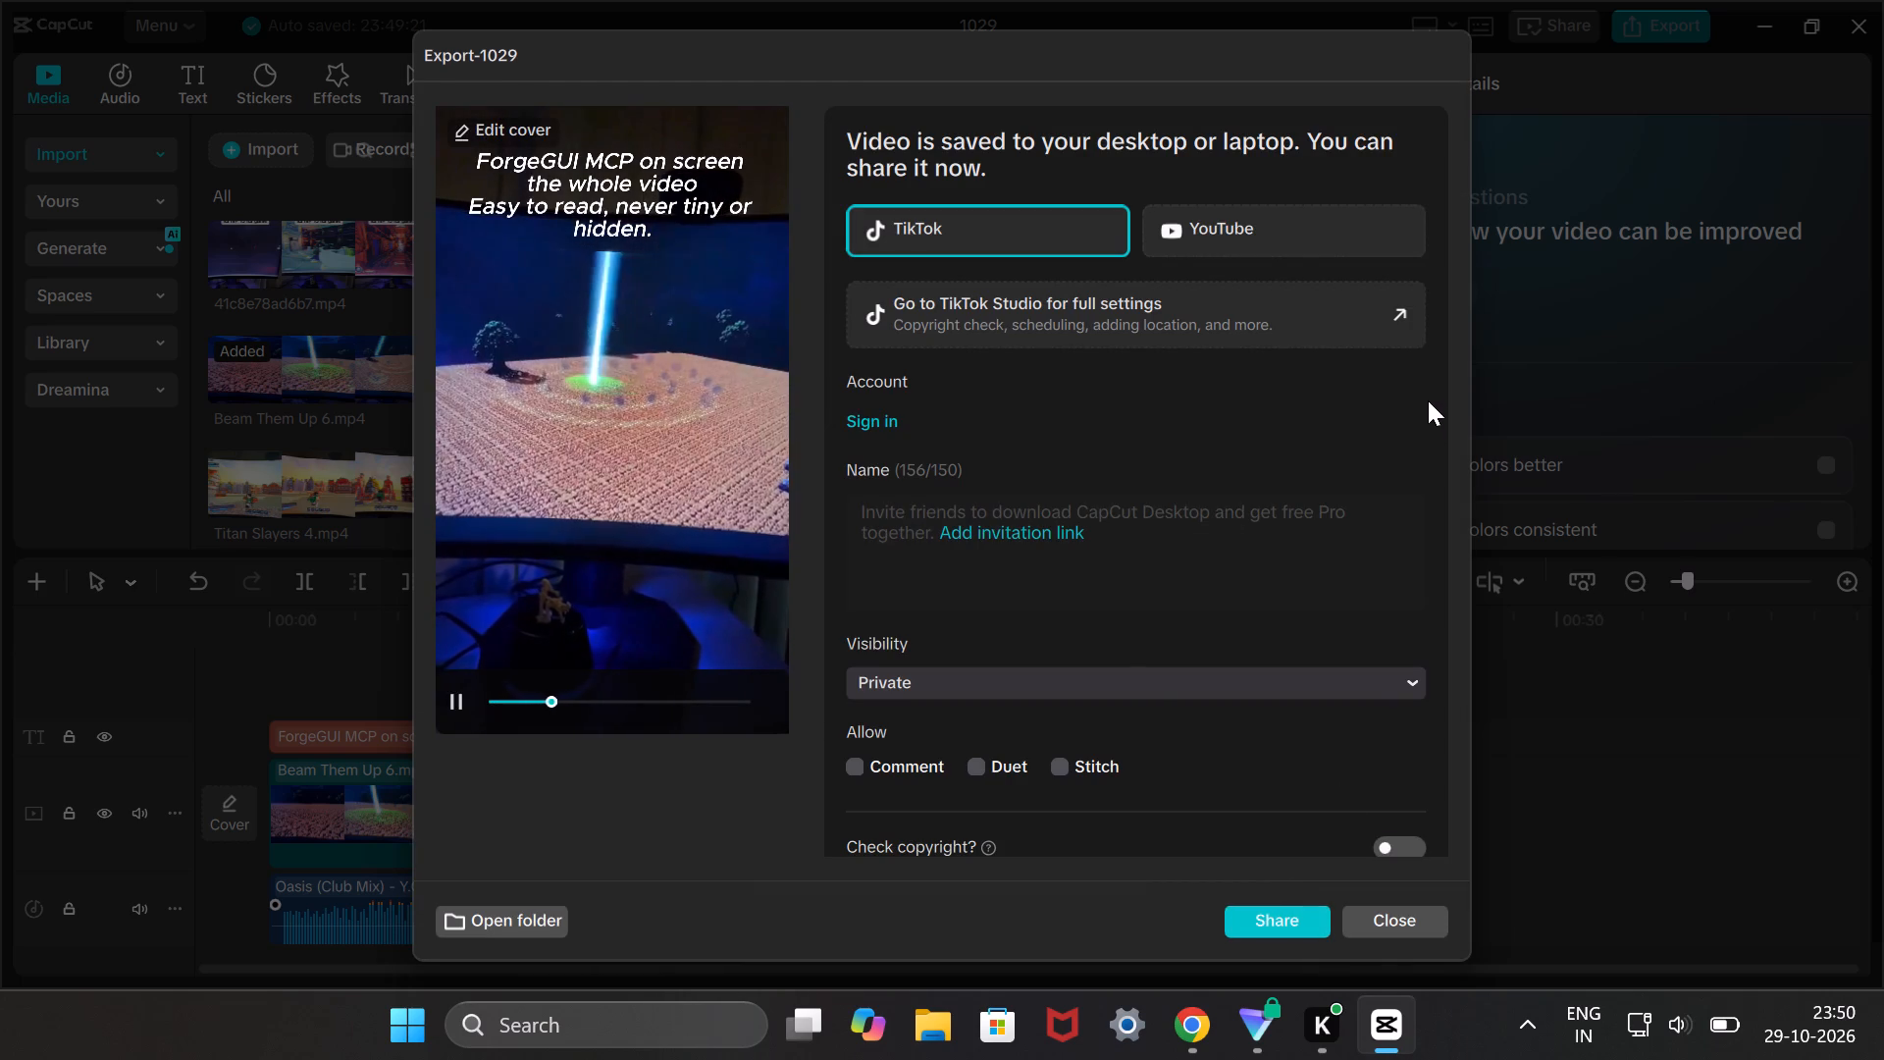
{"action": "left_click", "coordinate": [1399, 913]}
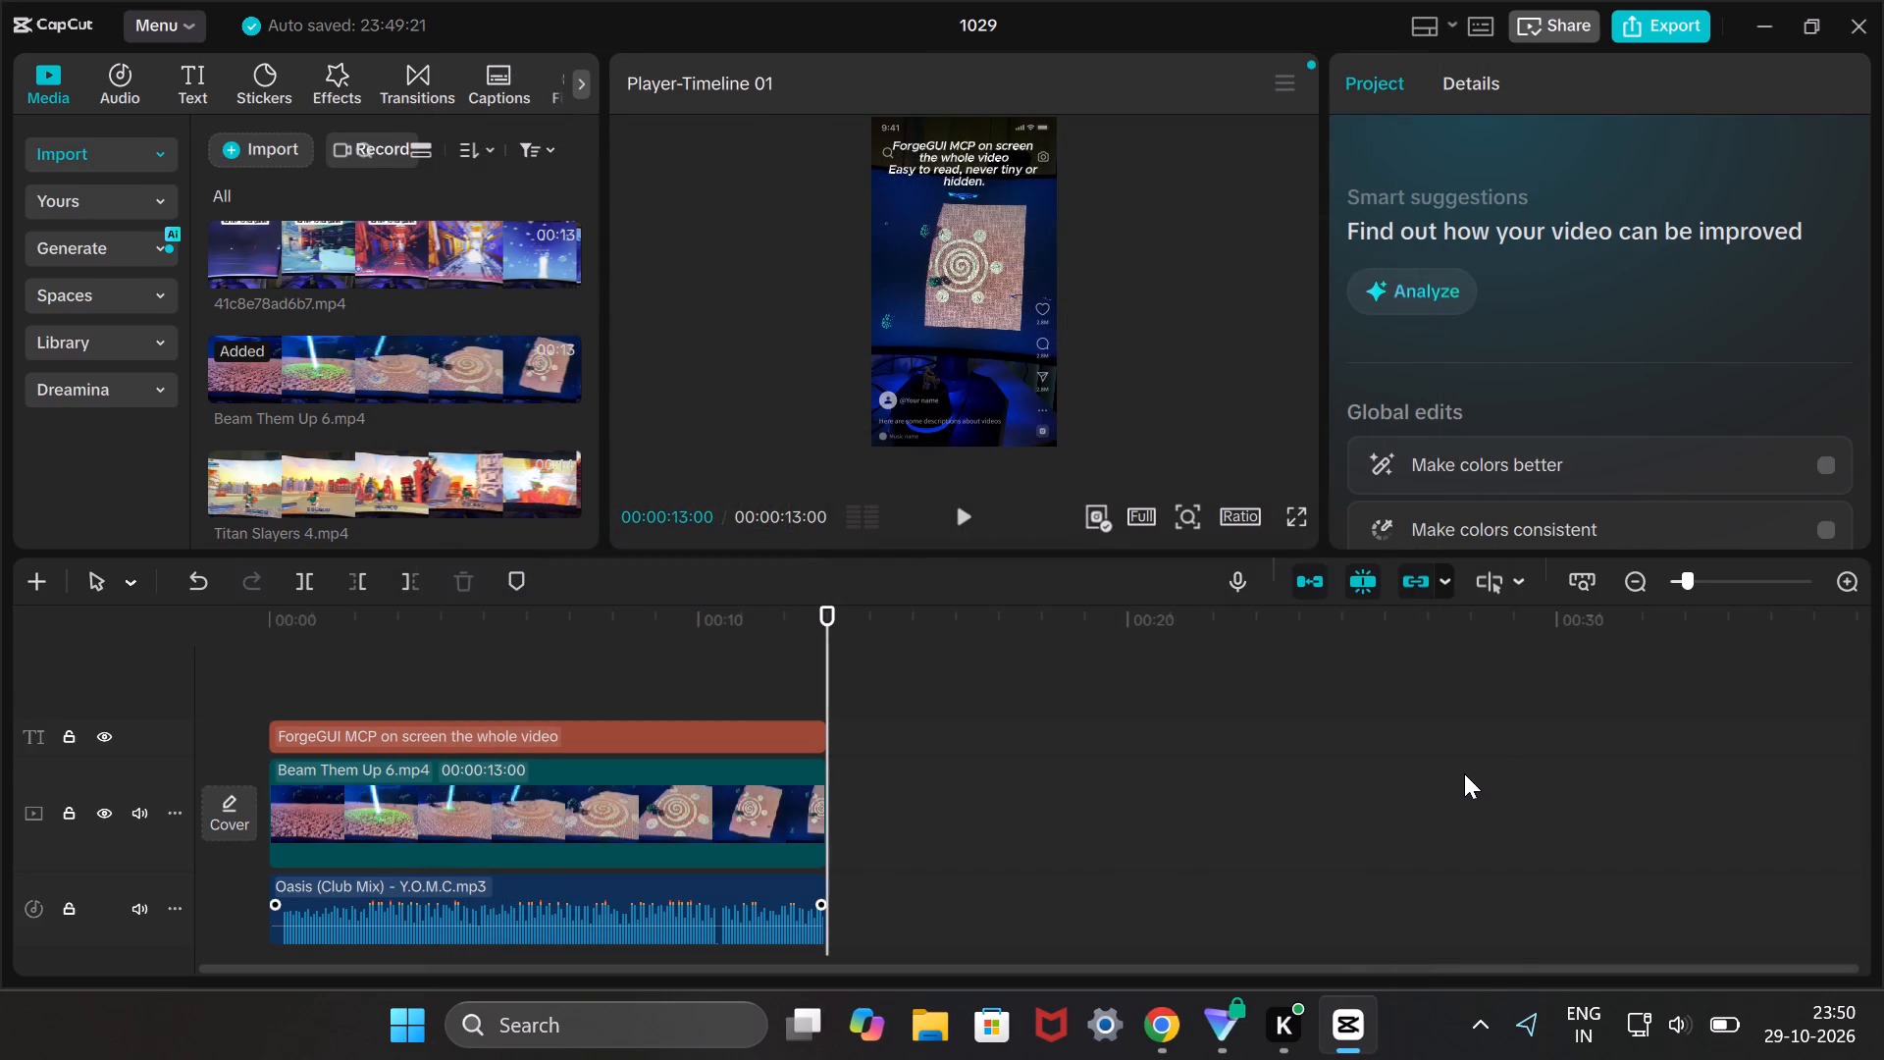
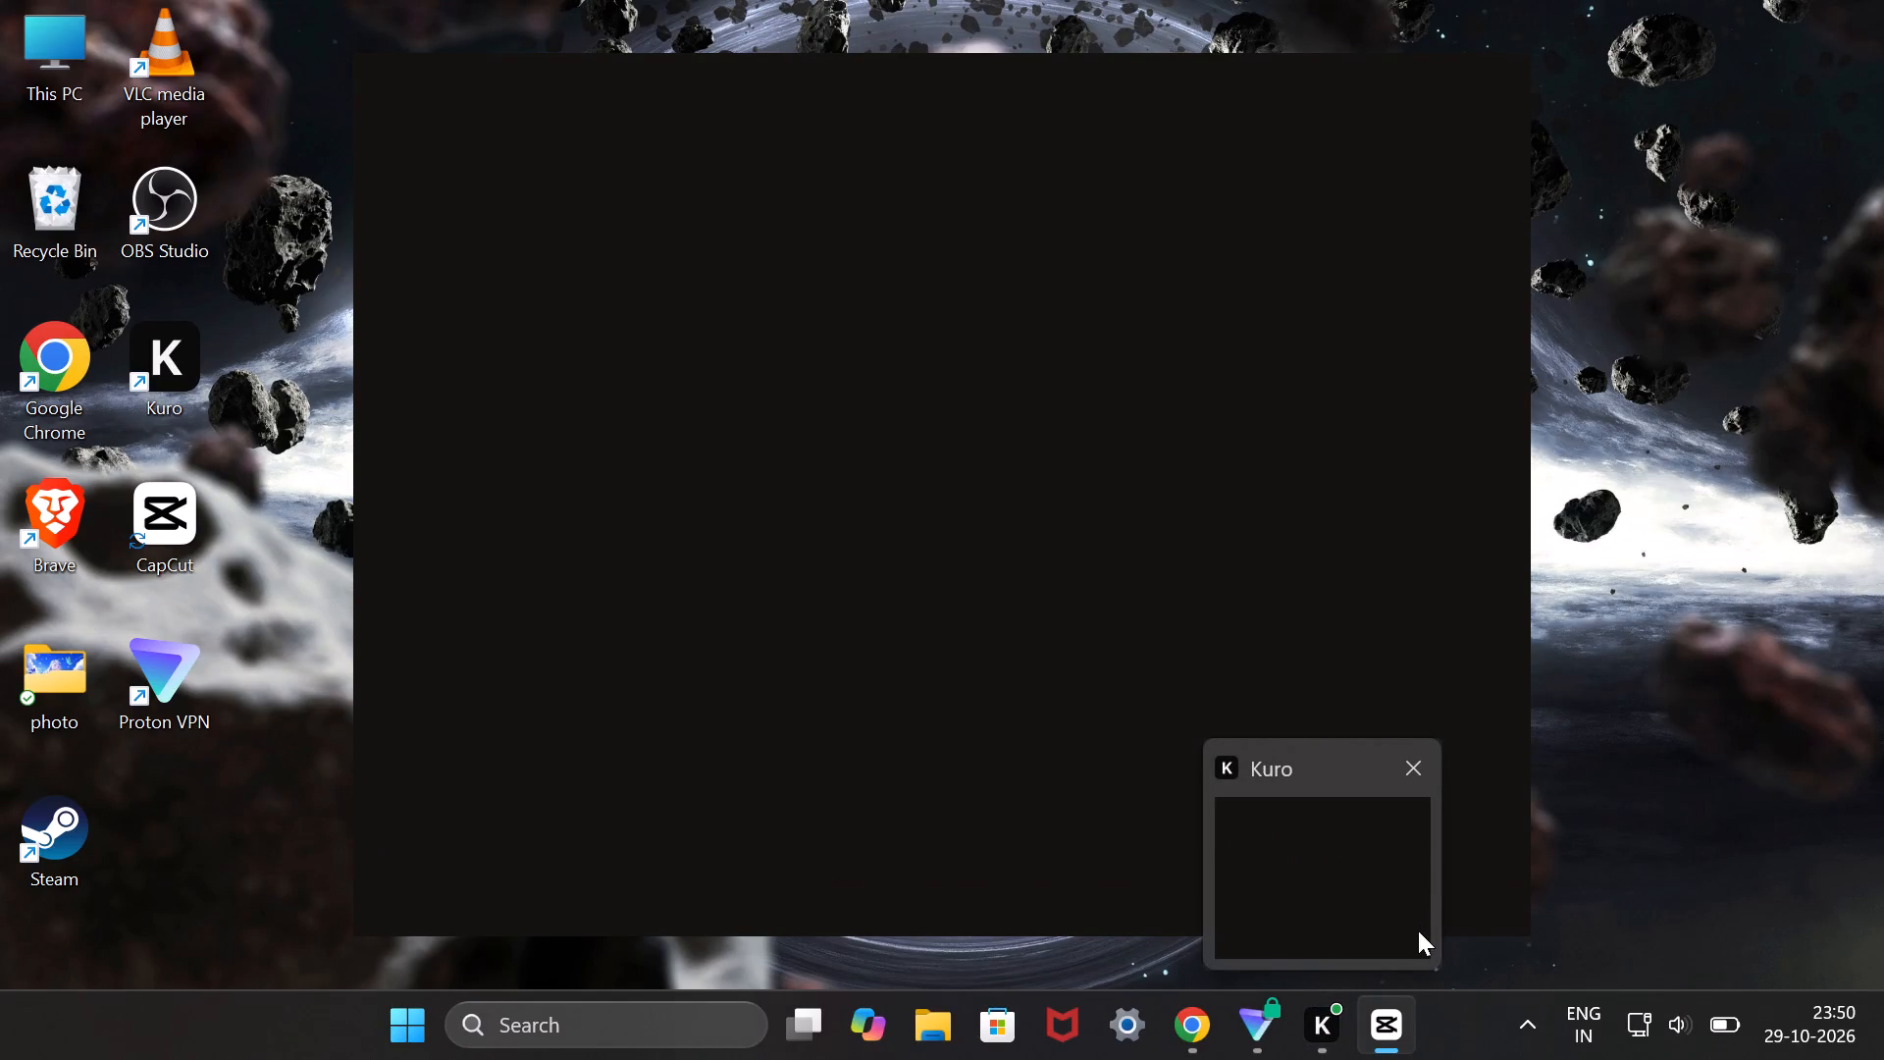
Bring the CapCut home window to the front and close the application, leaving the finished editing session.
{"action": "left_click", "coordinate": [1382, 1035]}
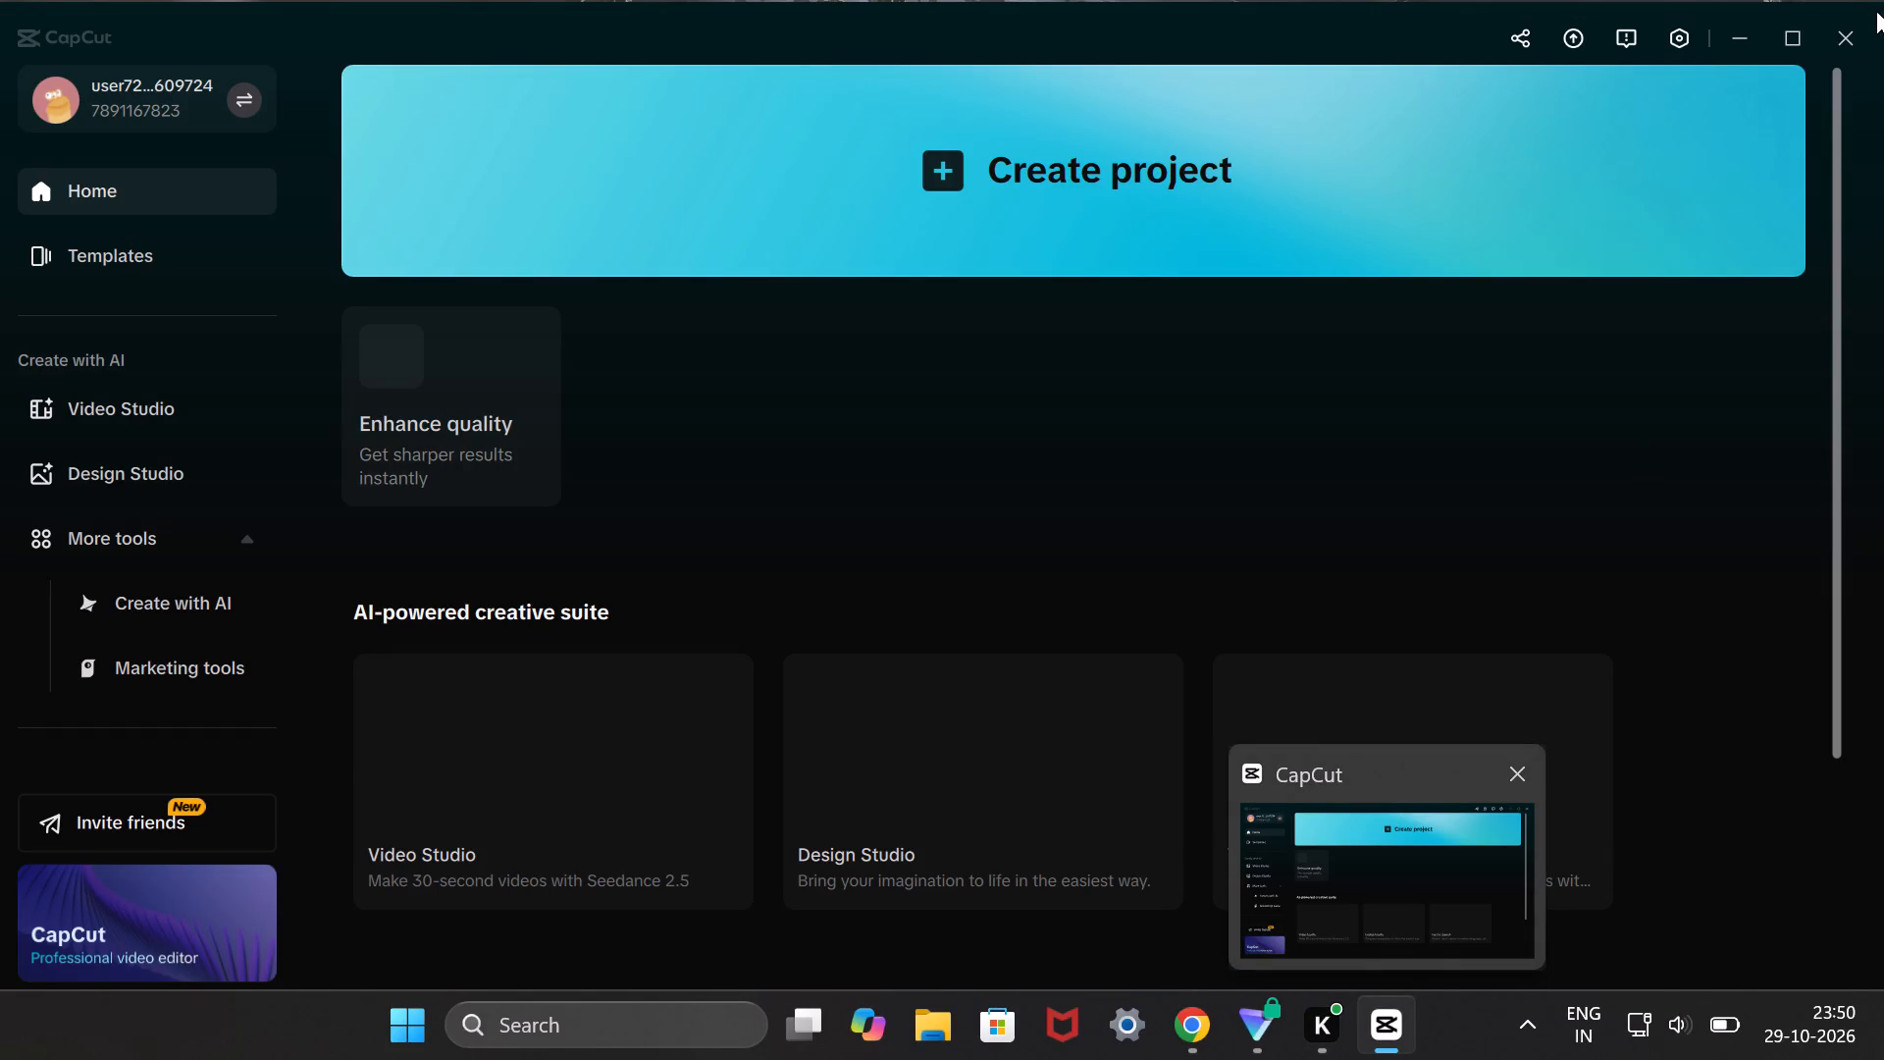
{"action": "left_click", "coordinate": [1846, 21]}
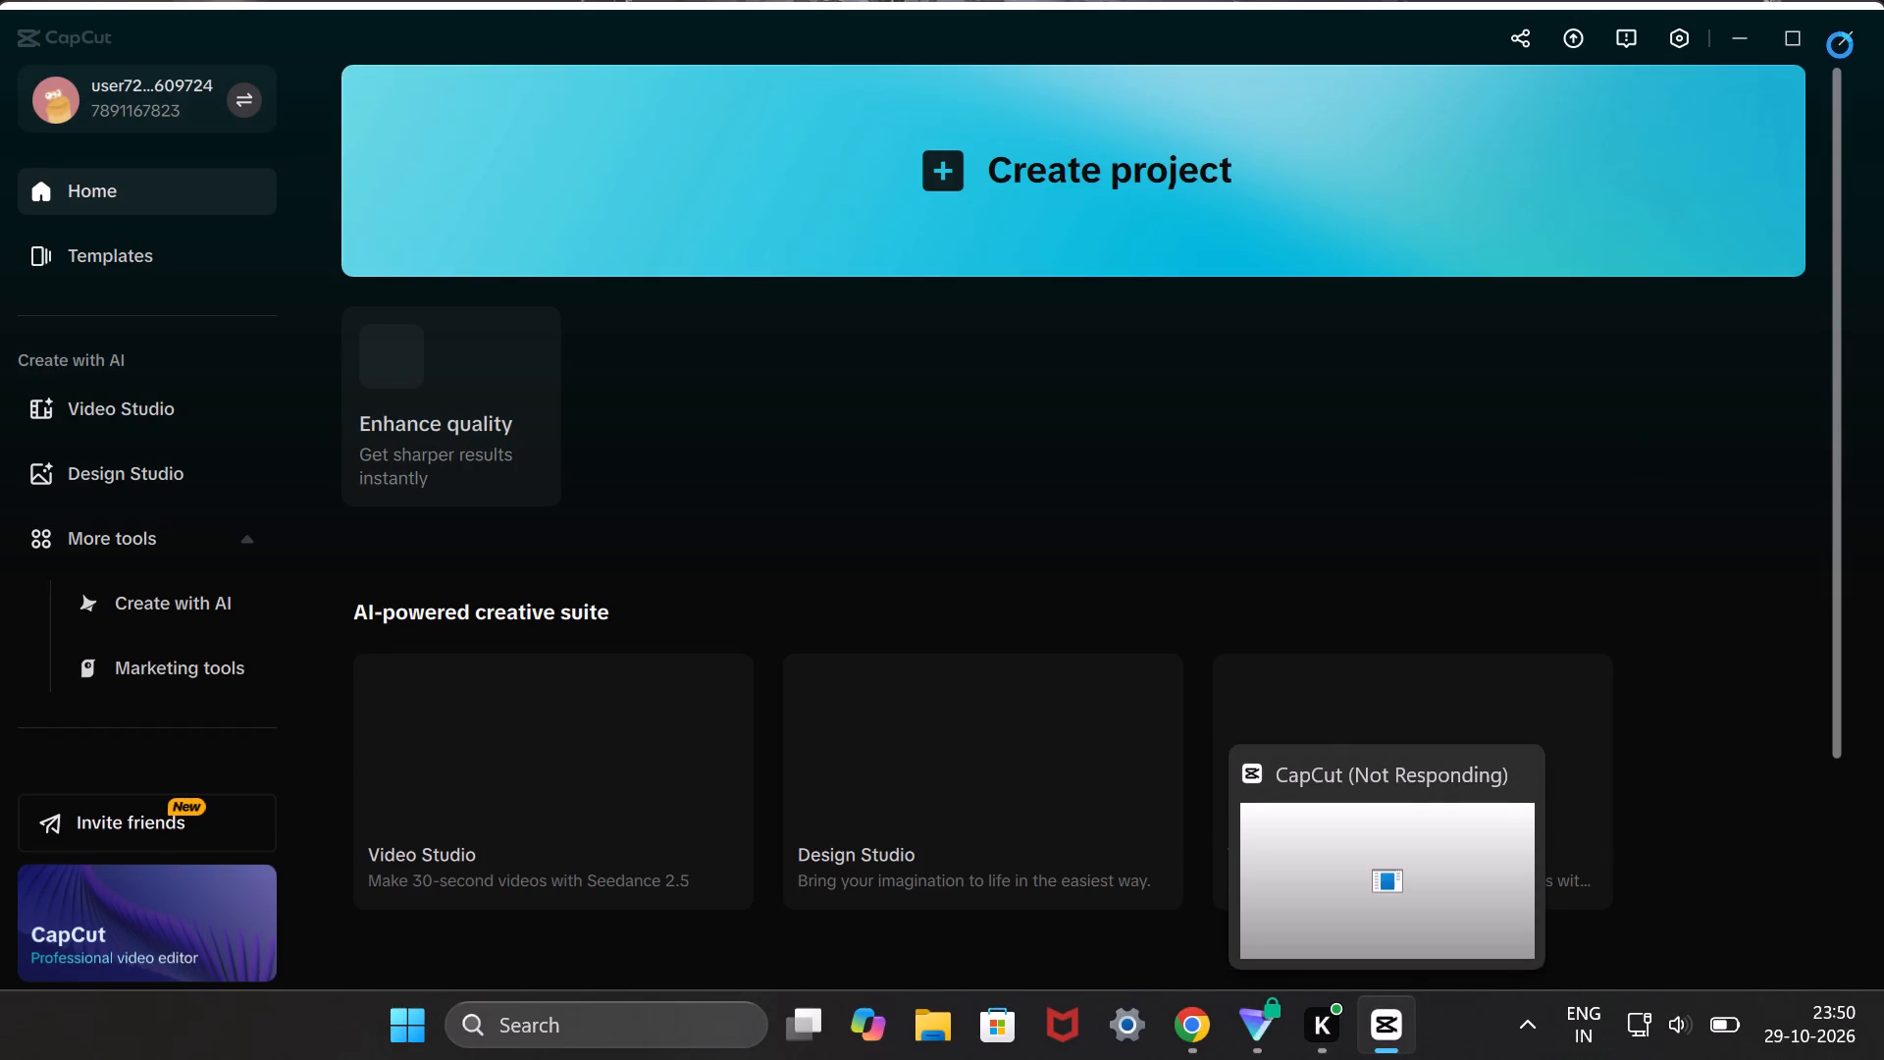